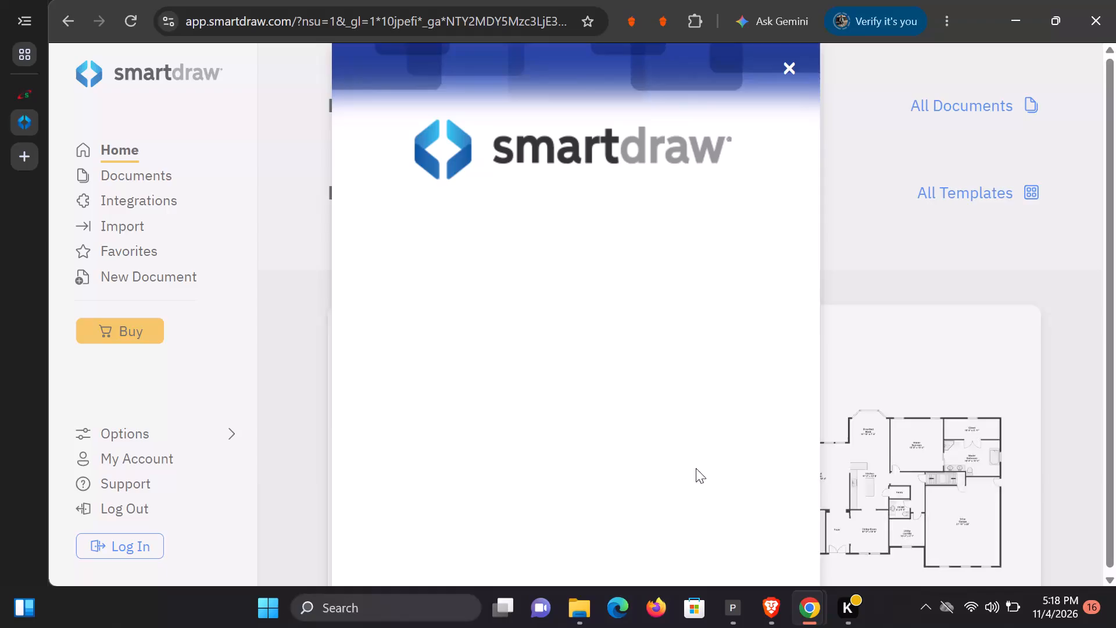
Dismiss the promotional pop-up and start a new document from the Residential Floor Plan template.
click(793, 67)
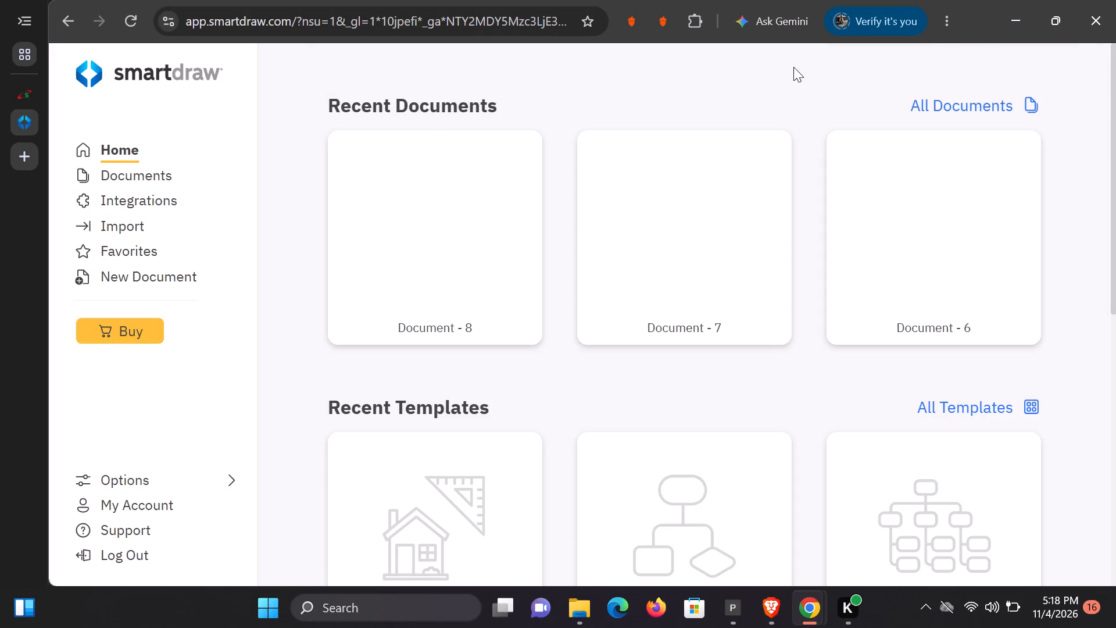
scroll(485, 622, up, 3)
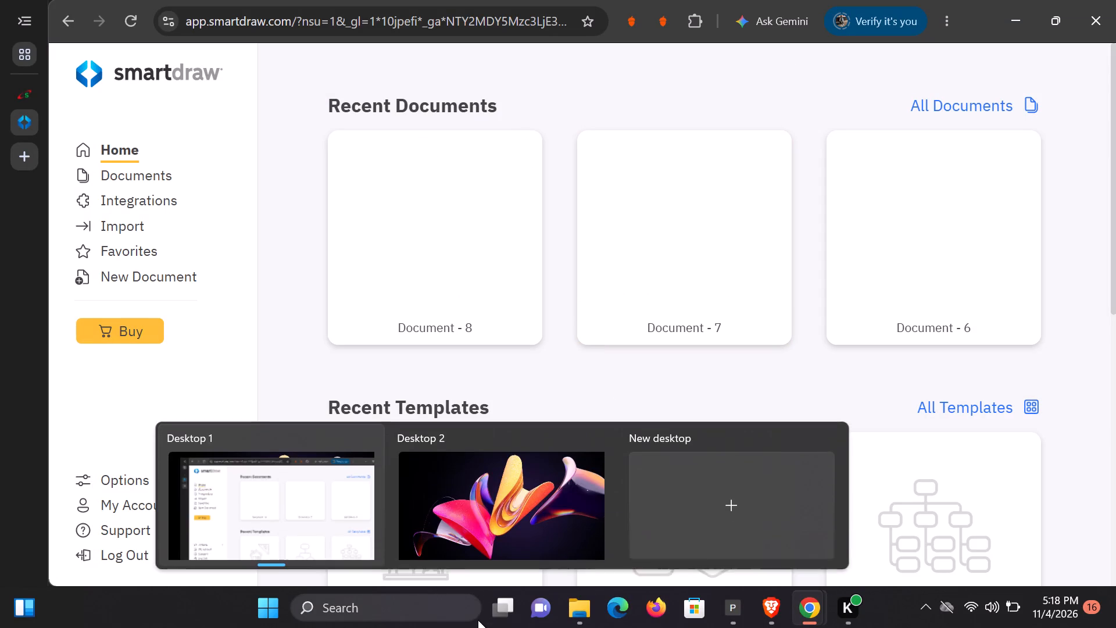
right_drag(327, 573, 307, 567)
scroll(770, 380, down, 3)
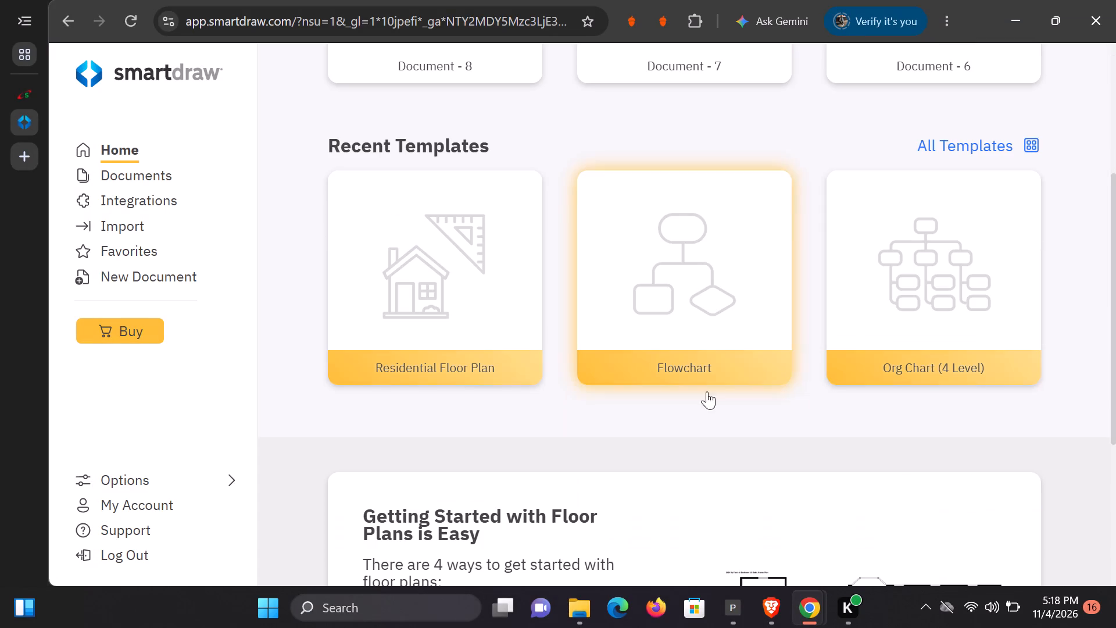
click(436, 274)
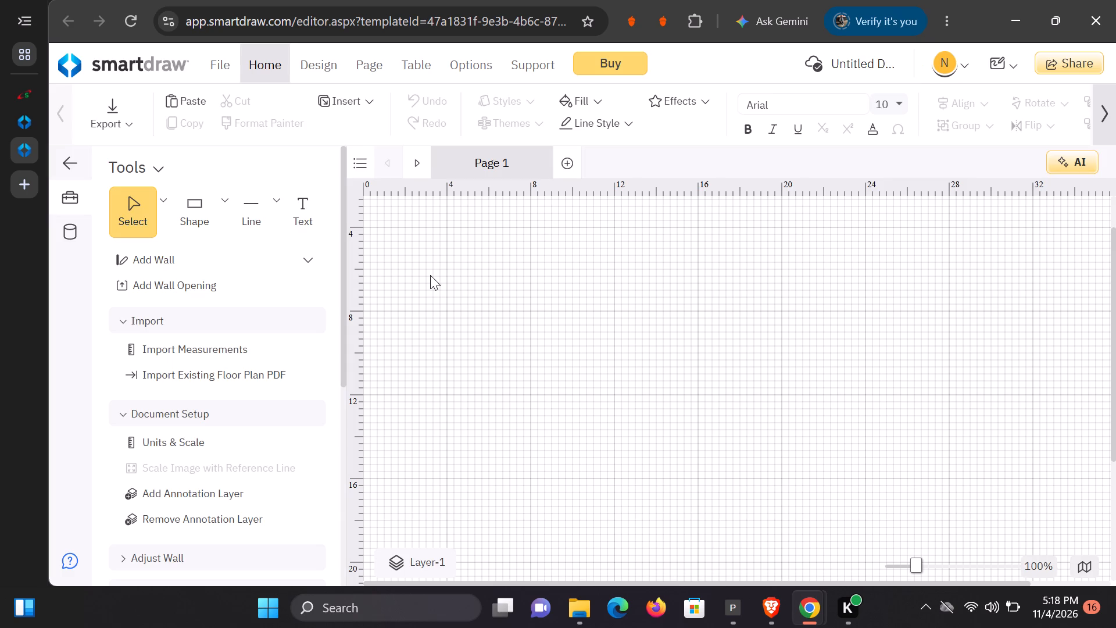
Add a 20 x 25 room outline to the page and move it to about 6' 8" left and 3' 4" top.
scroll(288, 292, down, 3)
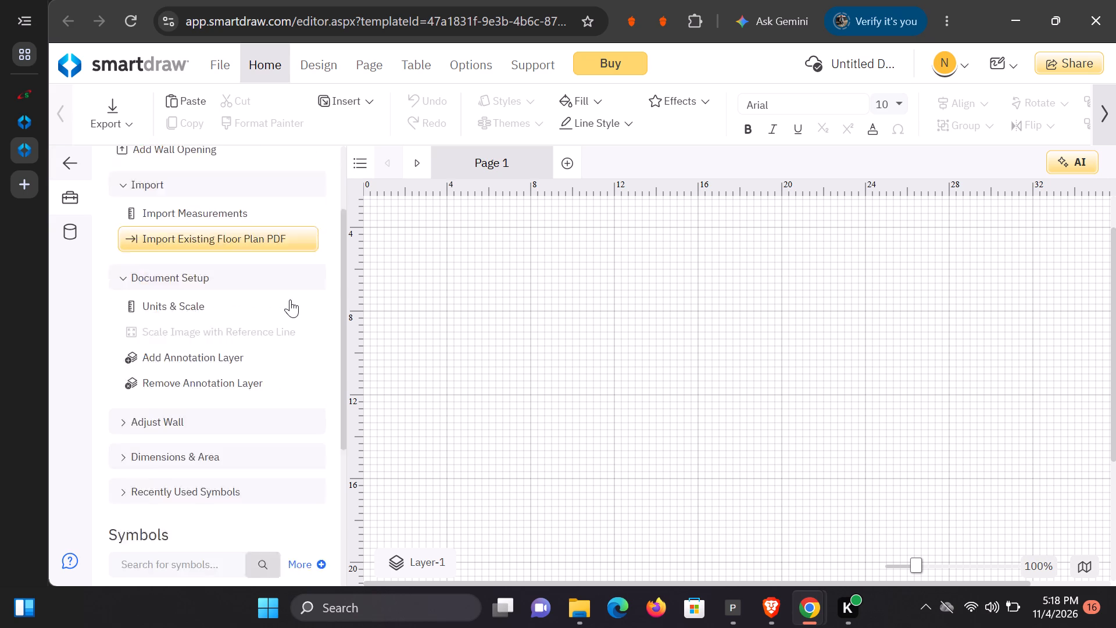
scroll(278, 290, down, 2)
scroll(278, 291, up, 1)
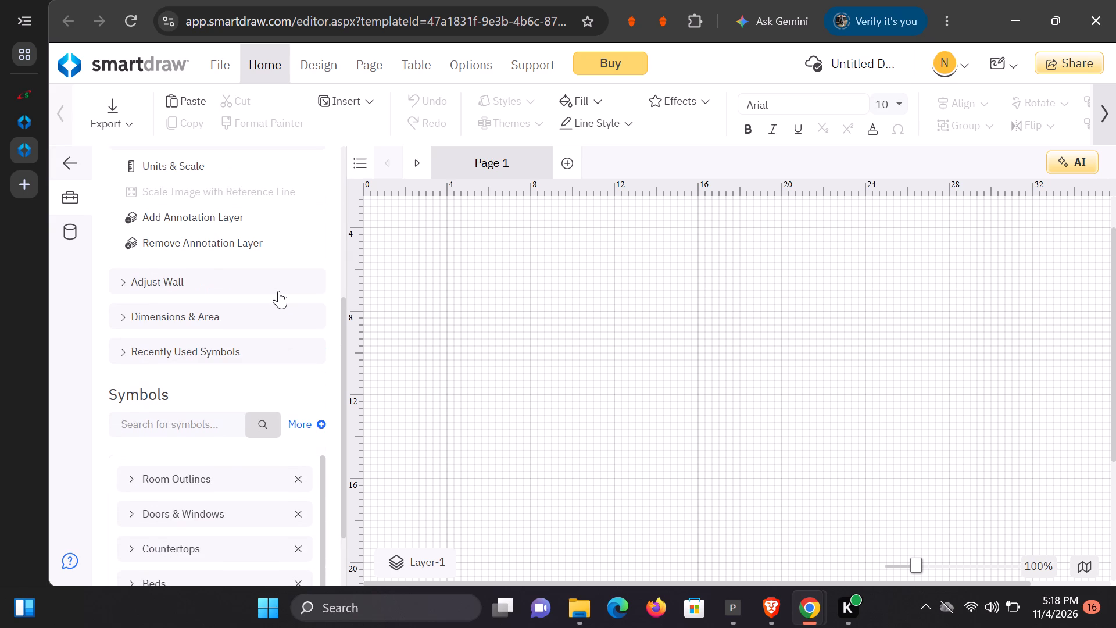
scroll(278, 291, down, 9)
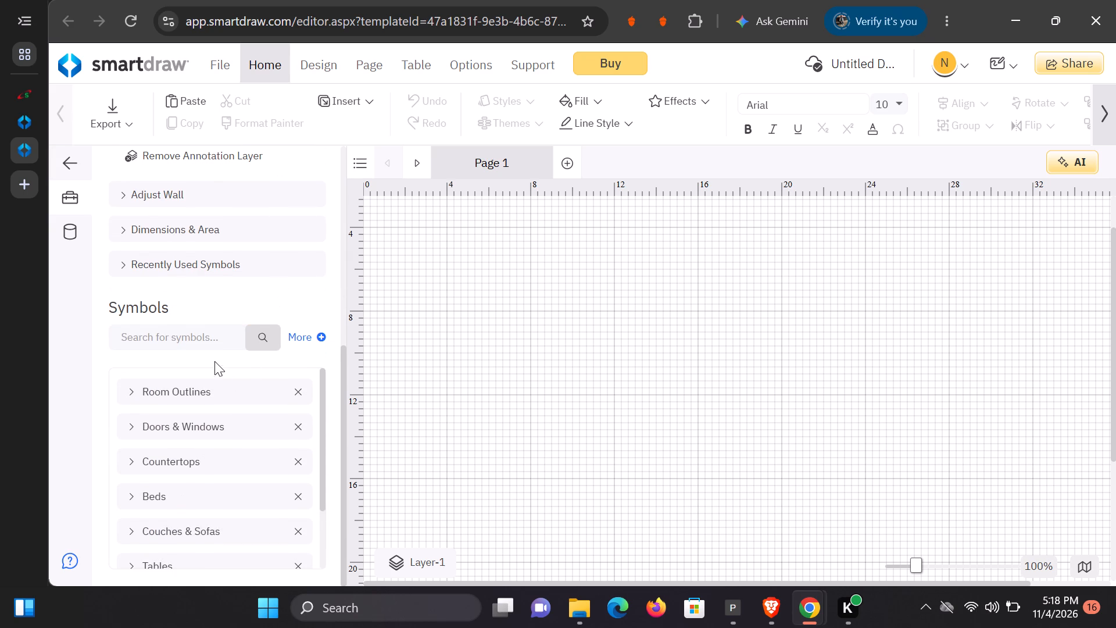
scroll(214, 361, down, 2)
scroll(210, 377, up, 1)
click(196, 390)
scroll(223, 394, down, 4)
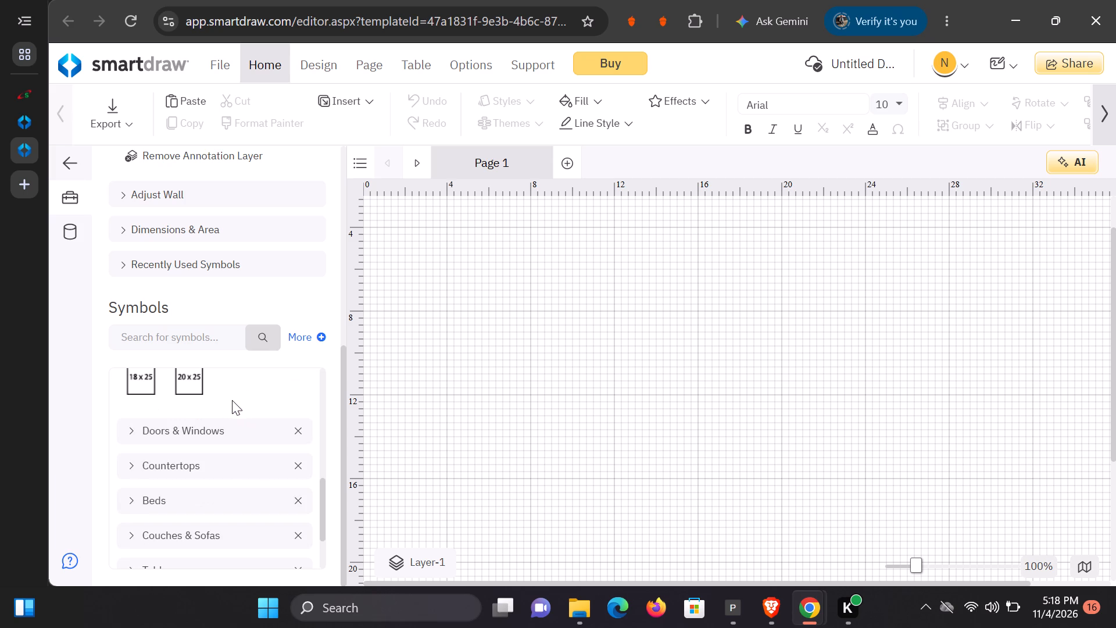
scroll(231, 395, up, 1)
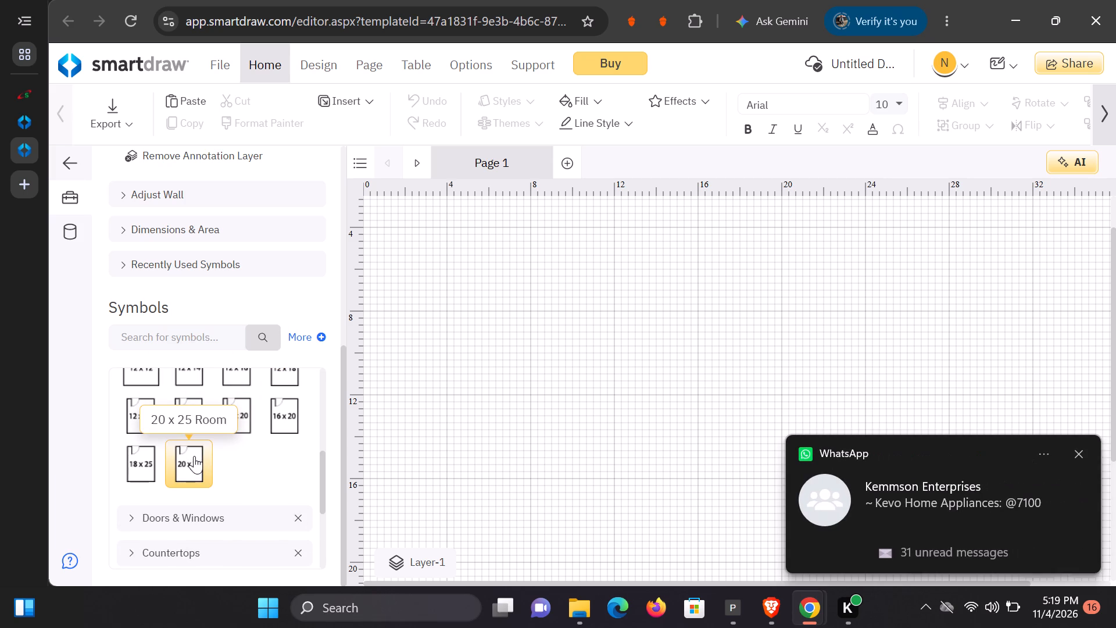
click(194, 456)
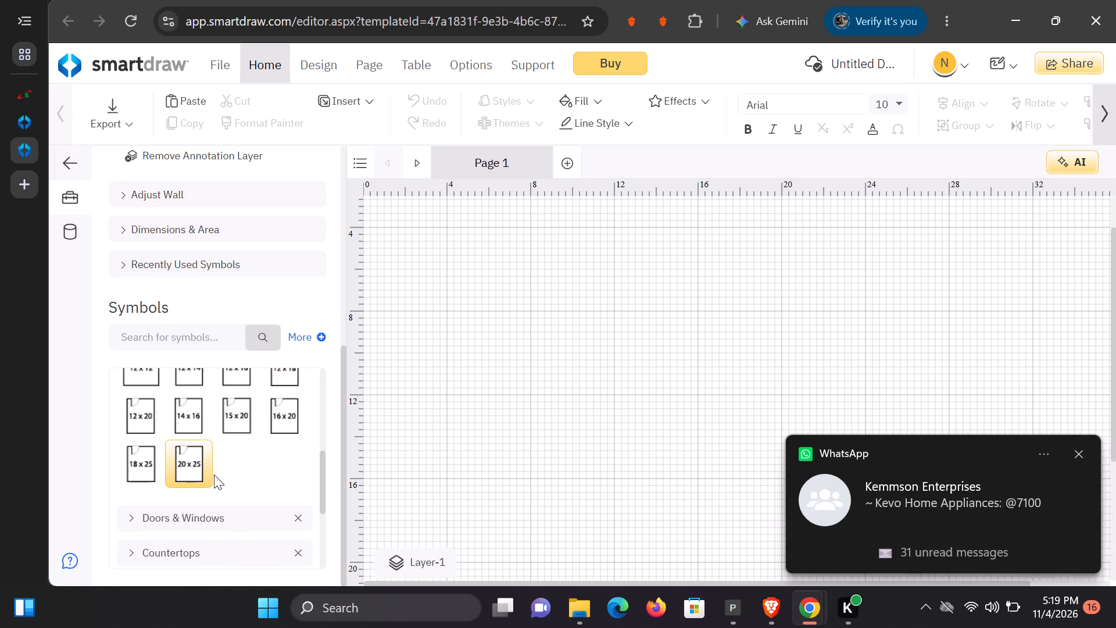
double_click(188, 479)
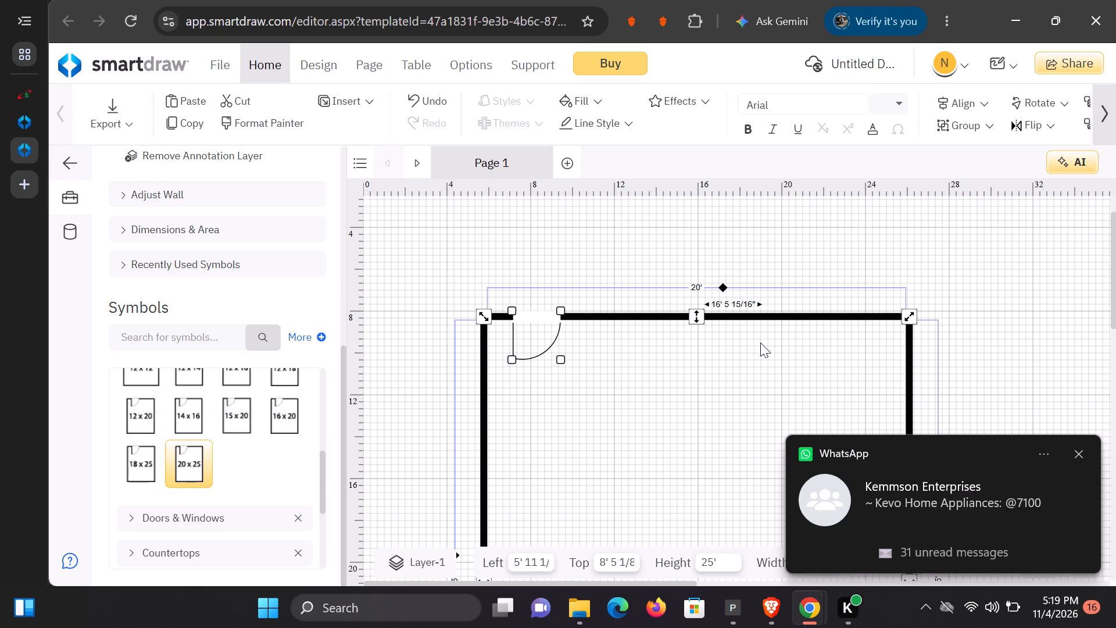
drag(771, 316, 779, 240)
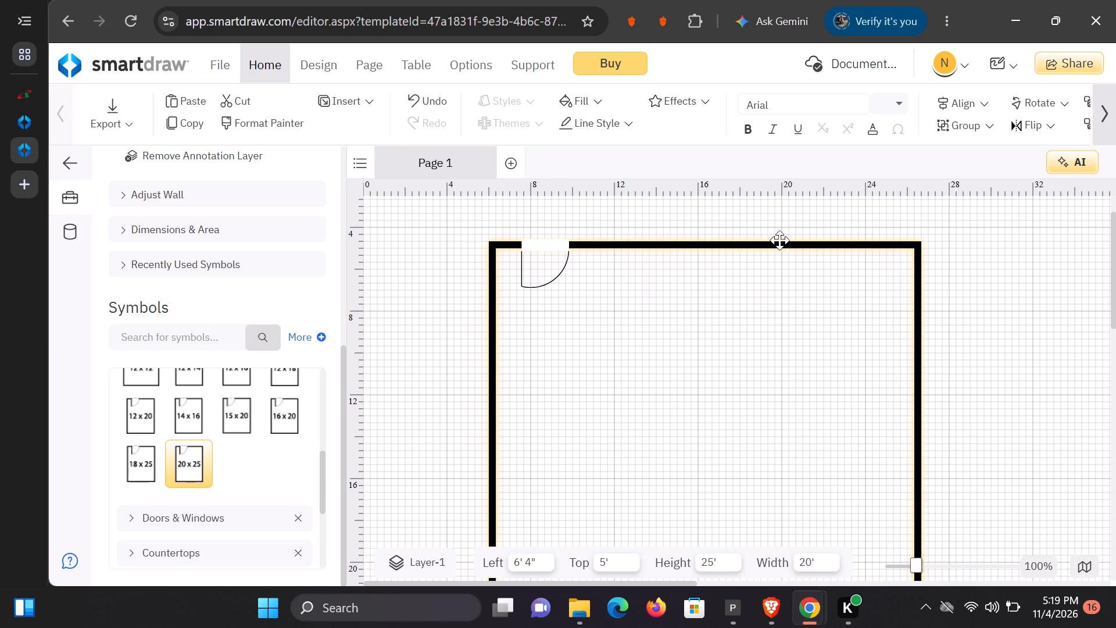
drag(779, 240, 784, 207)
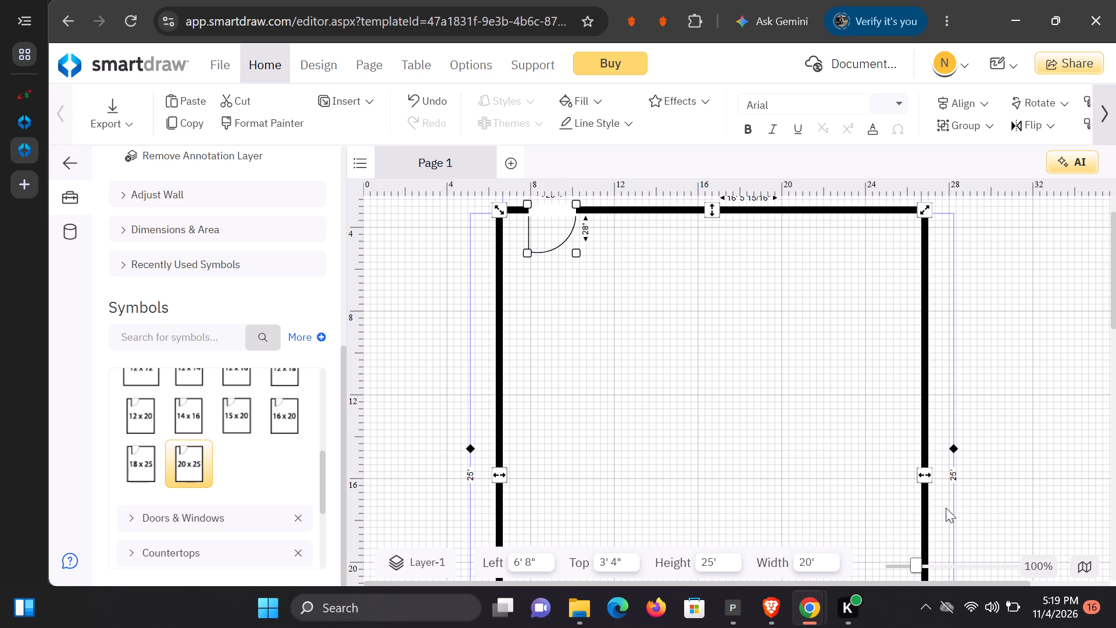
Stretch the 20 x 25 room's right wall outward until the room is about 93' 2" wide.
drag(930, 474, 1001, 450)
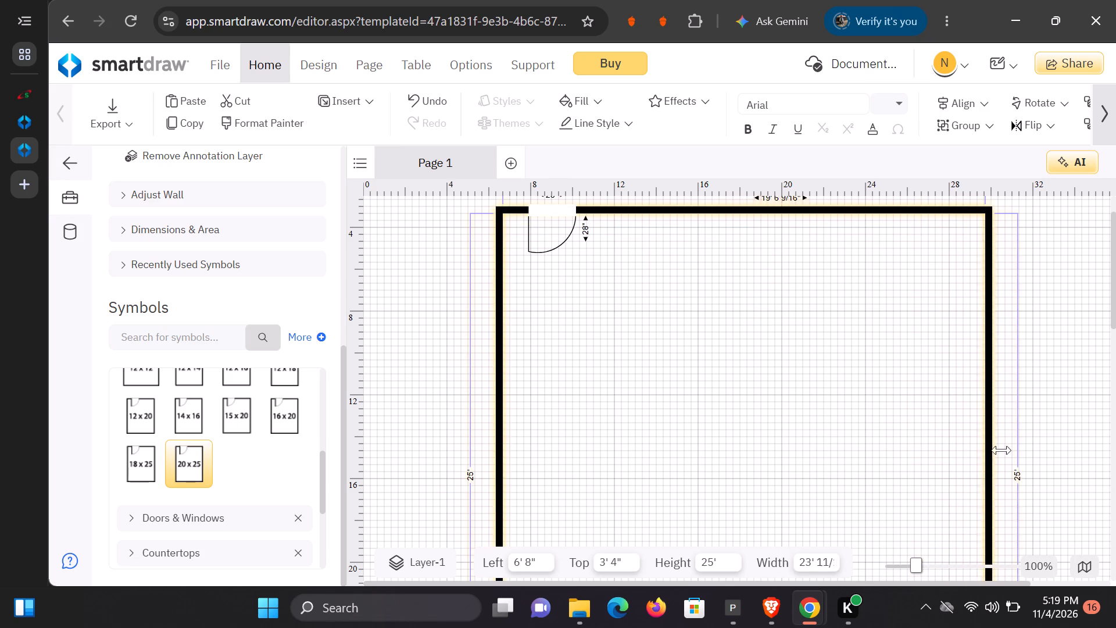
drag(1001, 450, 1092, 426)
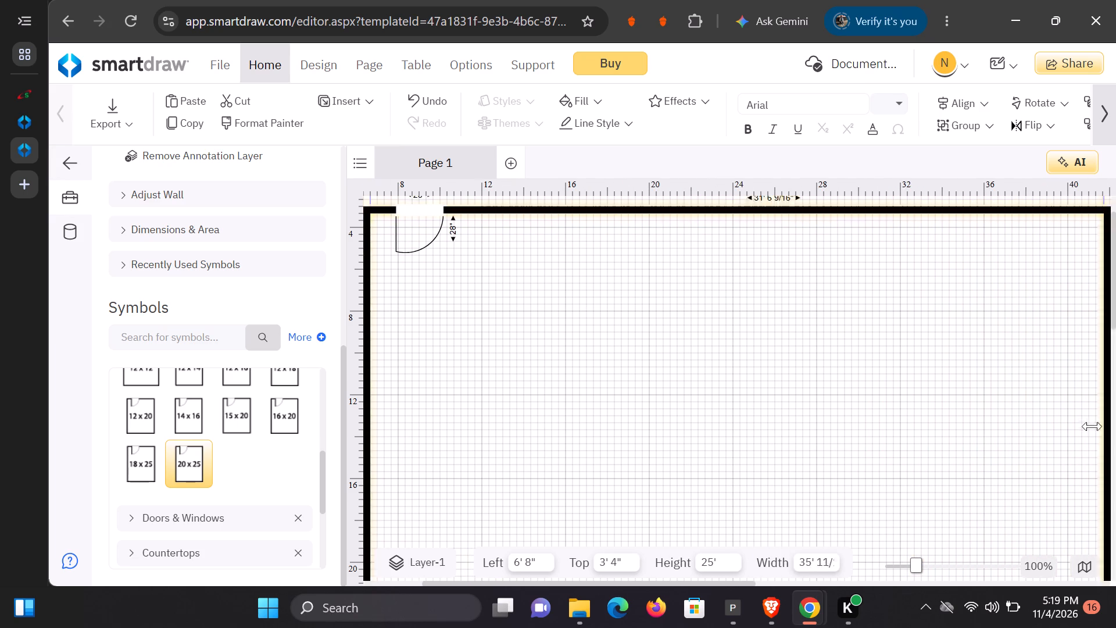
drag(1092, 426, 1115, 401)
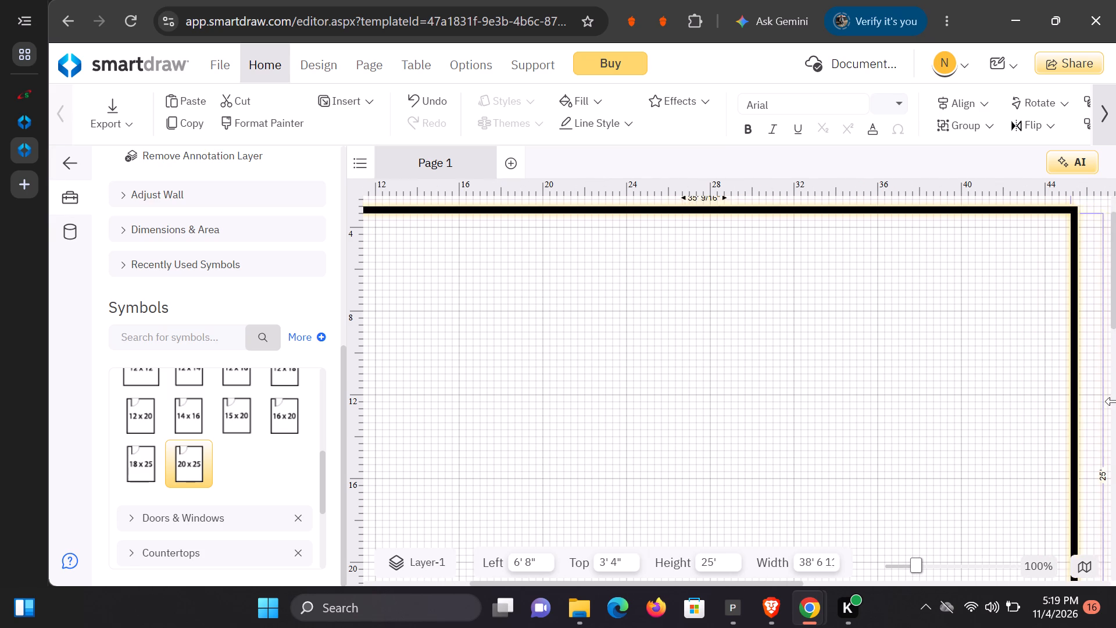
drag(1115, 401, 1115, 406)
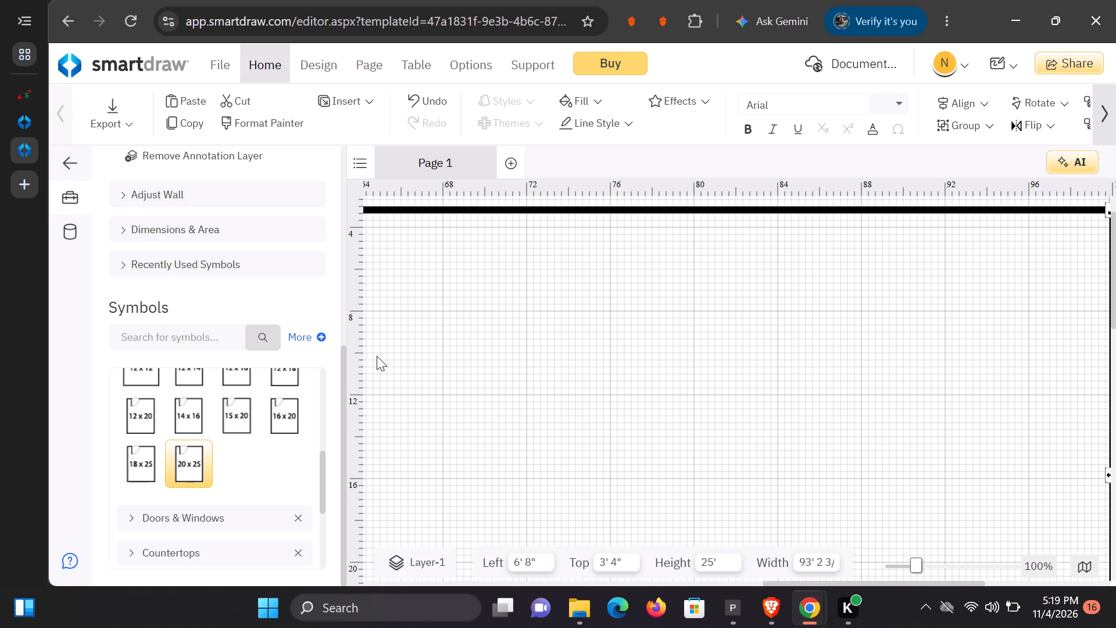
Add a 10 x 12 room outline inside the large room, near its left wall.
drag(378, 356, 360, 351)
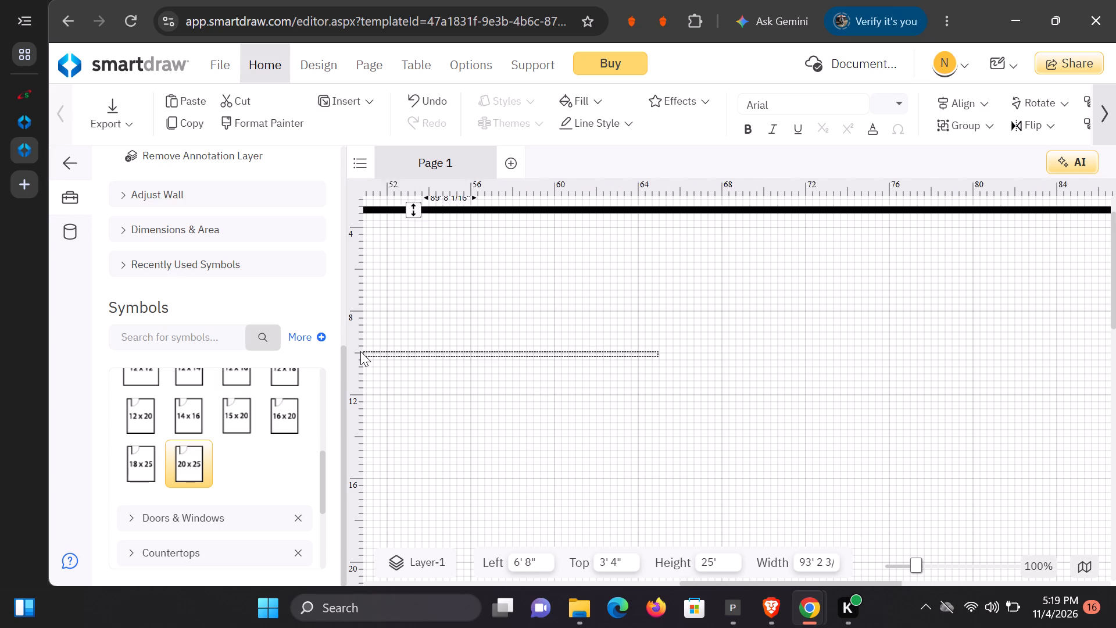
drag(360, 351, 362, 361)
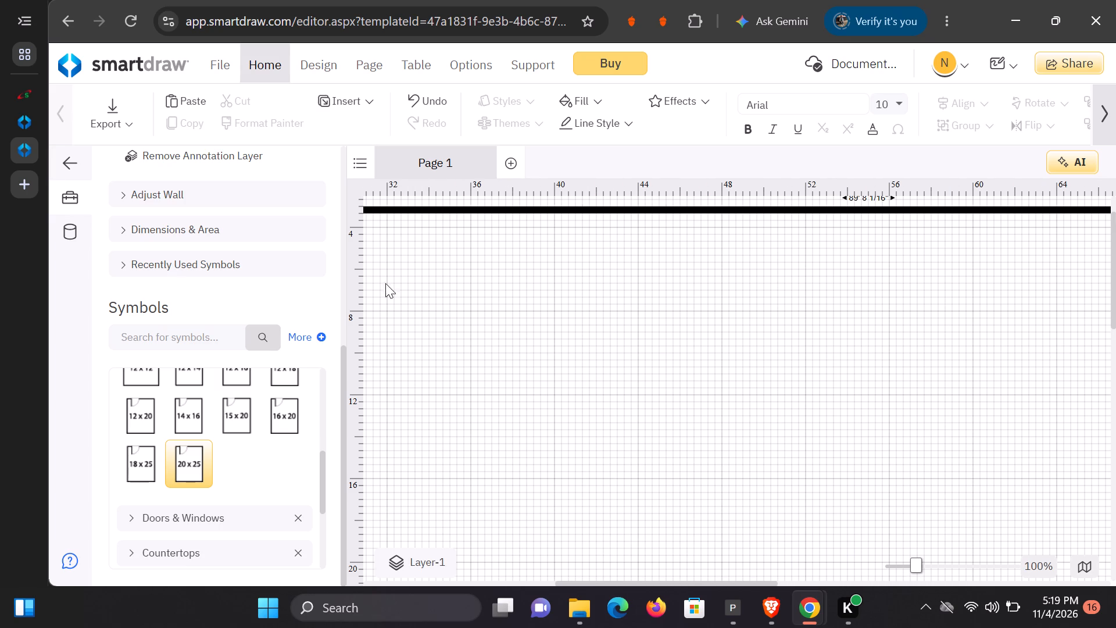
drag(383, 315, 358, 313)
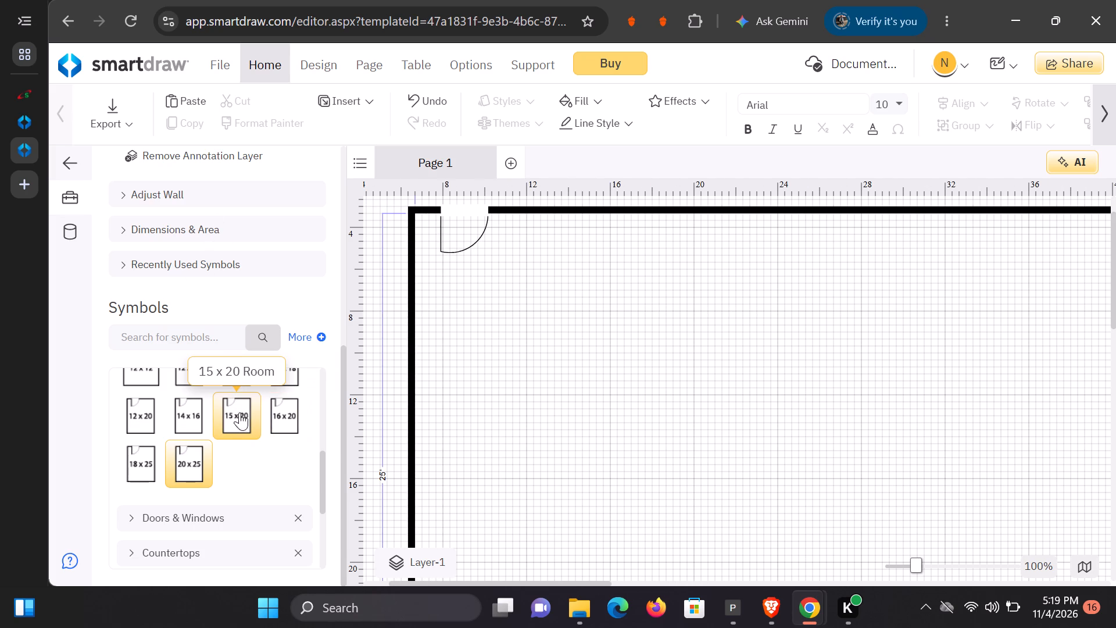
scroll(243, 411, up, 1)
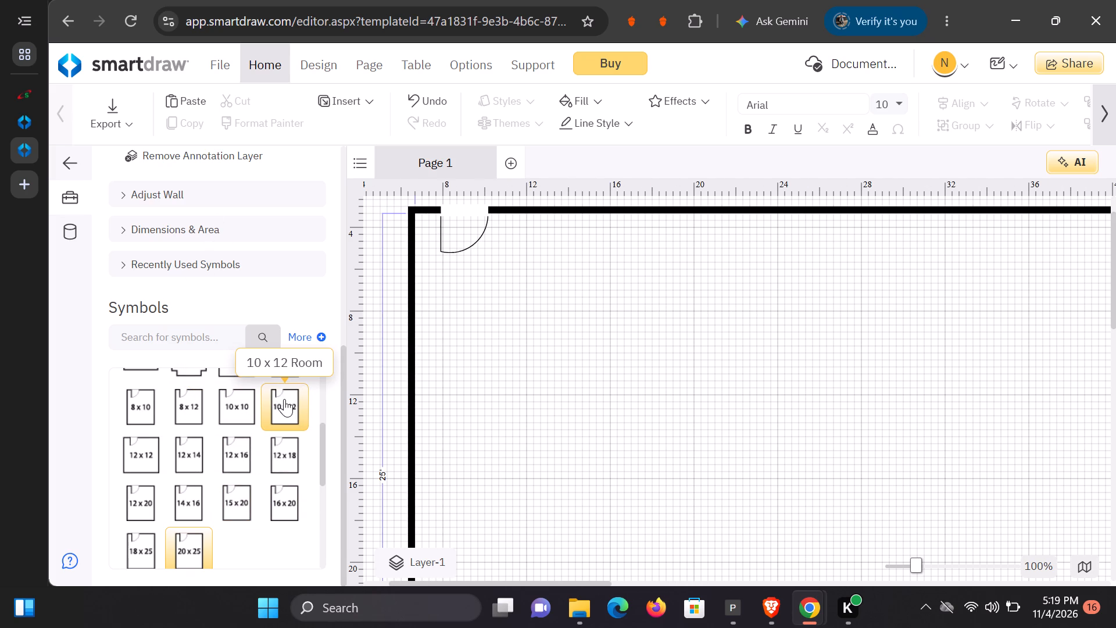
click(284, 399)
double_click(285, 402)
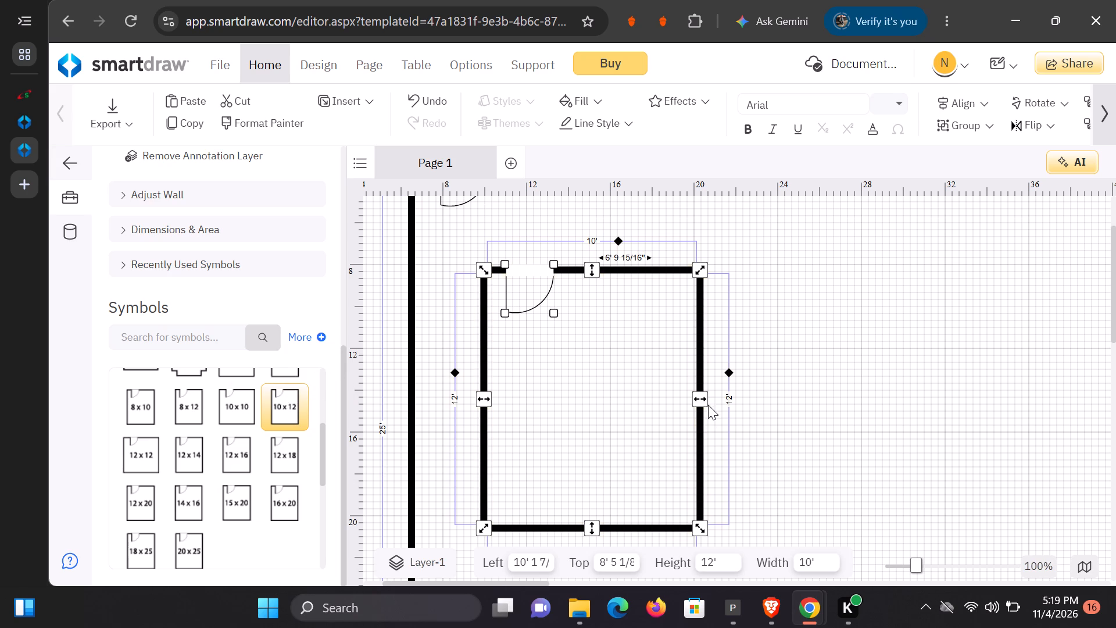
Shrink the 10 x 12 room to about 8' 8" wide and 10' 3" high.
drag(703, 397, 672, 378)
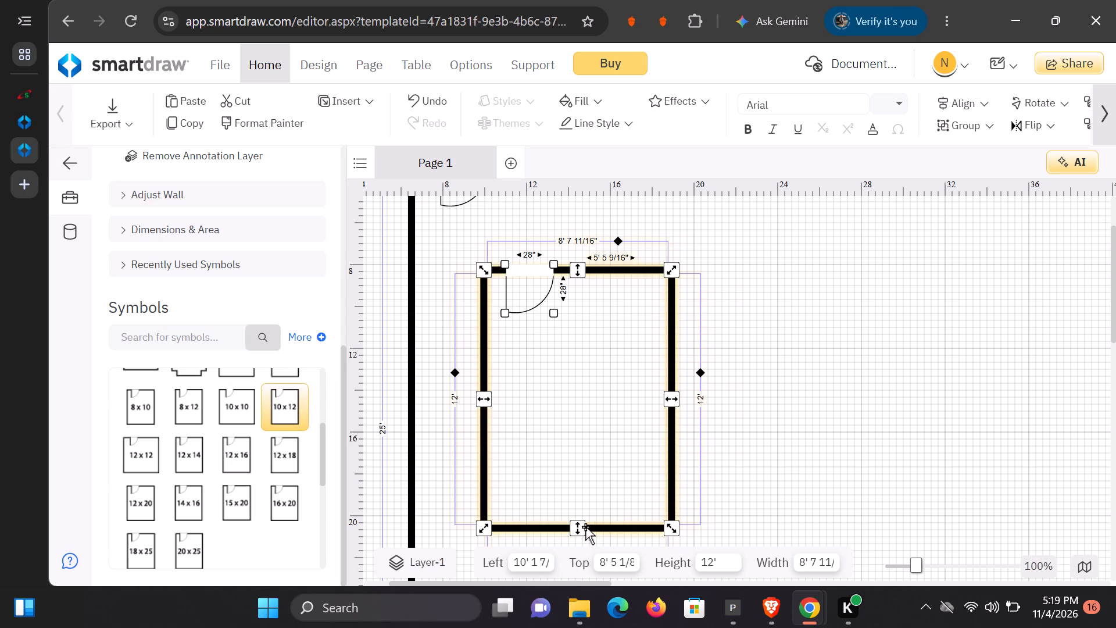
drag(579, 528, 584, 491)
drag(583, 376, 585, 333)
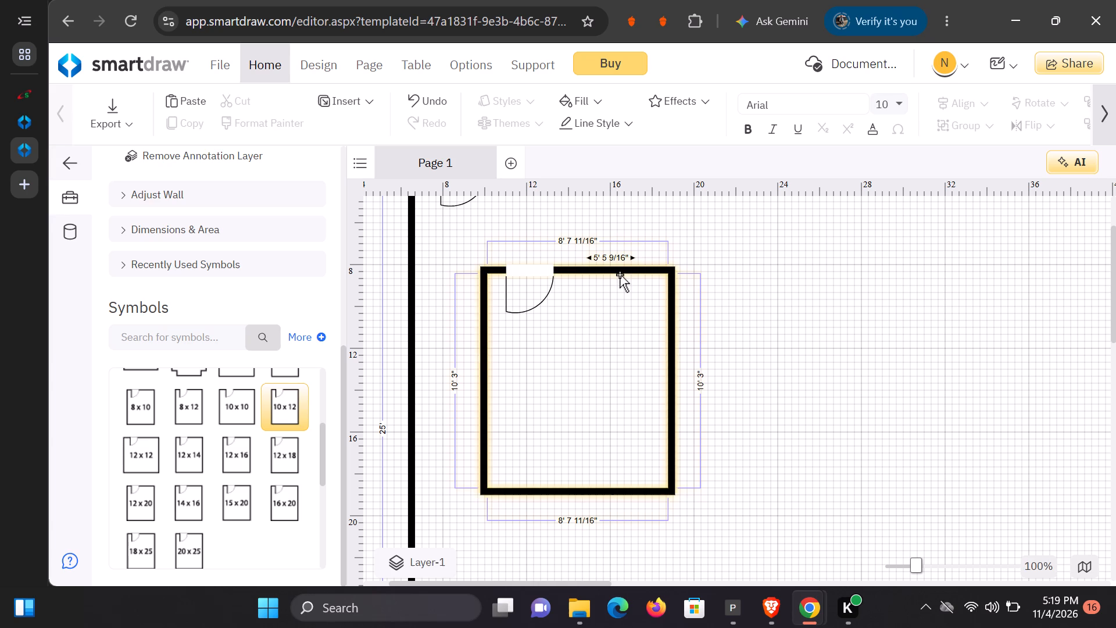
Move the small room closer to the large room's upper-left corner, at about 8' 4" left and 7' 4" top.
drag(620, 274, 611, 233)
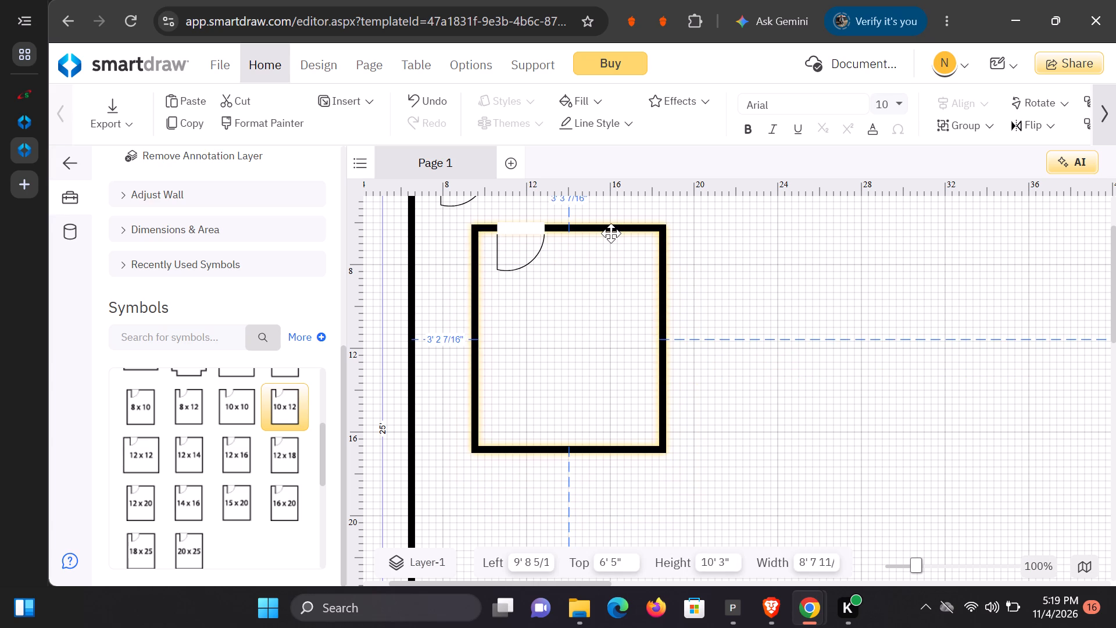
drag(611, 233, 611, 234)
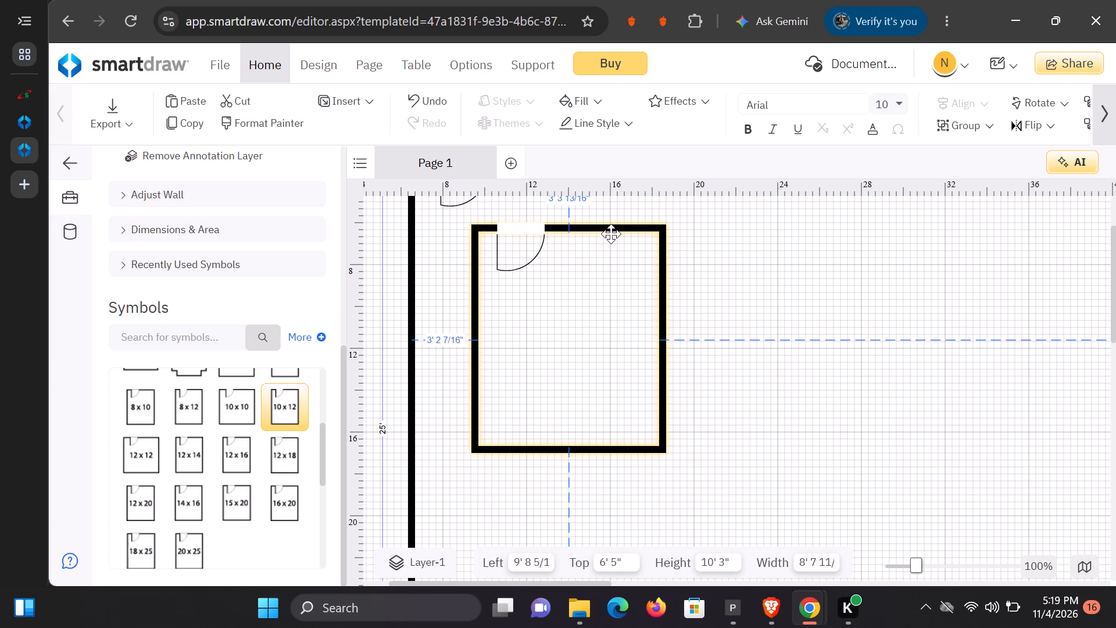
drag(611, 234, 587, 250)
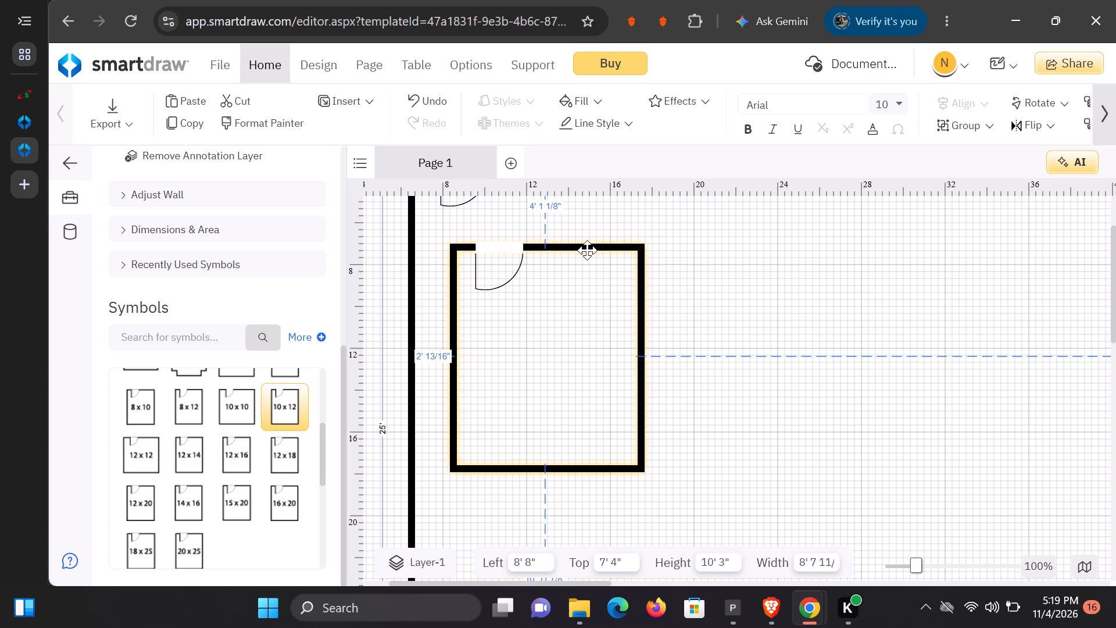
drag(587, 250, 581, 251)
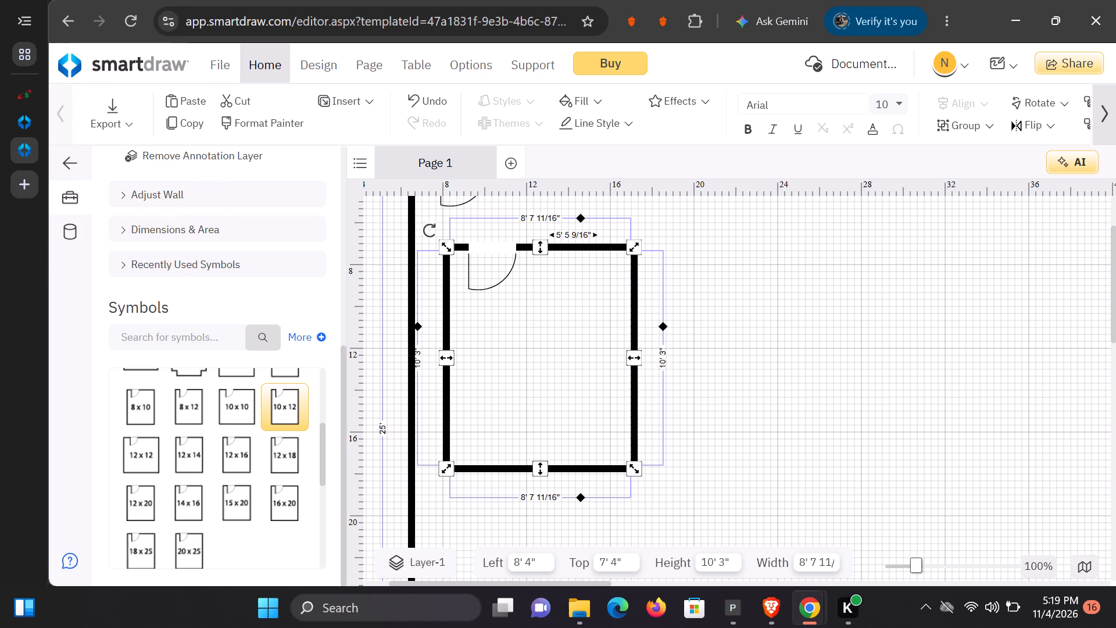
Add a Recliner and an Arm Chair from the Couches & Sofas symbols to the small room.
scroll(160, 346, up, 3)
scroll(169, 351, down, 9)
scroll(171, 402, up, 8)
scroll(169, 394, down, 3)
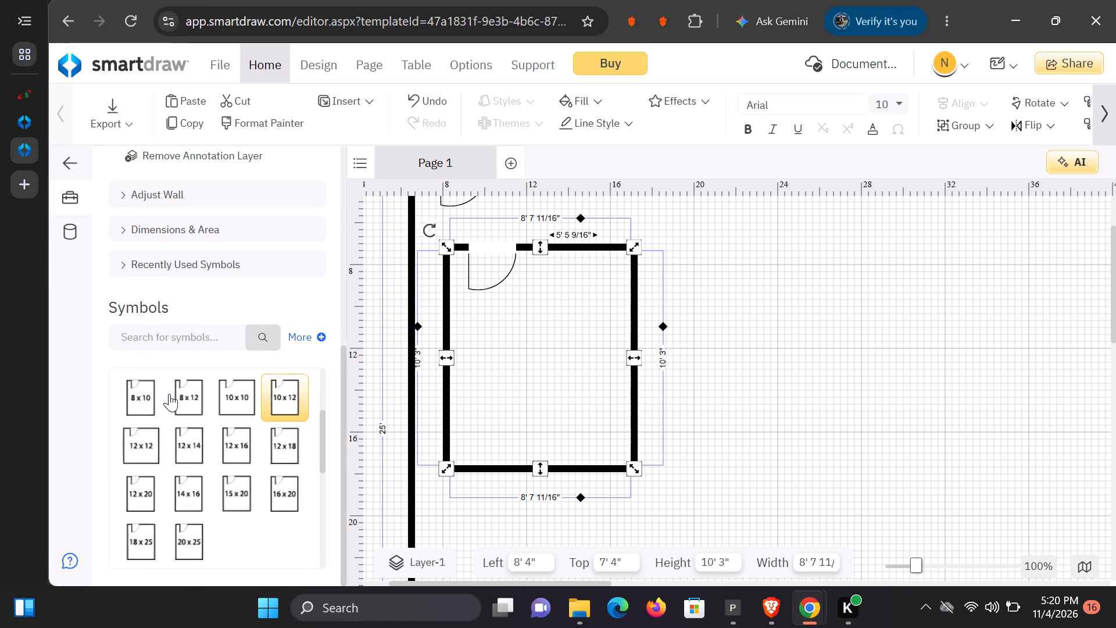
scroll(169, 393, down, 3)
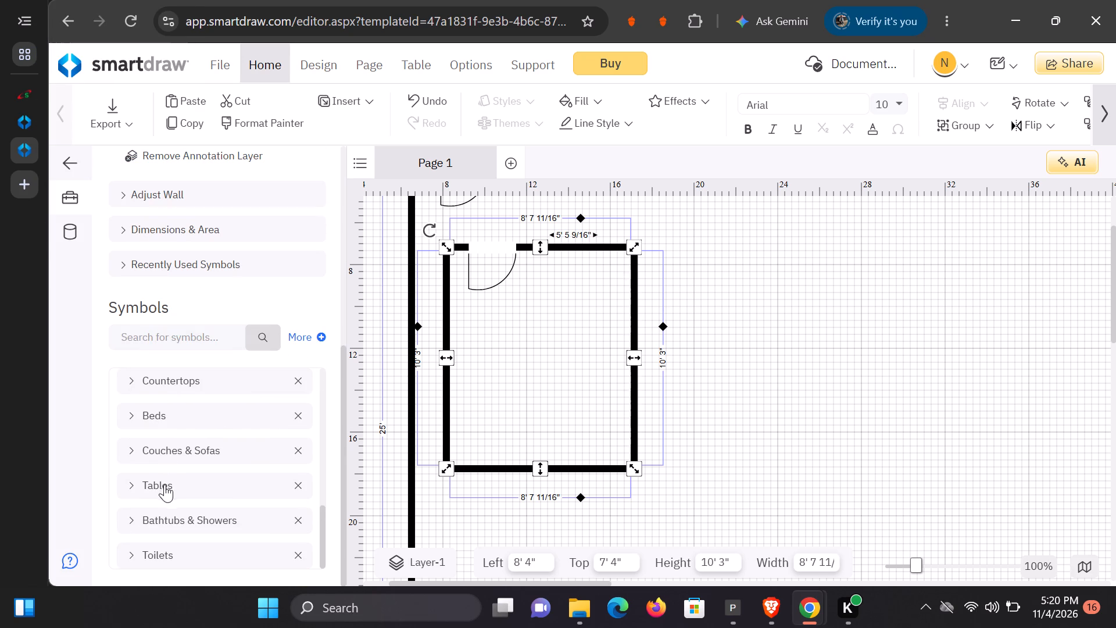
click(170, 447)
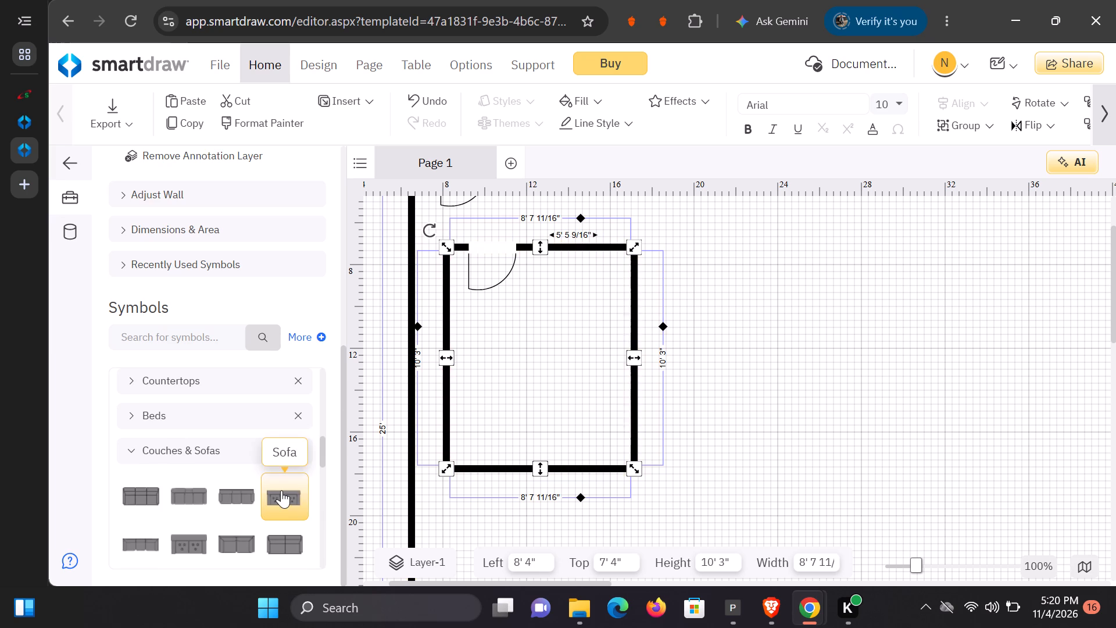
scroll(281, 490, down, 1)
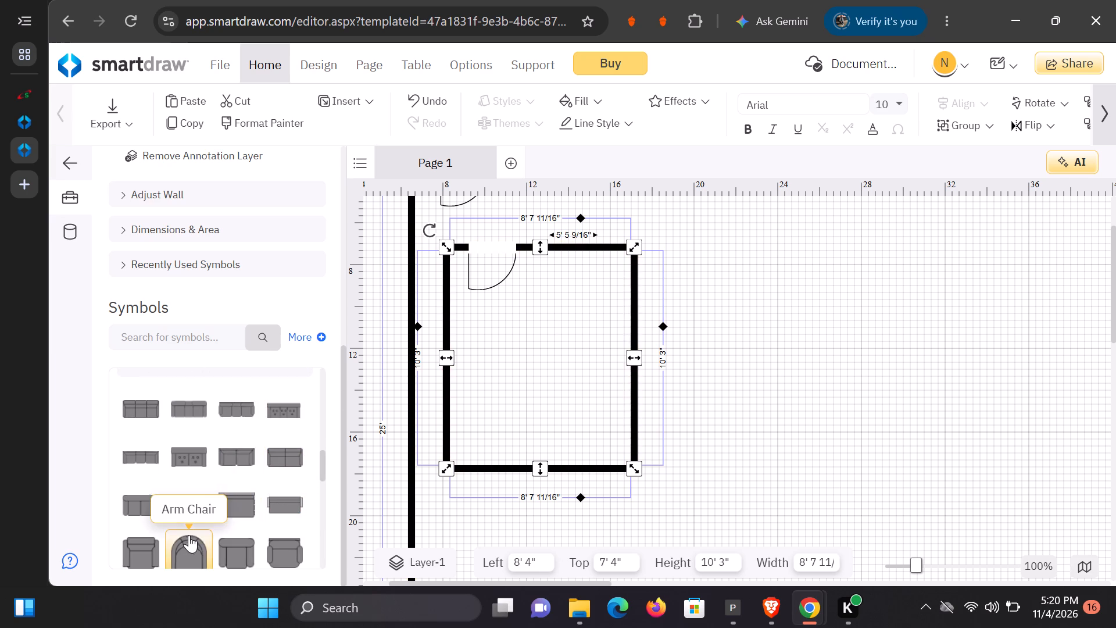
scroll(216, 431, down, 1)
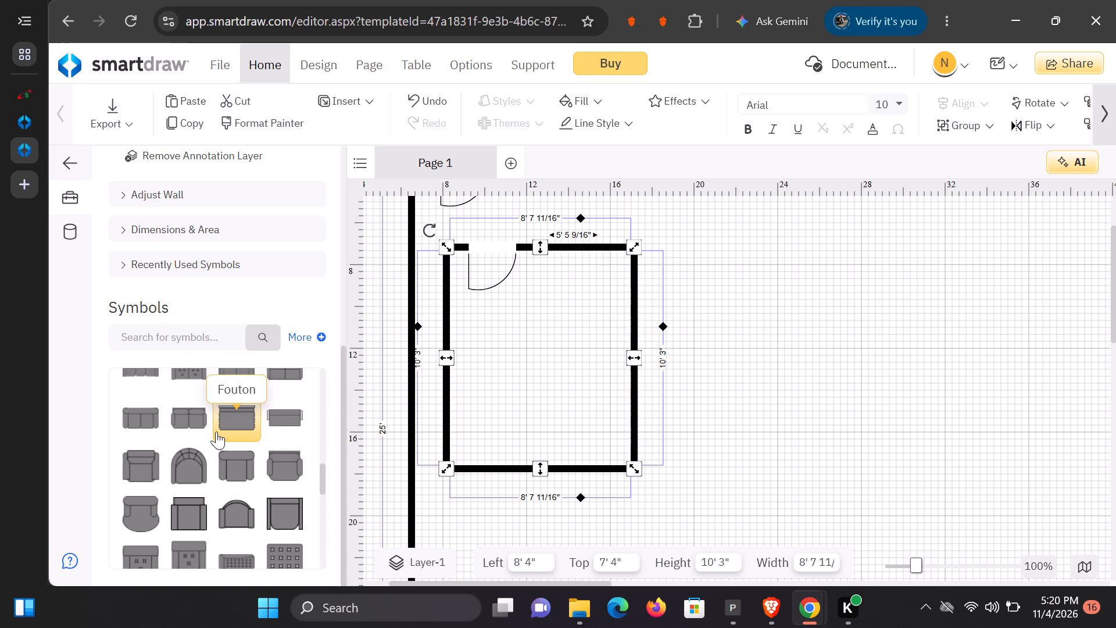
scroll(216, 433, down, 1)
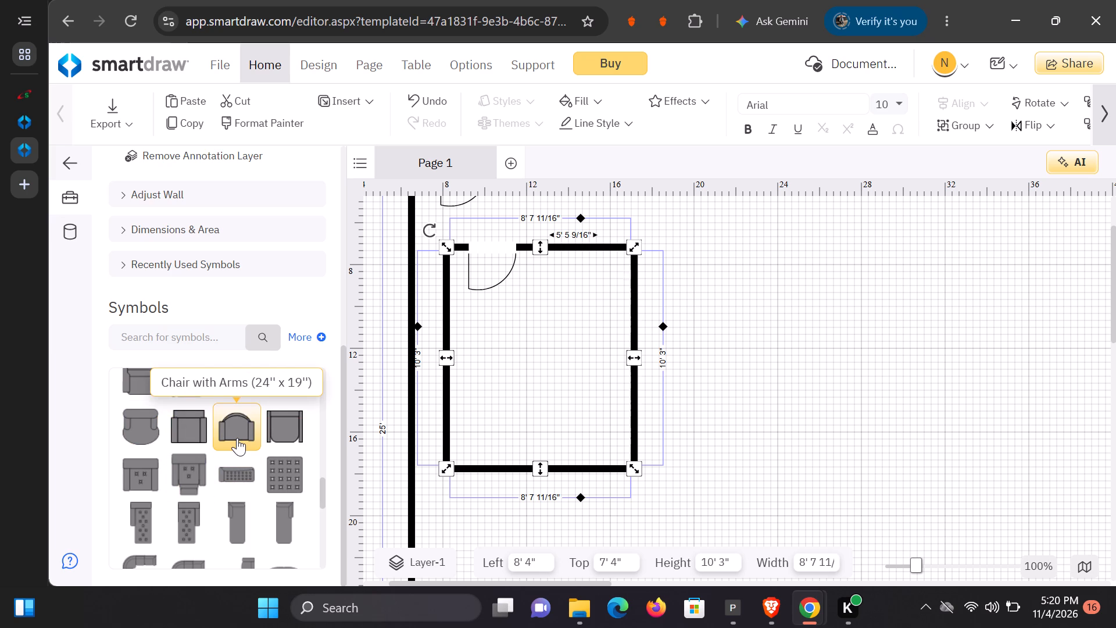
click(194, 461)
double_click(194, 461)
double_click(194, 459)
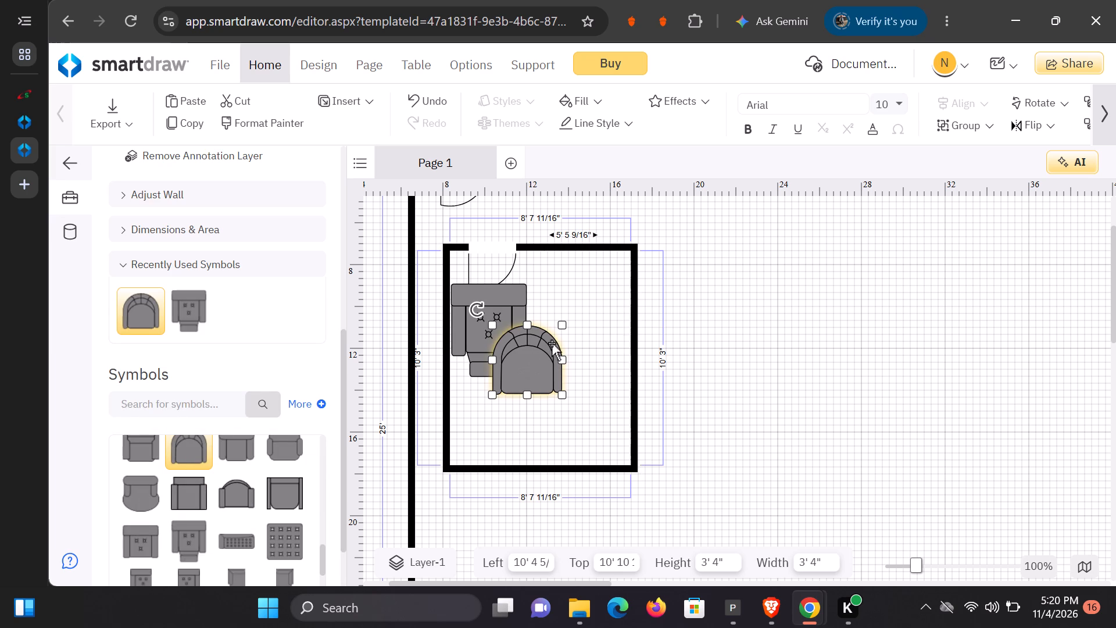
Fit the recliner into the small room's upper-right corner, shrunk to about 2' 8" wide and 3' 4" high.
drag(505, 306, 591, 283)
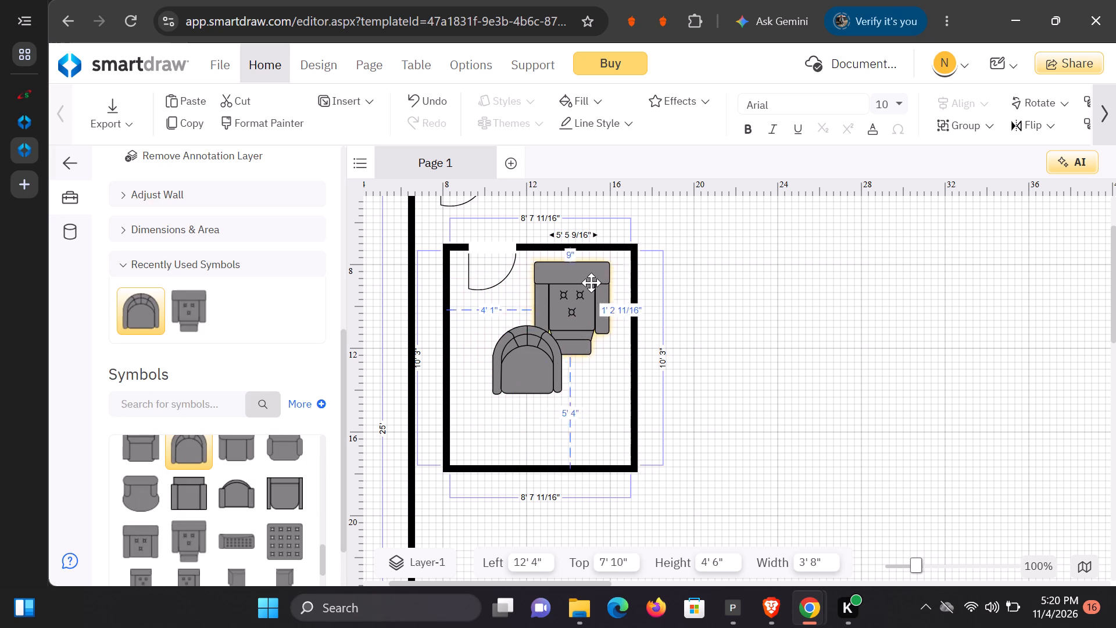
drag(591, 283, 606, 275)
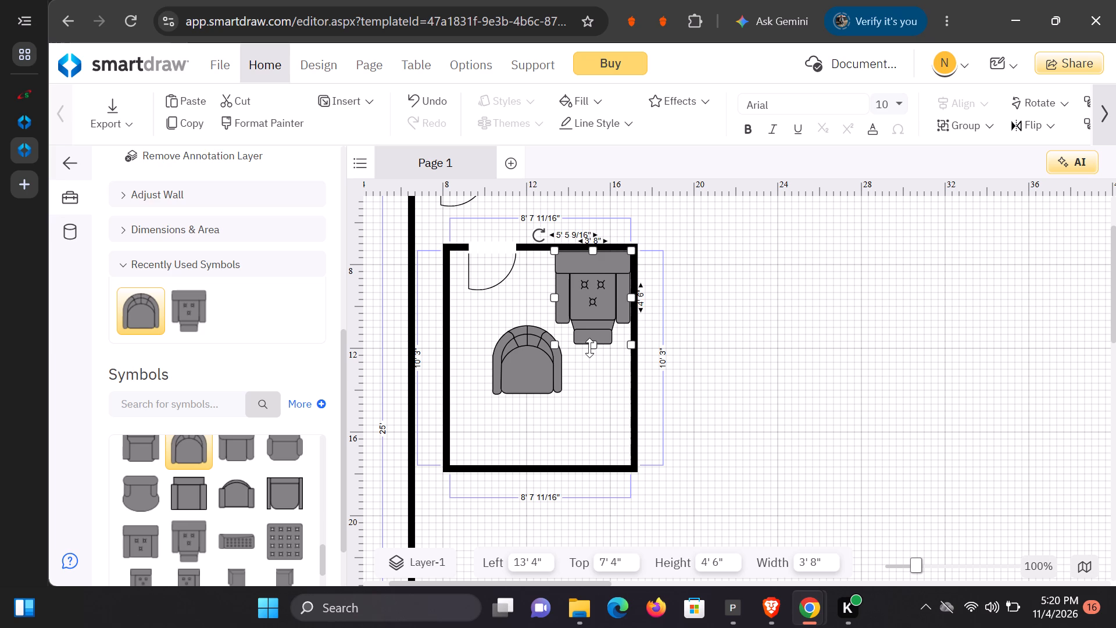
drag(589, 348, 590, 325)
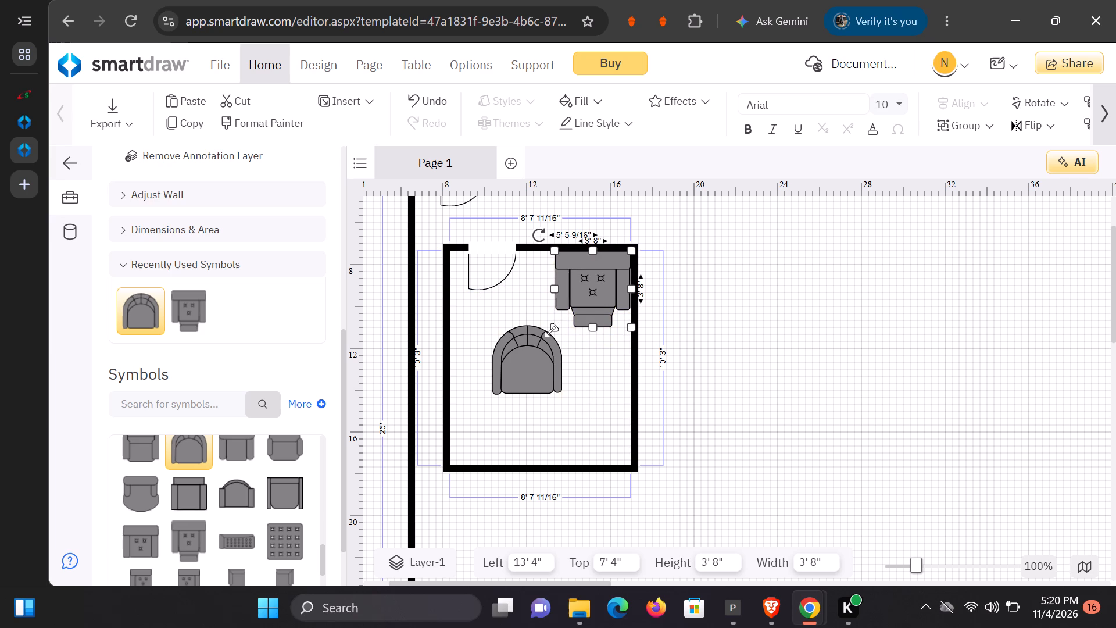
drag(552, 330, 578, 317)
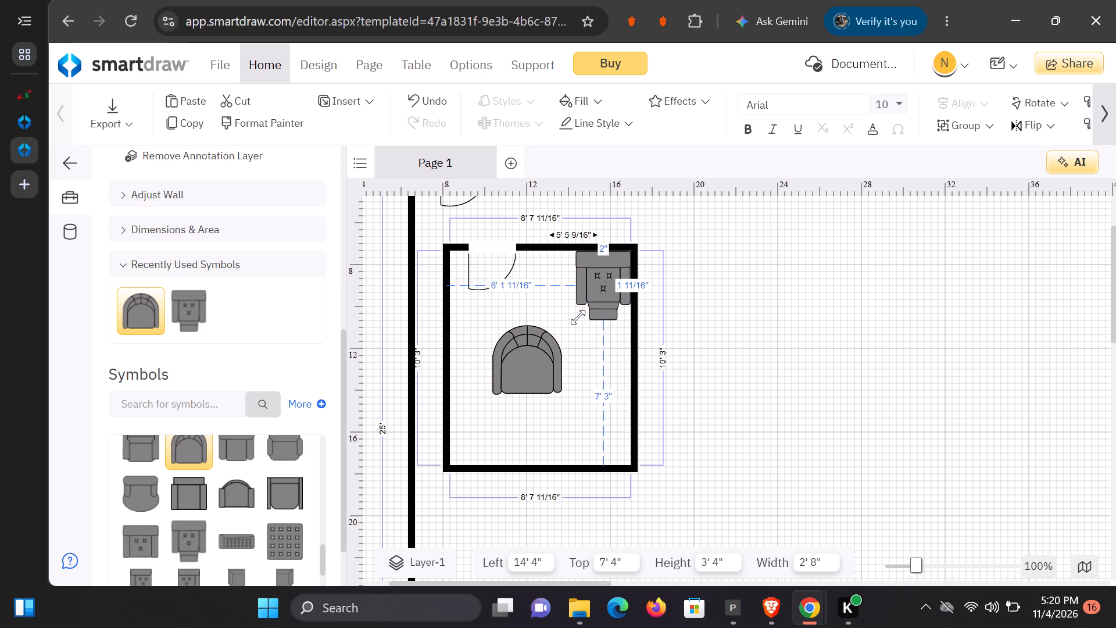
drag(578, 317, 578, 318)
Rotate the arm chair half a turn and move it near the small room's lower-right corner.
click(535, 352)
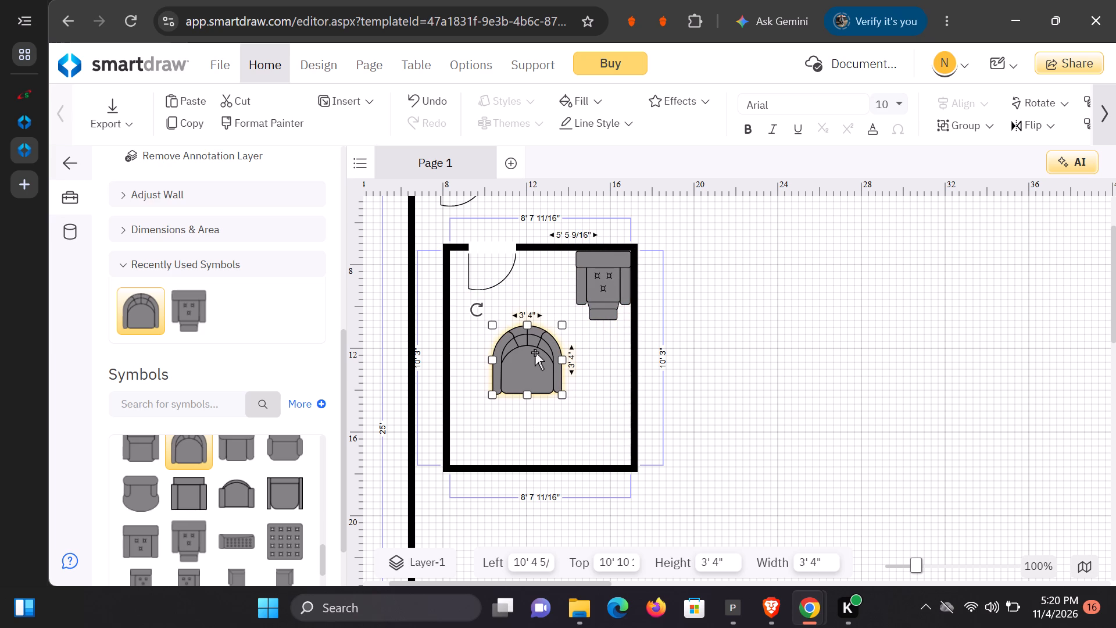
drag(479, 310, 546, 388)
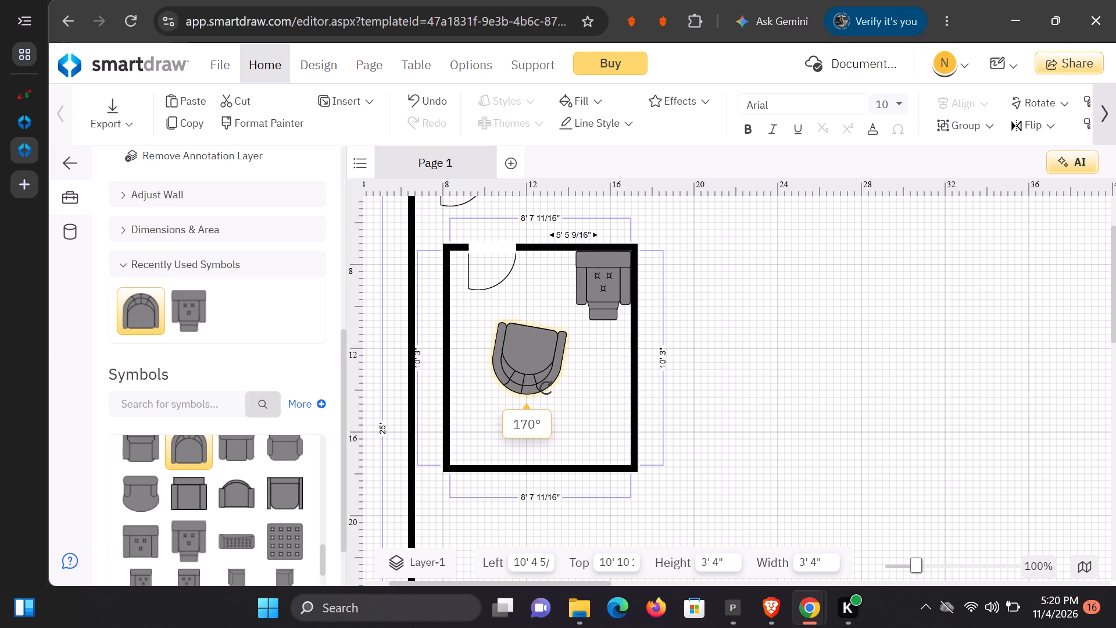
drag(546, 388, 541, 373)
drag(523, 350, 548, 386)
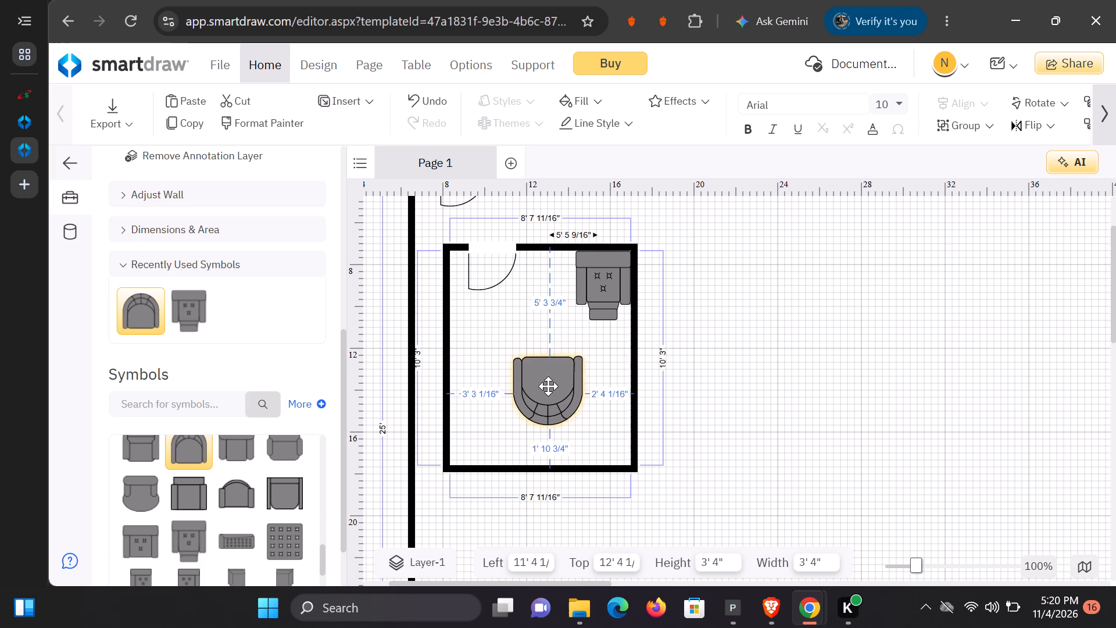
drag(548, 386, 586, 416)
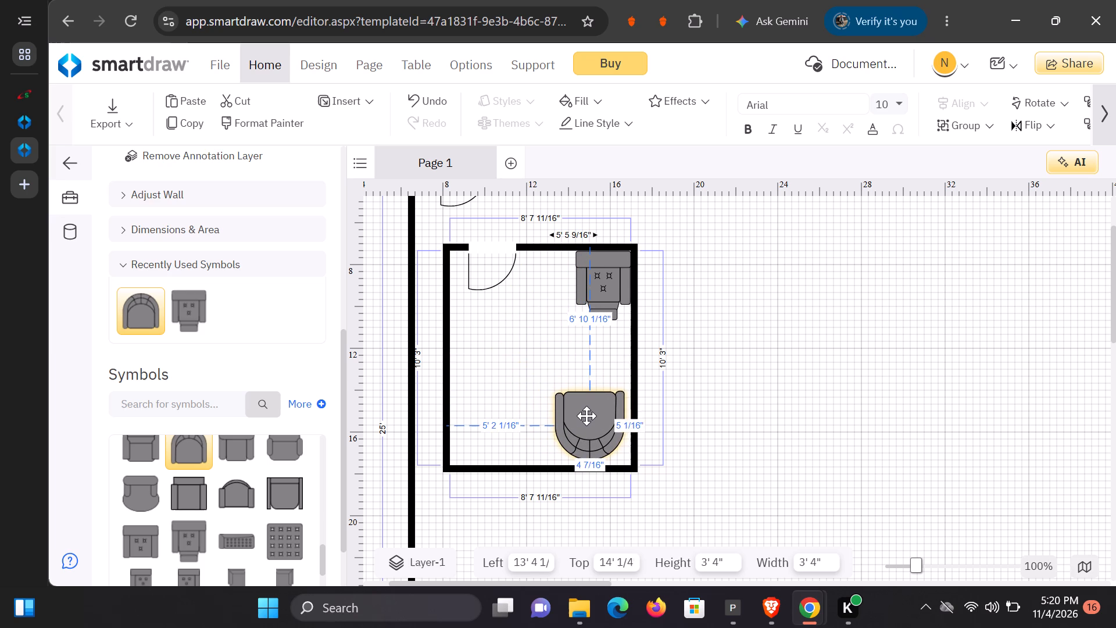
drag(586, 416, 592, 419)
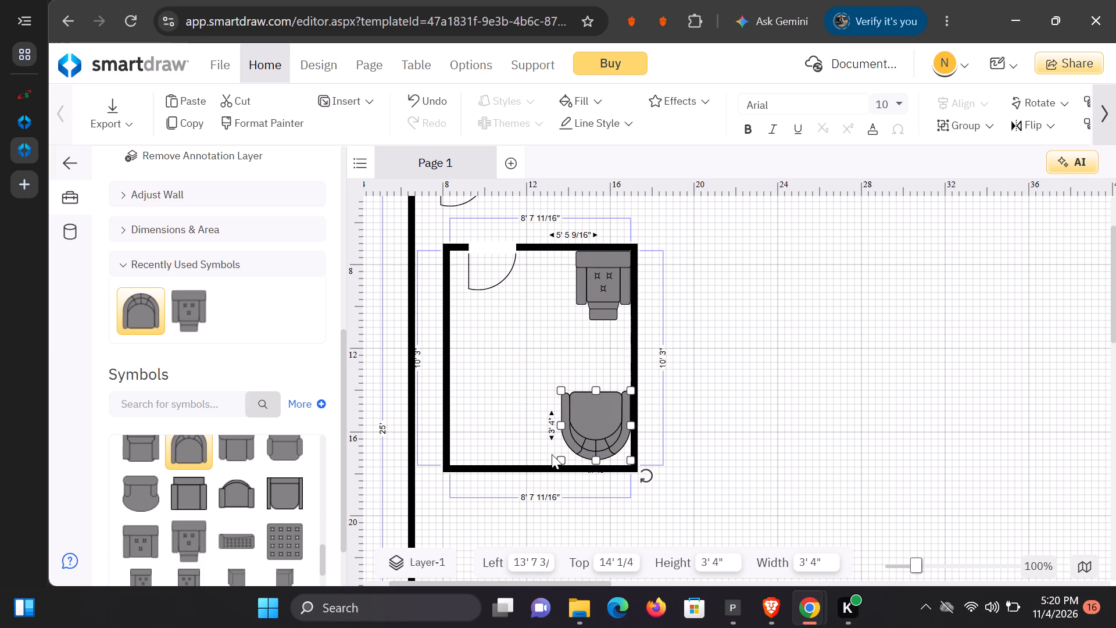
Shrink the arm chair to about 2' 8" wide and 3' high, and set it snugly in the small room's lower-right corner.
drag(557, 459, 571, 451)
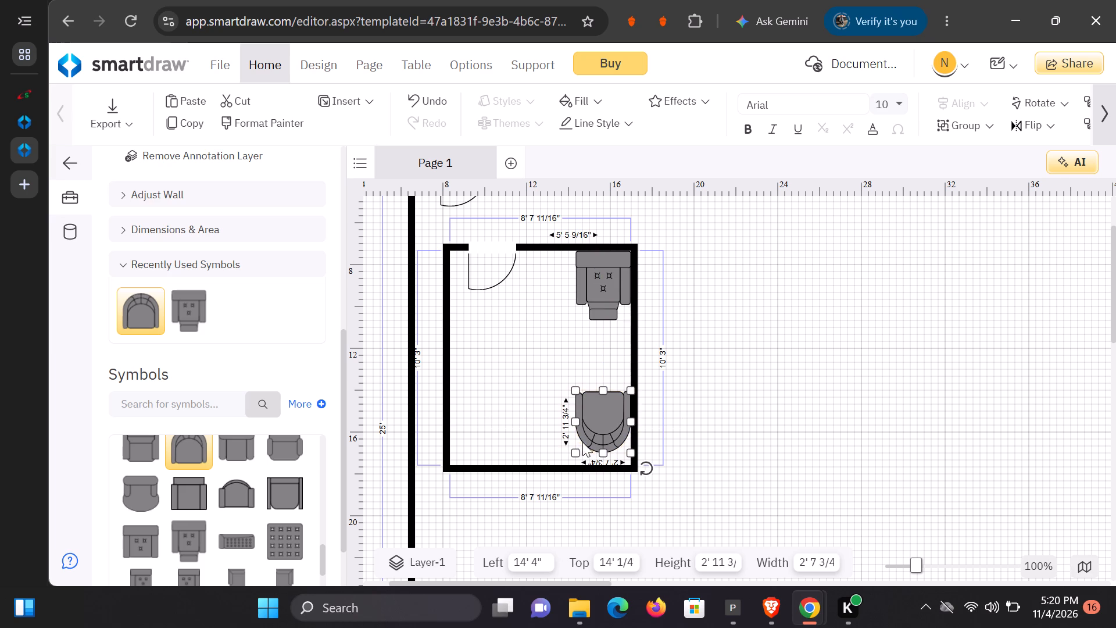
drag(607, 399, 609, 418)
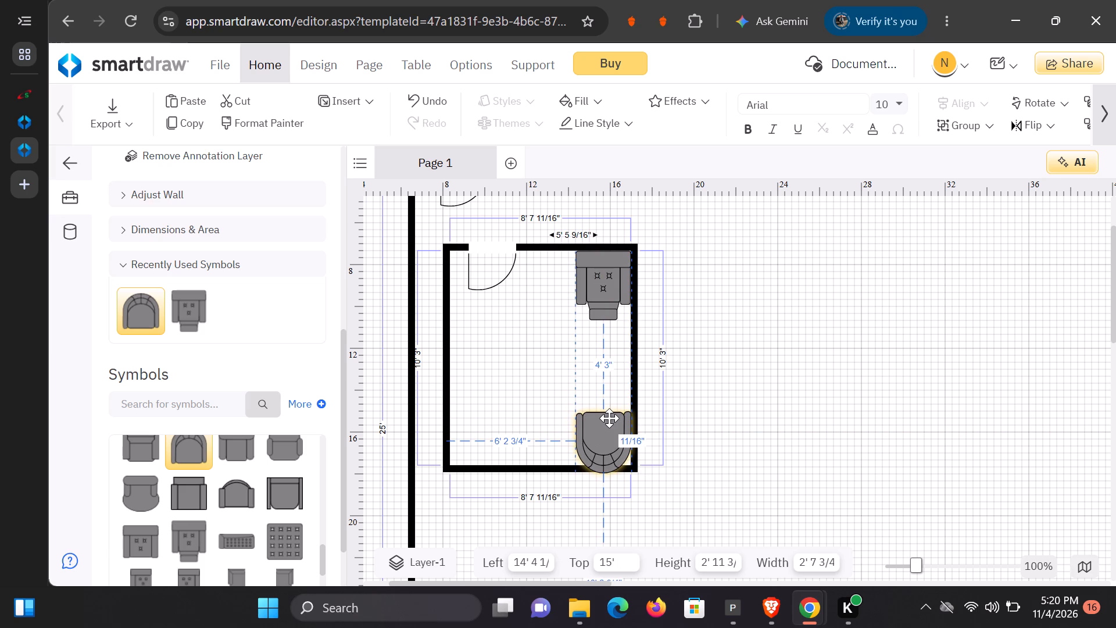
drag(609, 418, 605, 412)
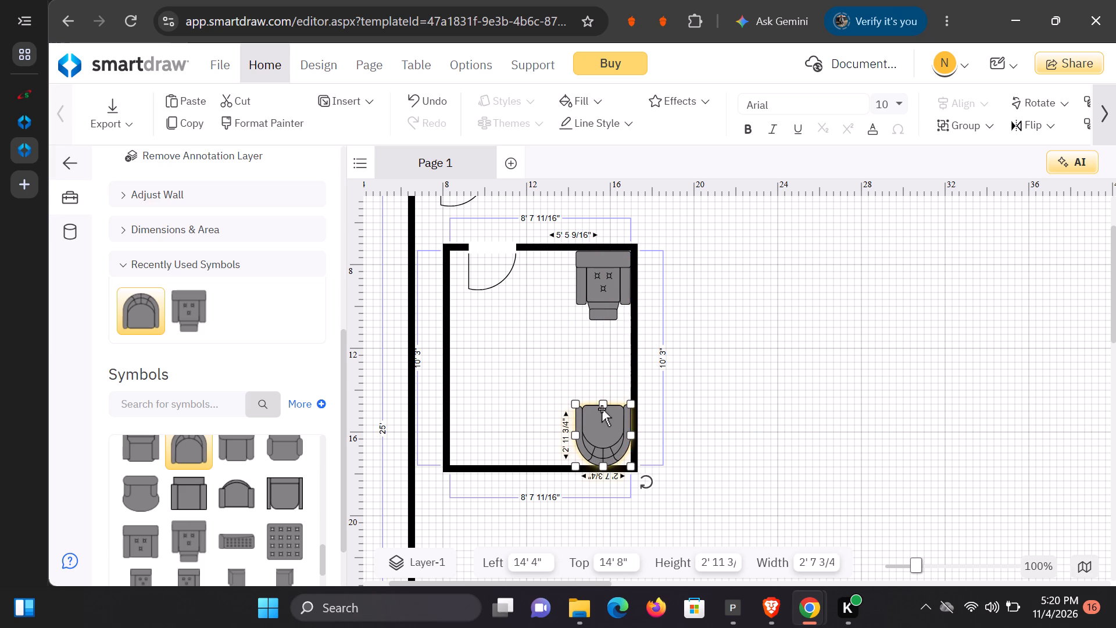
click(570, 376)
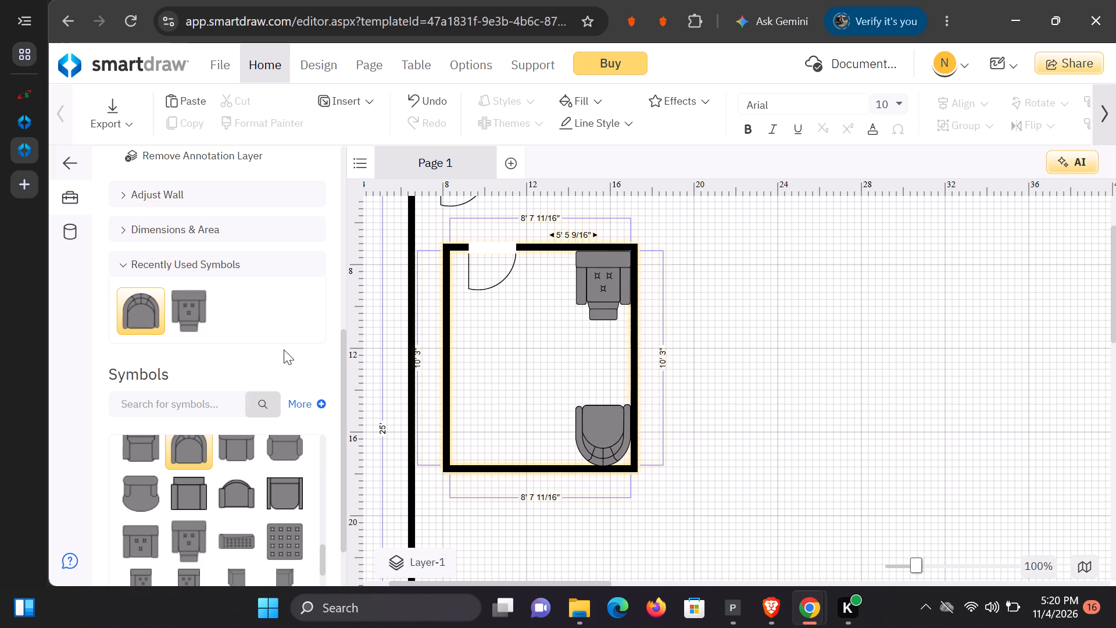
Add a Sectional Sofa with Pillows to the large room, right of the small room at about 20' 8" left and 9' 4" top.
scroll(284, 349, up, 1)
scroll(284, 349, down, 3)
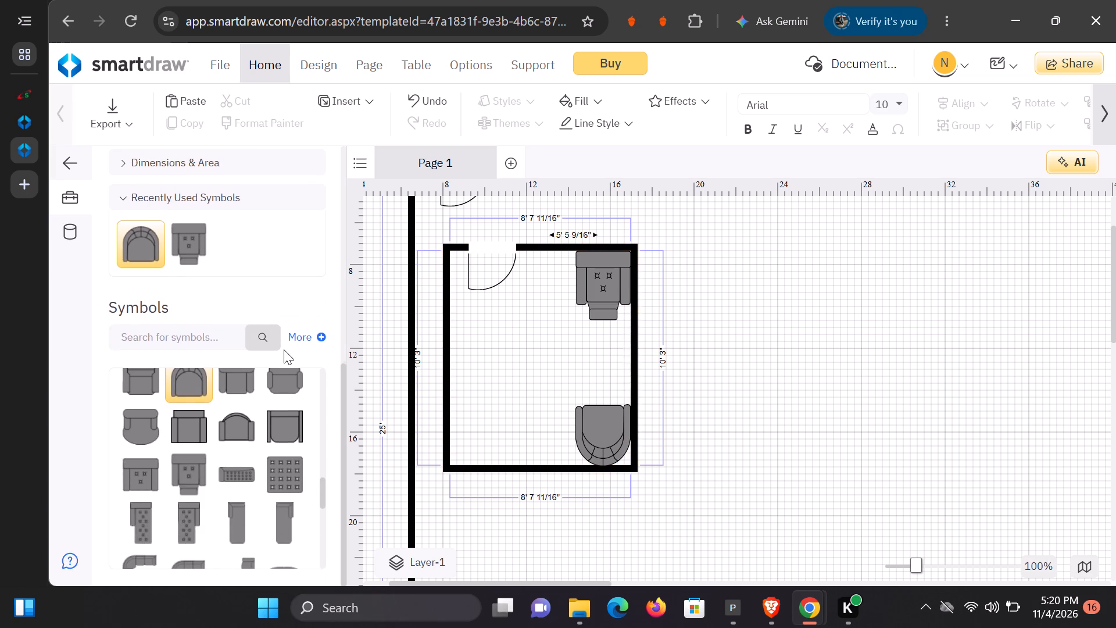
scroll(284, 349, down, 4)
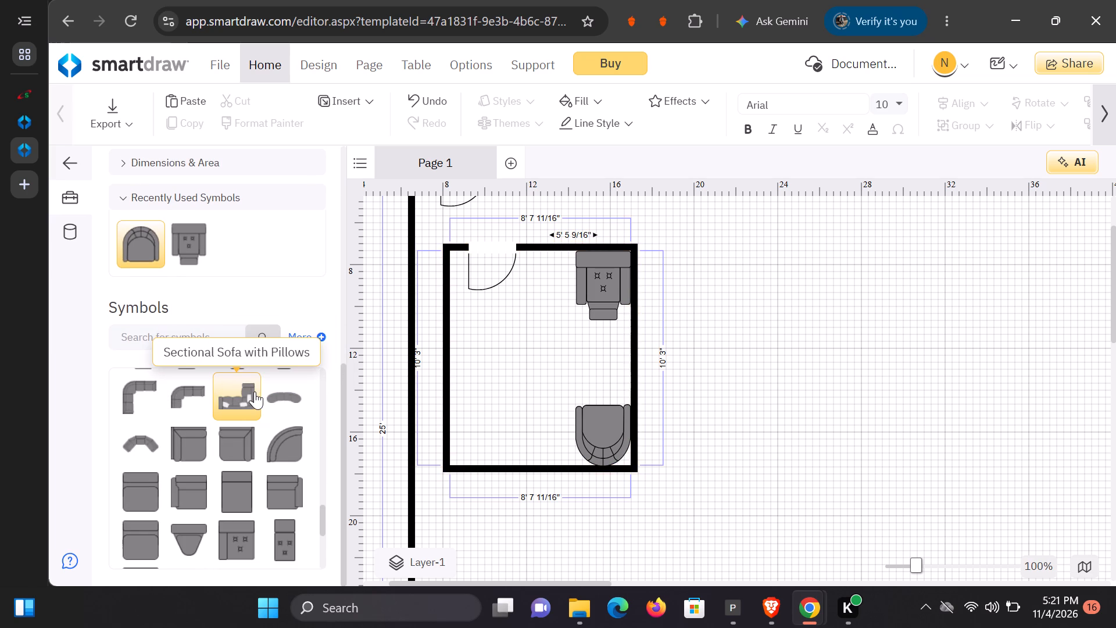
click(255, 391)
double_click(253, 388)
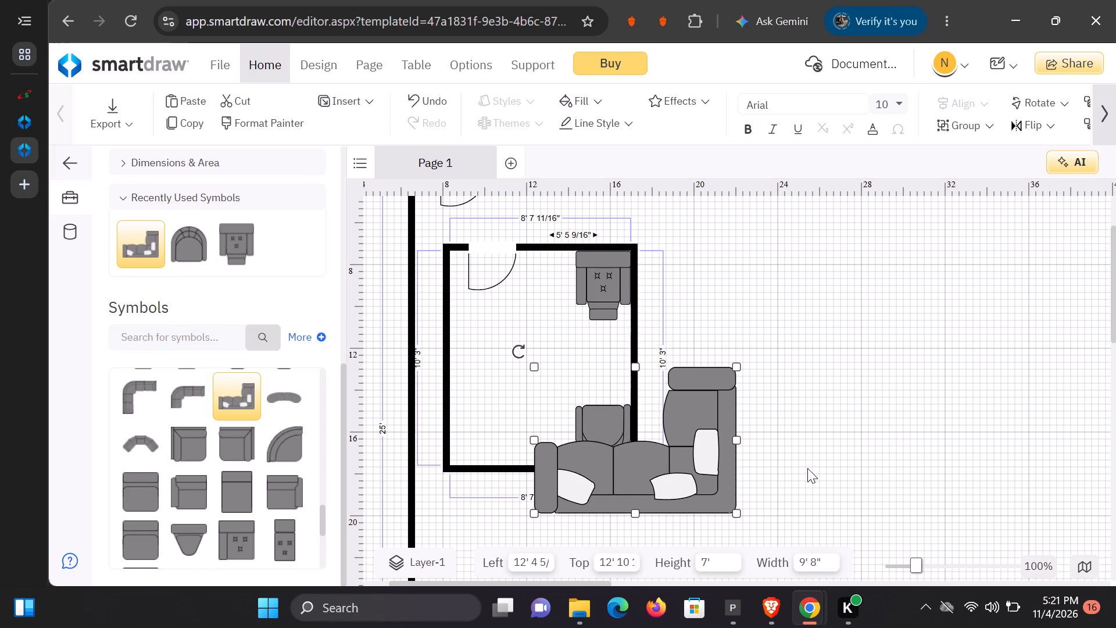
drag(719, 411, 873, 354)
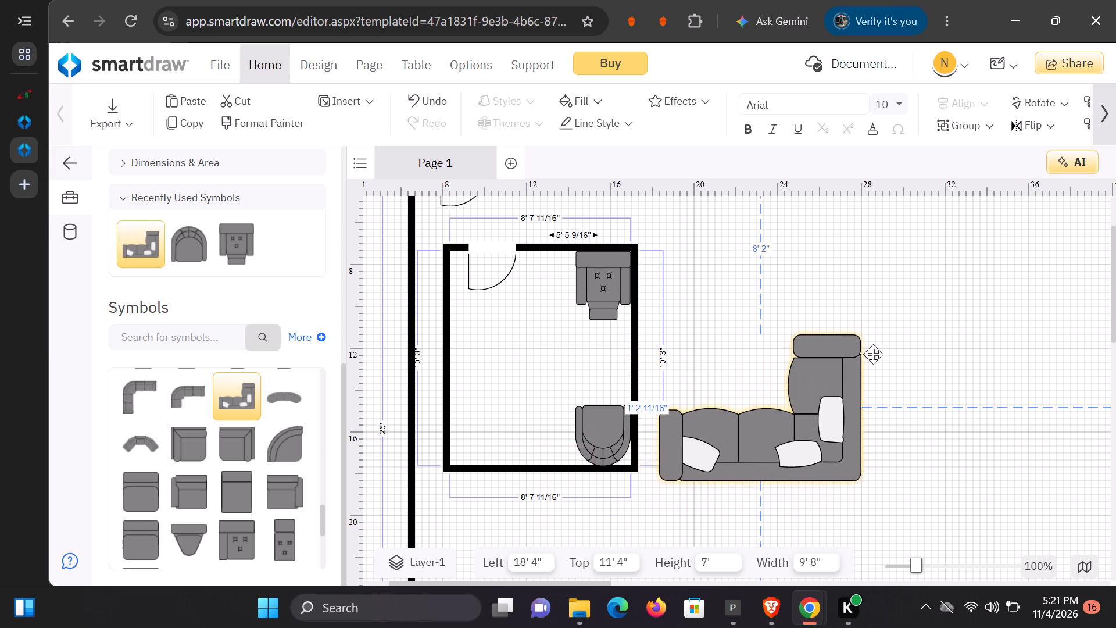
drag(873, 354, 893, 340)
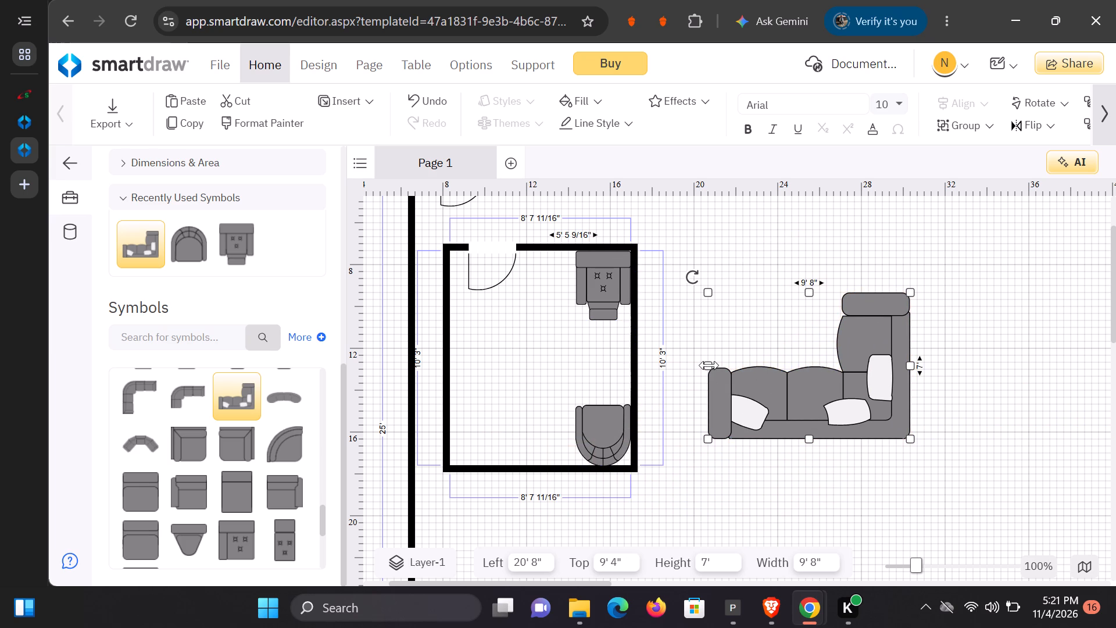
Shrink the sectional sofa to about 6' 4" wide and 4' 8" high.
drag(709, 363, 711, 365)
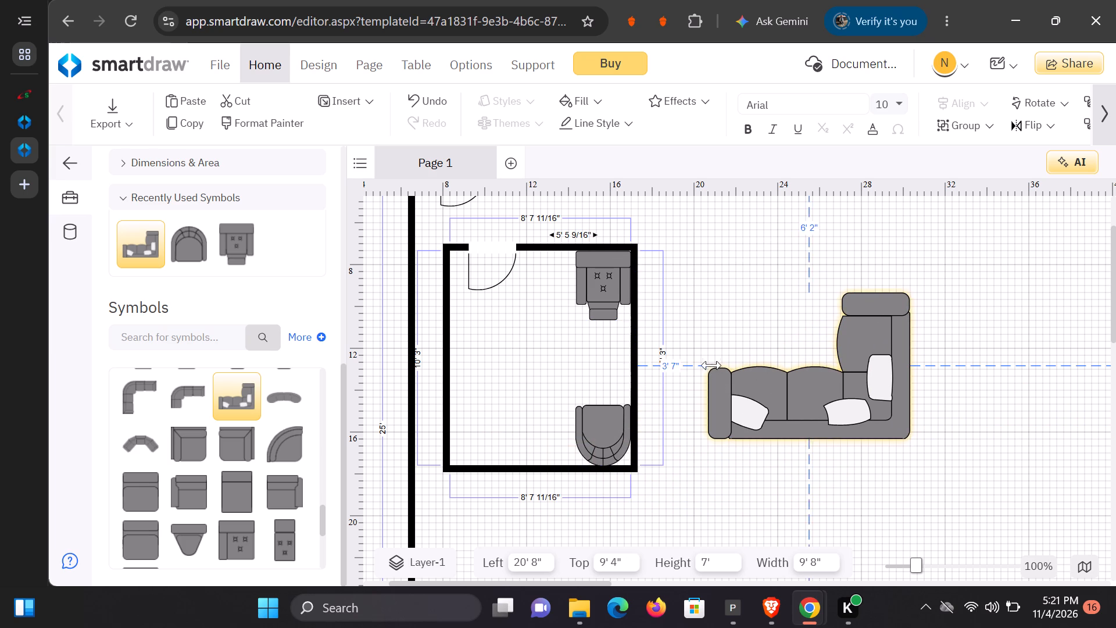
drag(711, 365, 753, 389)
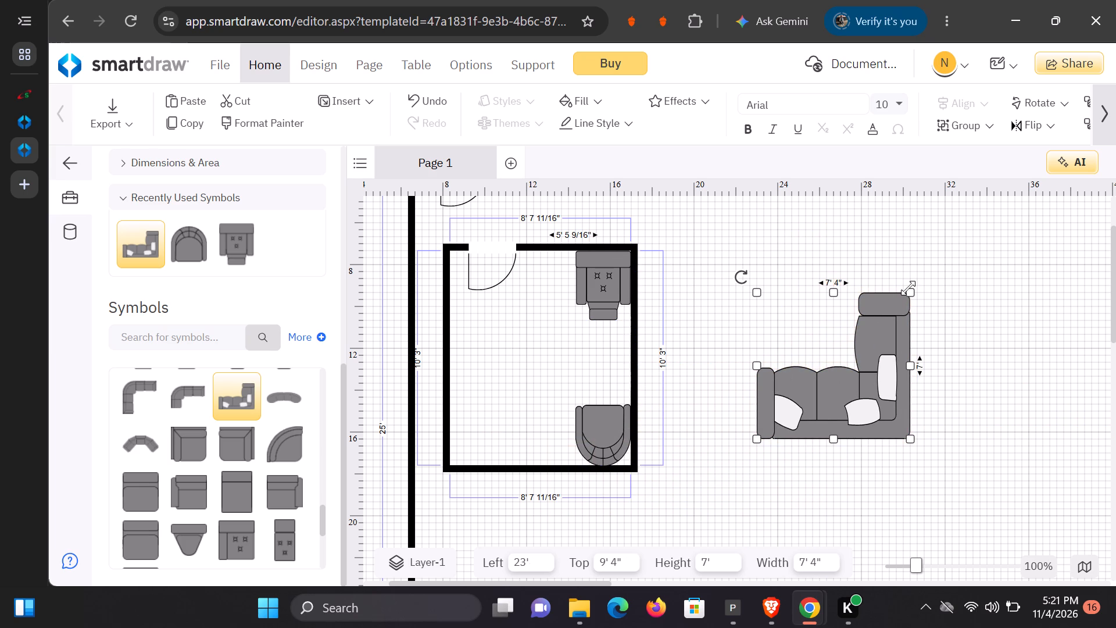
drag(910, 290, 916, 310)
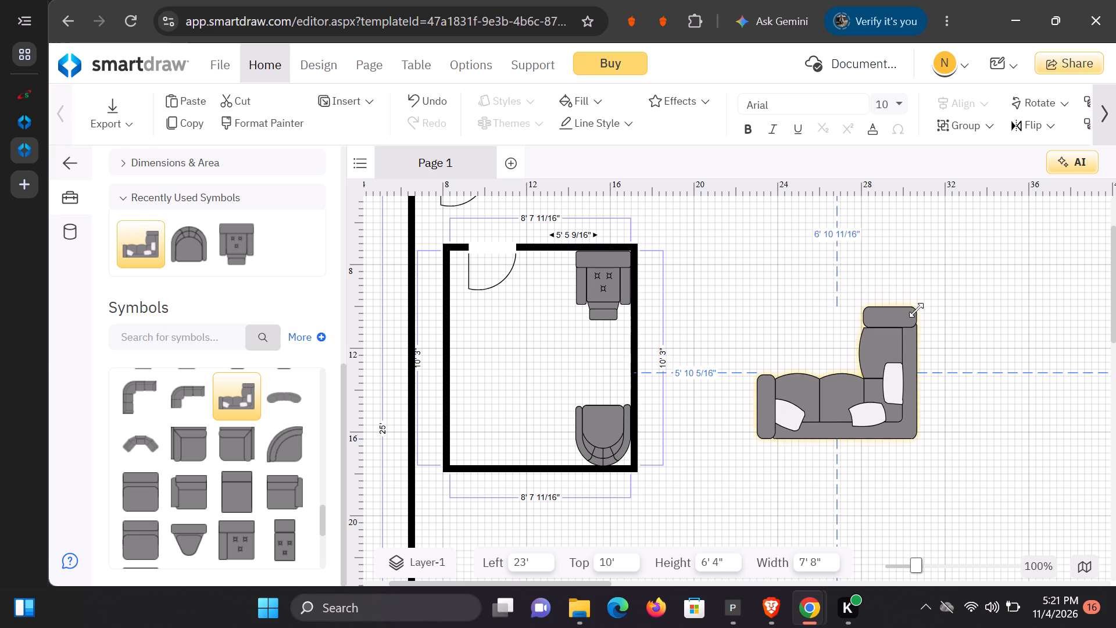
drag(916, 310, 915, 340)
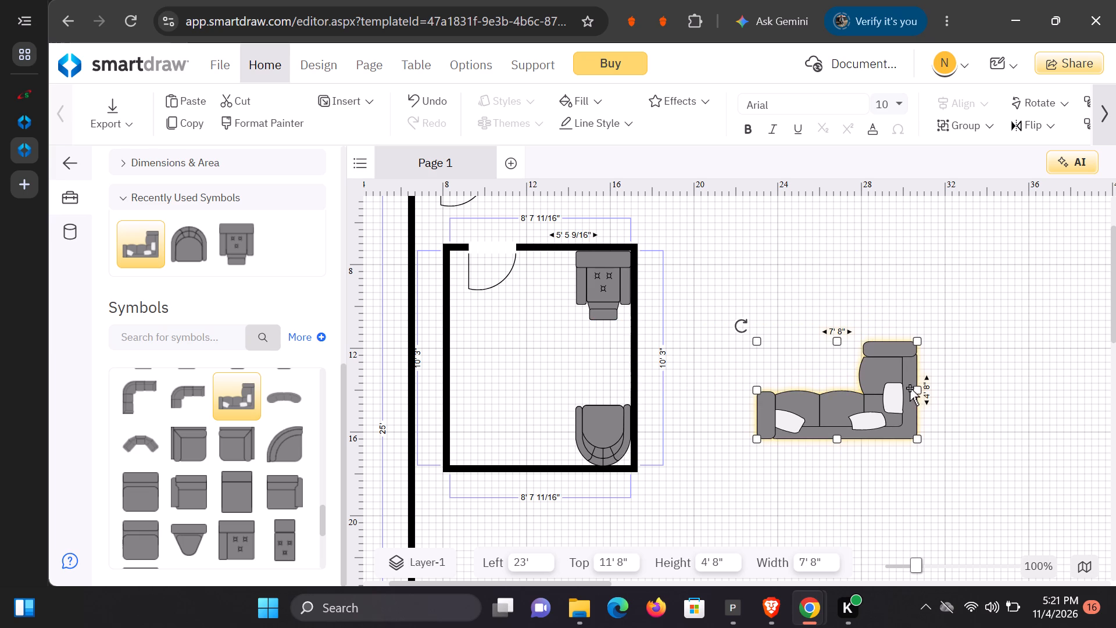
drag(918, 387, 903, 381)
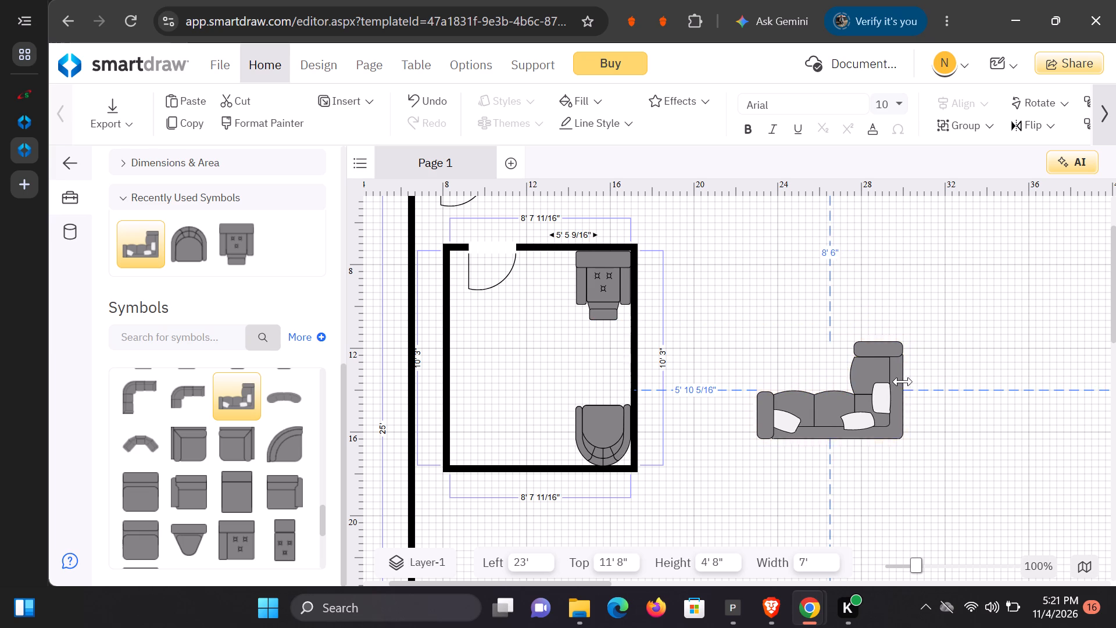
drag(903, 381, 886, 377)
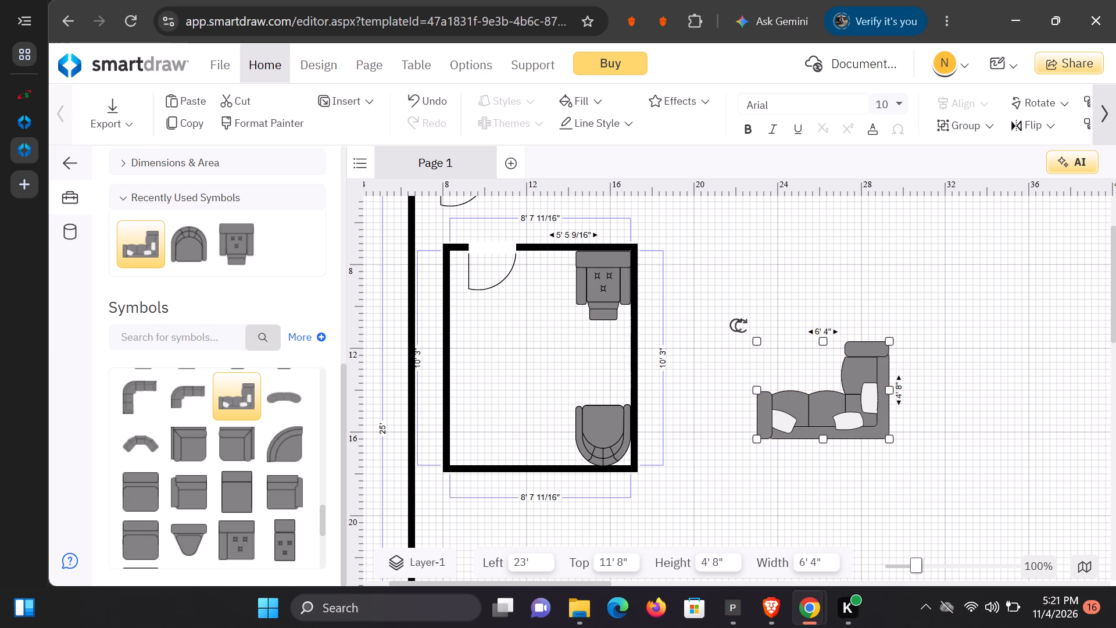
Rotate the sectional sofa a quarter turn clockwise so its long side stands vertical and its corner points to the lower left.
drag(736, 325, 847, 390)
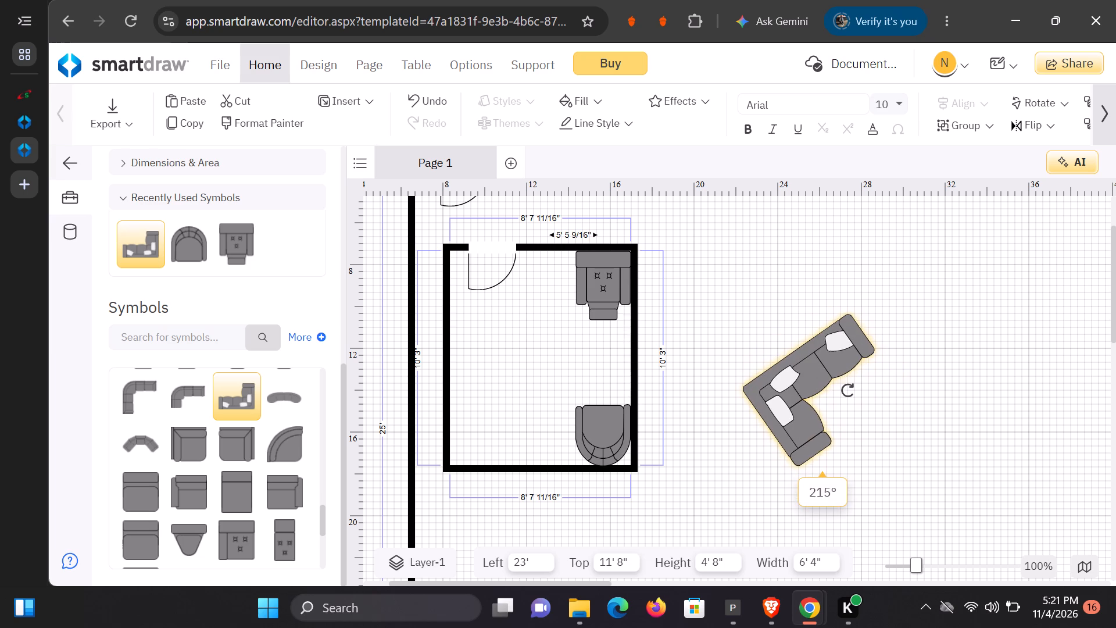
drag(847, 390, 854, 376)
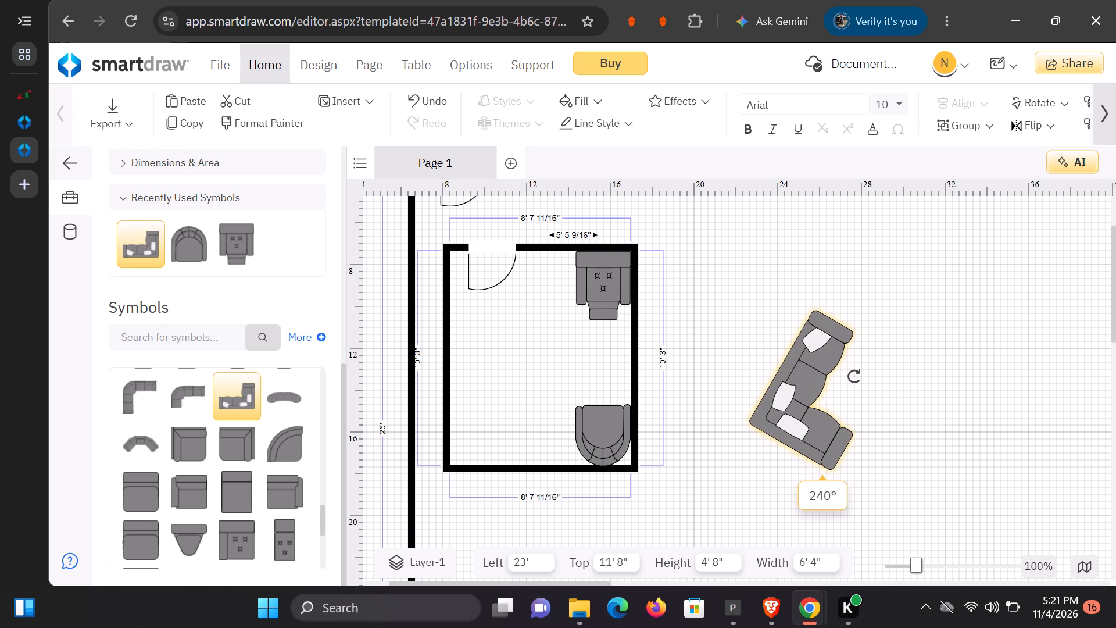
drag(854, 376, 718, 324)
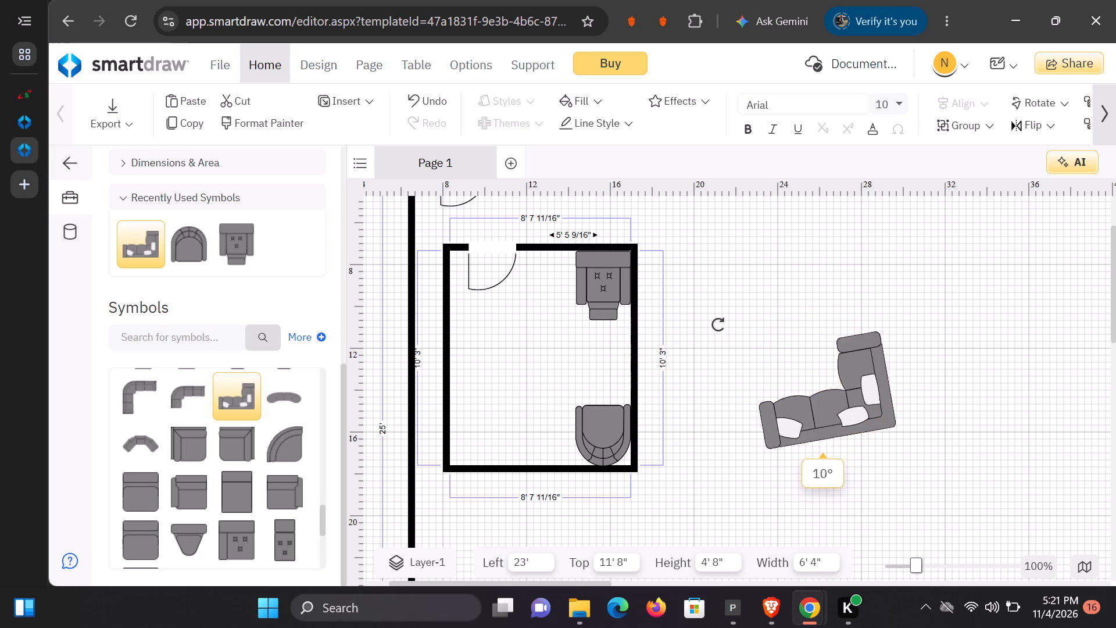
drag(718, 324, 841, 301)
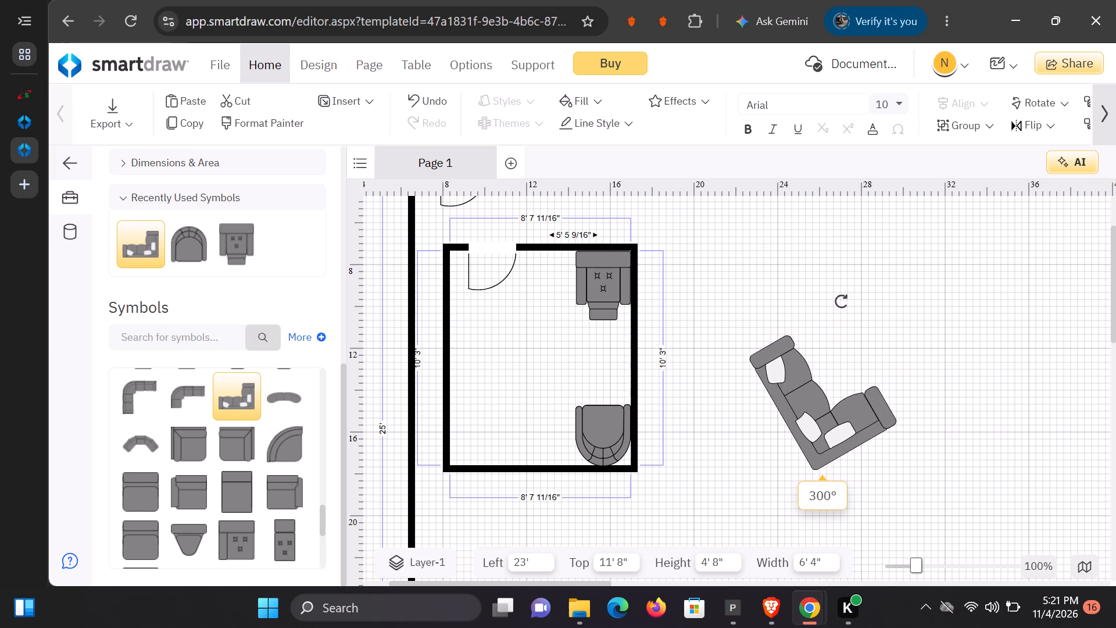
drag(841, 301, 857, 344)
Move the sectional sofa into the small room, snug in its lower-left corner.
drag(792, 386, 763, 379)
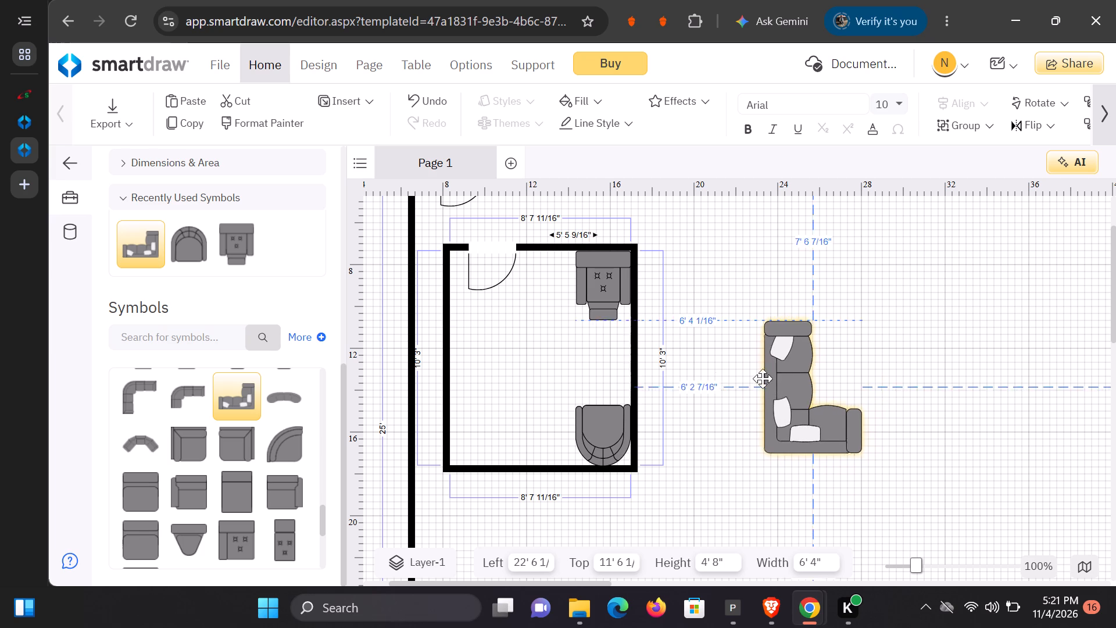
drag(763, 379, 489, 388)
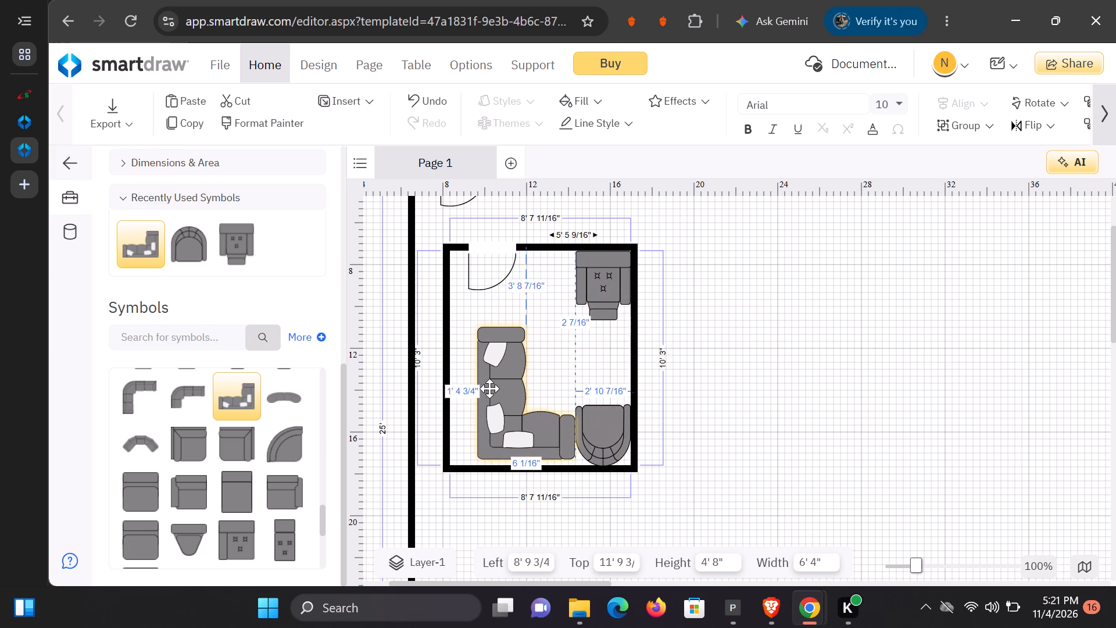
drag(489, 388, 461, 395)
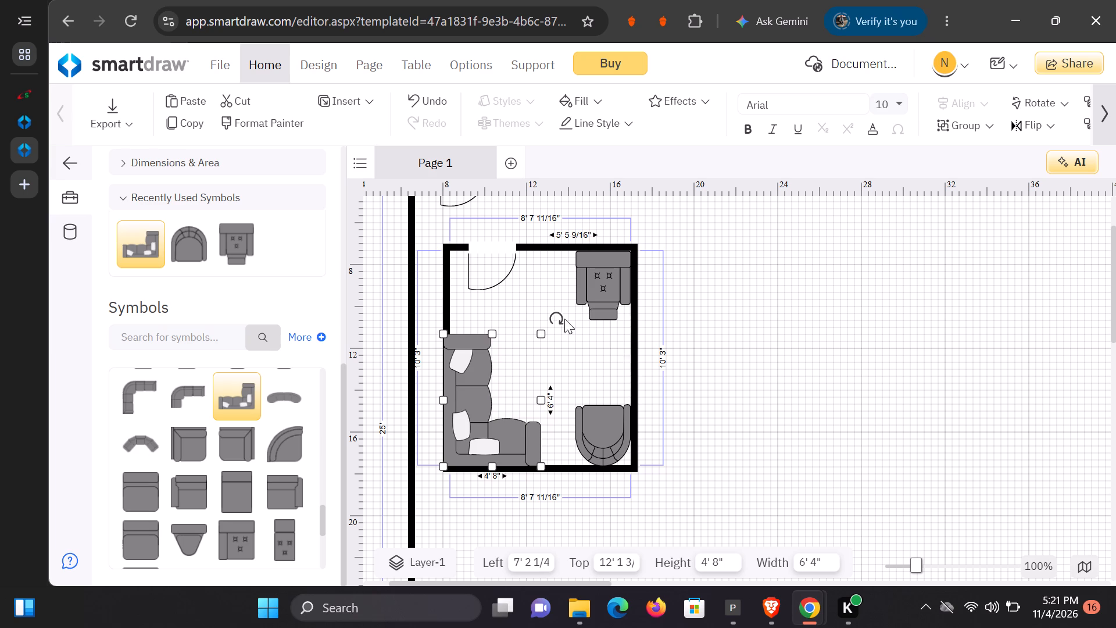
Shorten the sectional sofa's vertical side to about 4' 8", keeping it in the small room's lower-left corner.
drag(493, 333, 493, 342)
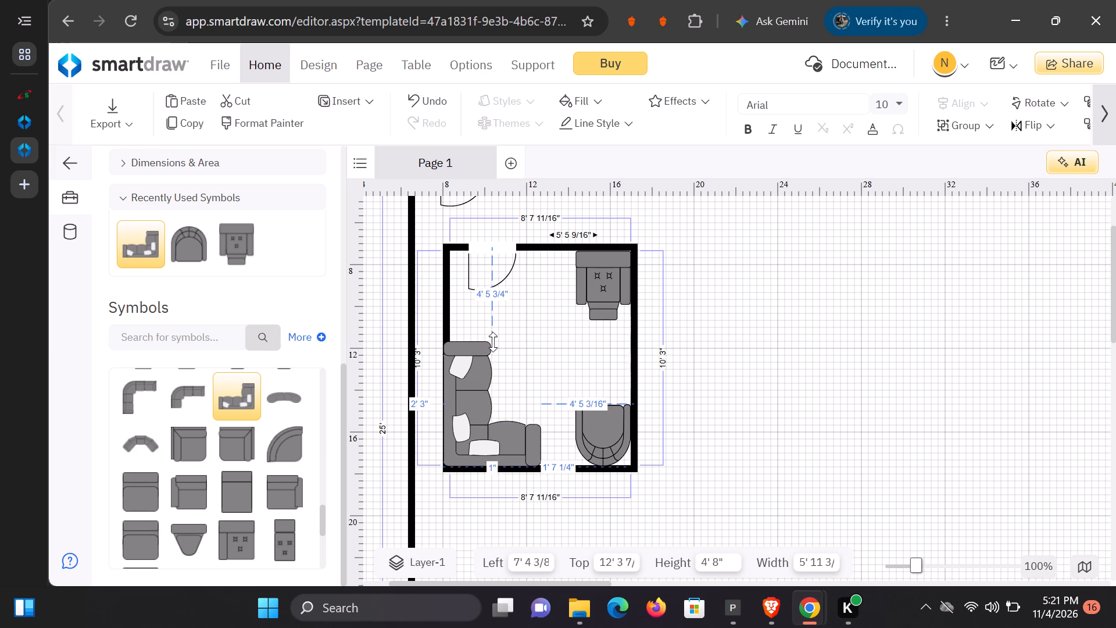
drag(493, 342, 491, 371)
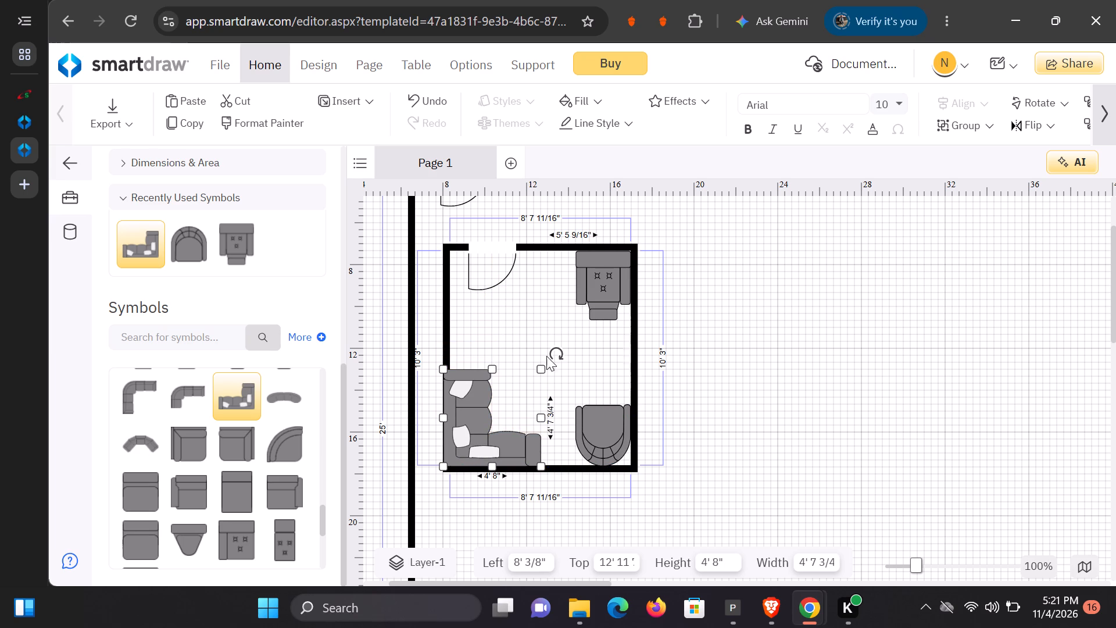
click(726, 351)
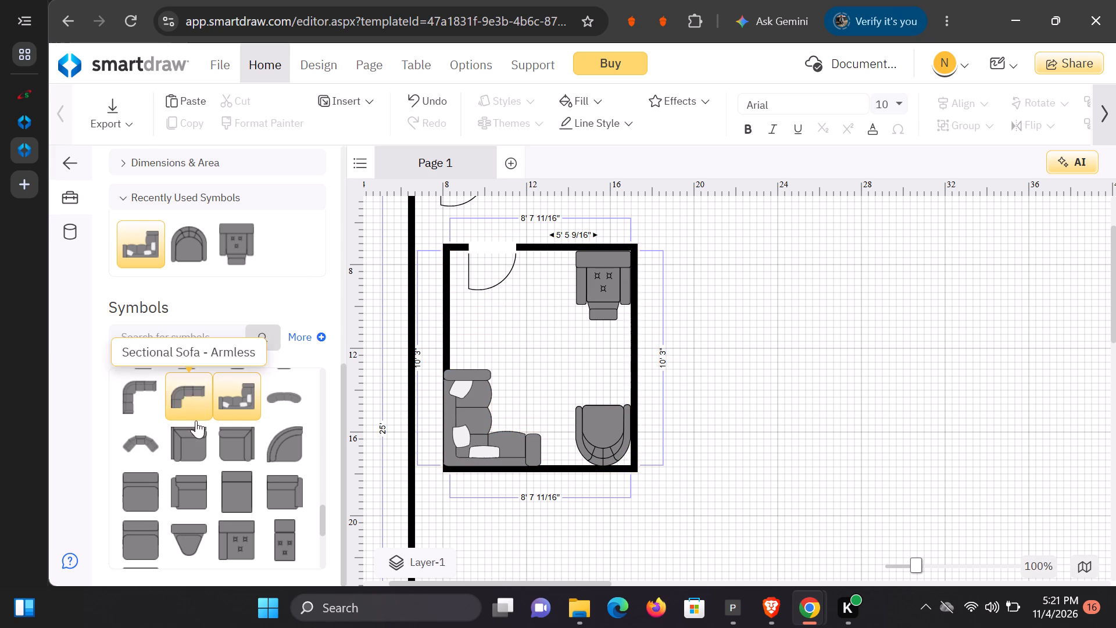
Add a Round Table - 72" from the Tables symbols to the floor plan.
scroll(248, 515, down, 1)
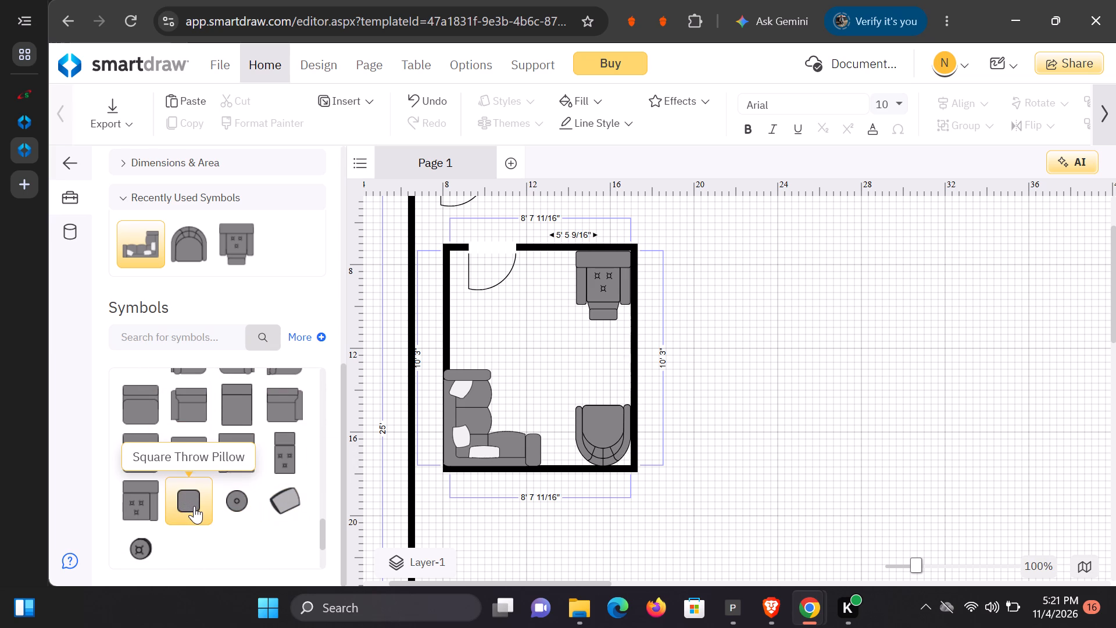
scroll(275, 477, down, 3)
click(162, 485)
scroll(233, 458, down, 1)
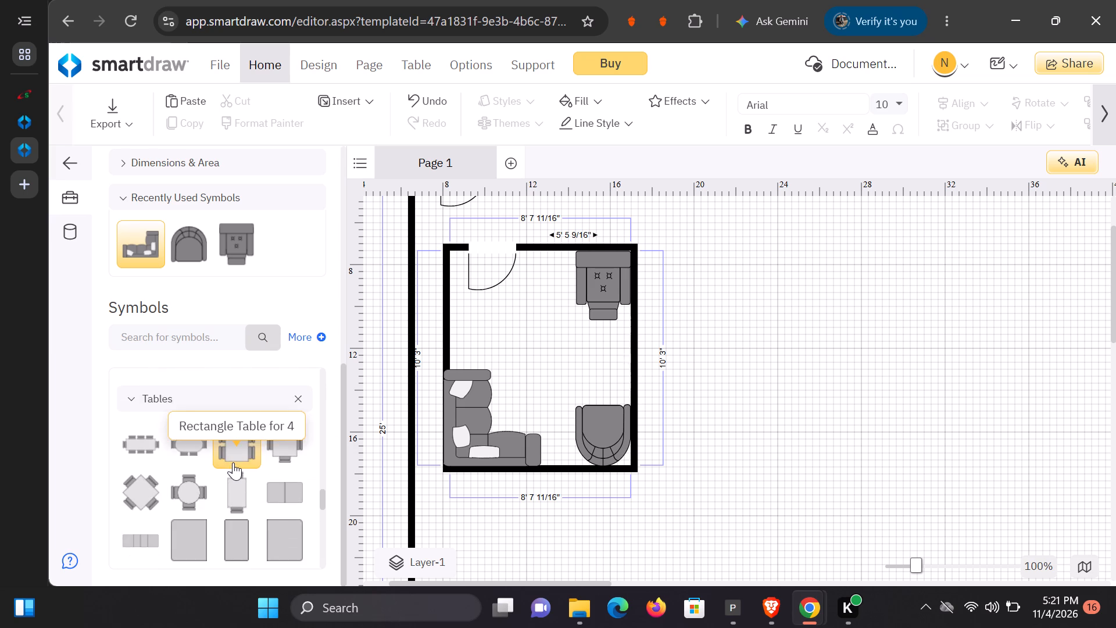
scroll(230, 477, down, 1)
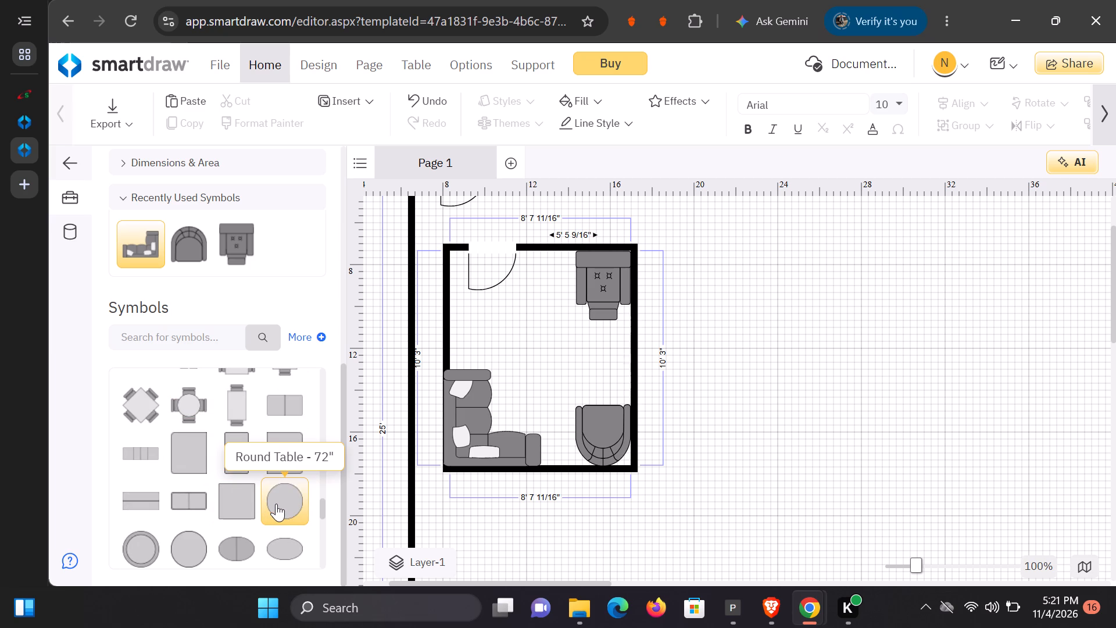
click(276, 504)
double_click(273, 505)
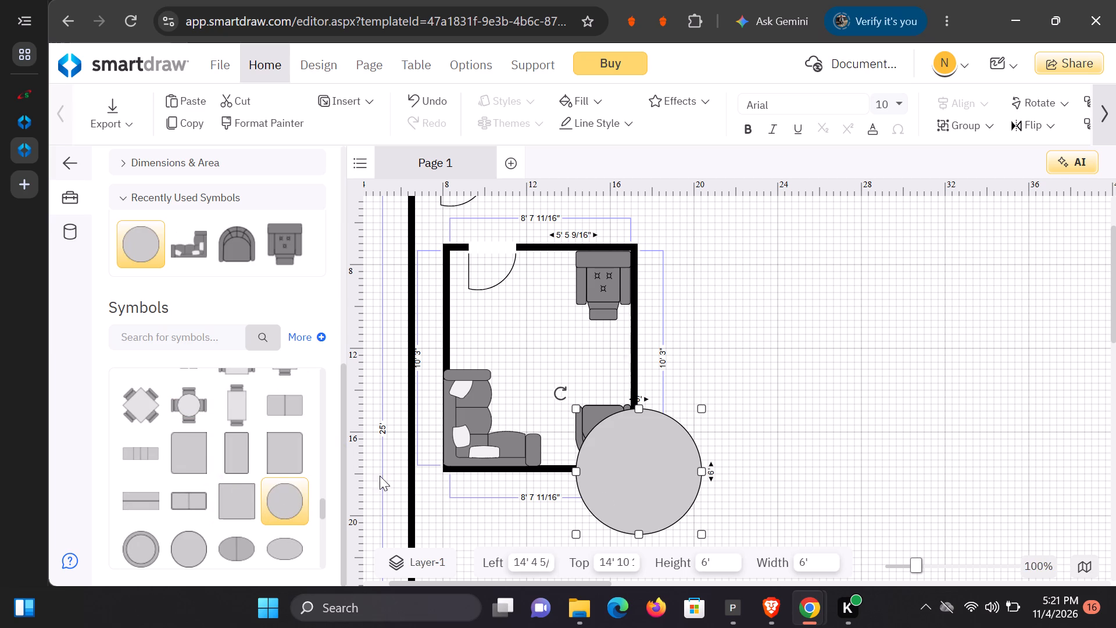
Shrink the round table to about 2' 8" wide and 2' 11" high.
drag(704, 471, 698, 473)
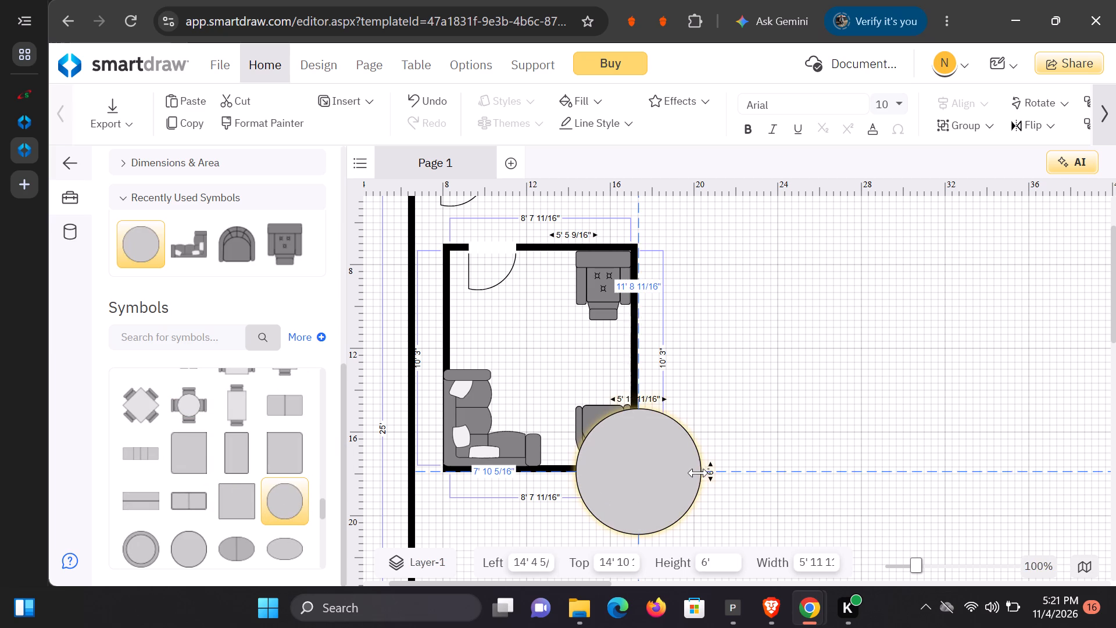
drag(698, 473, 671, 470)
drag(624, 405, 627, 424)
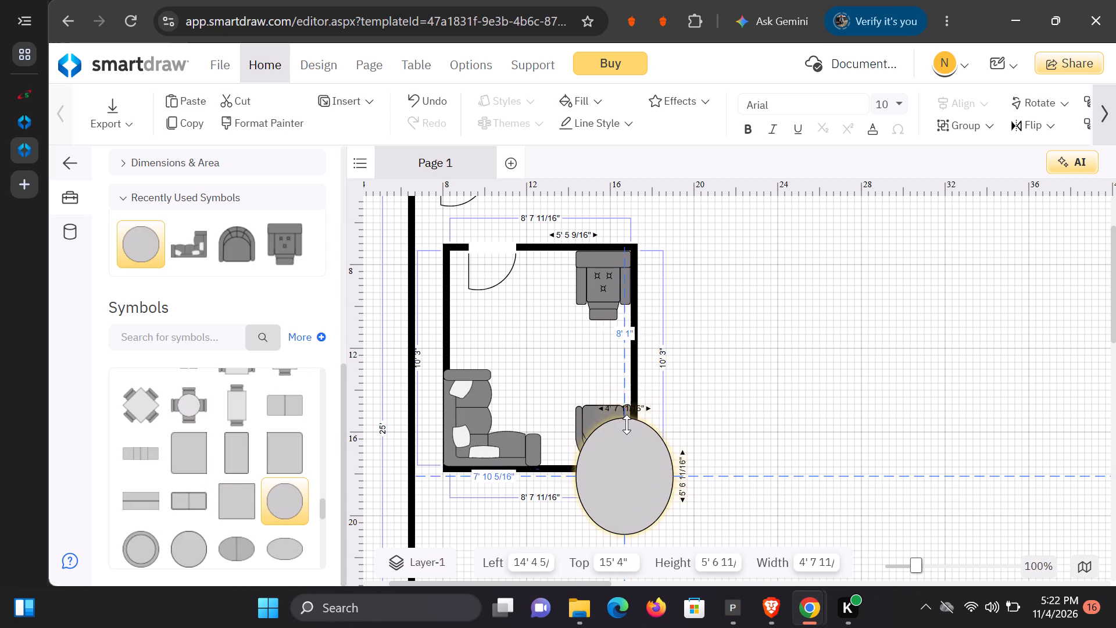
drag(627, 424, 623, 472)
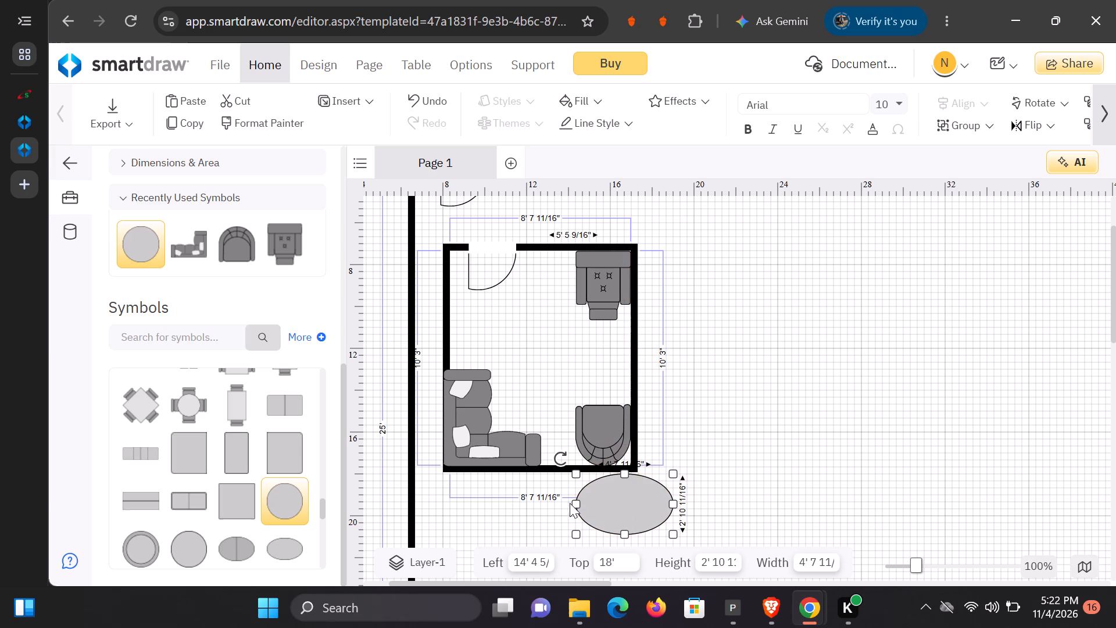
drag(573, 500, 617, 497)
Move the round table to the middle of the small room, between the sectional sofa and the two chairs.
drag(652, 509, 573, 374)
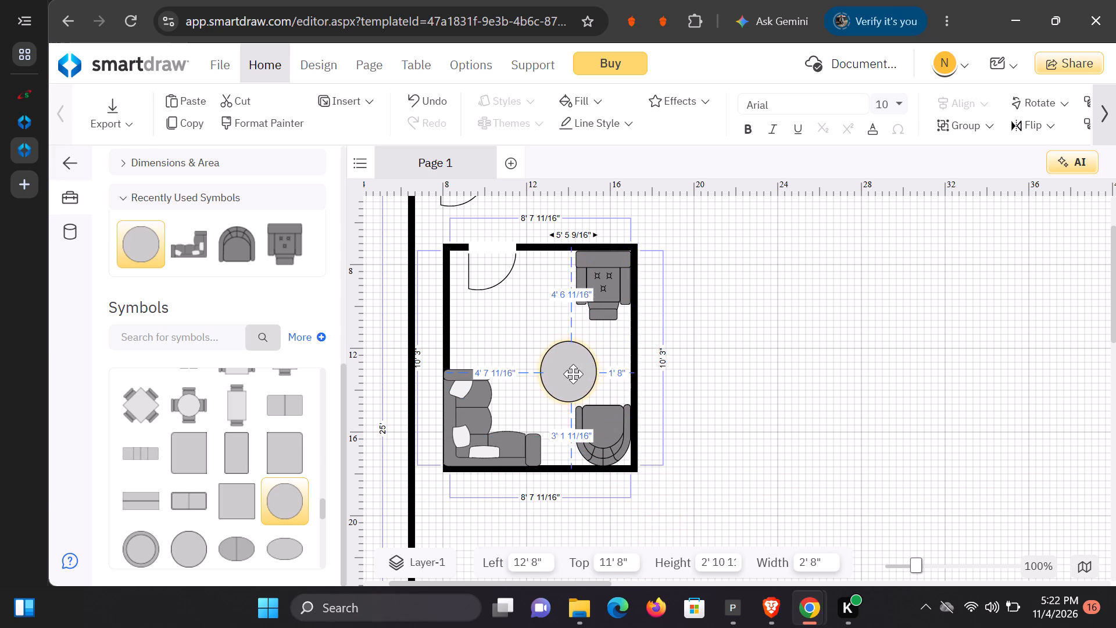
drag(573, 374, 552, 365)
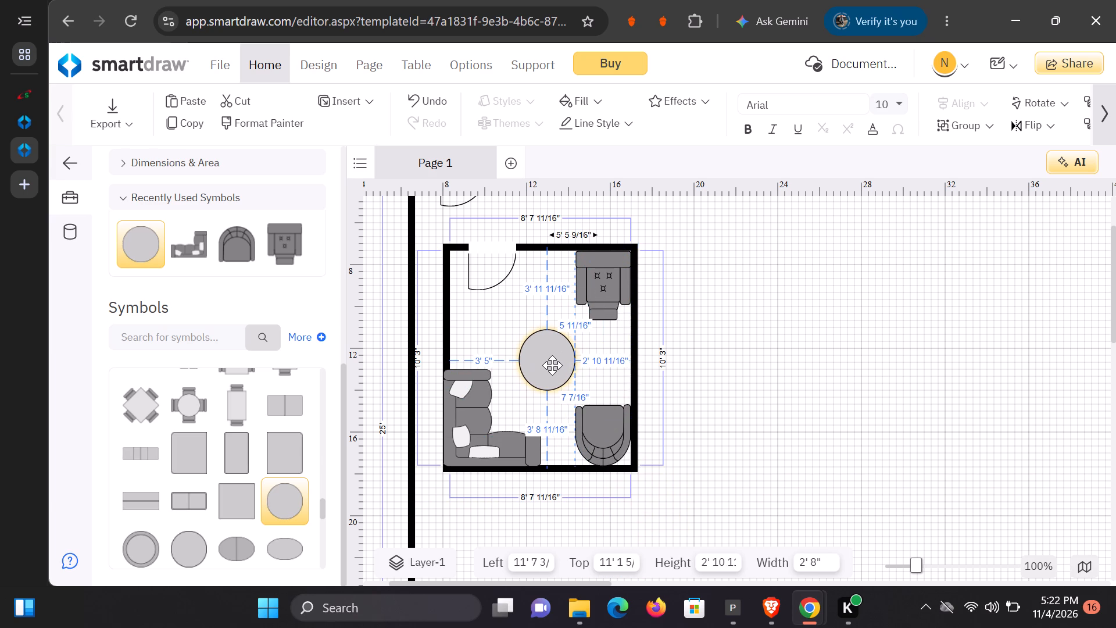
drag(552, 365, 553, 366)
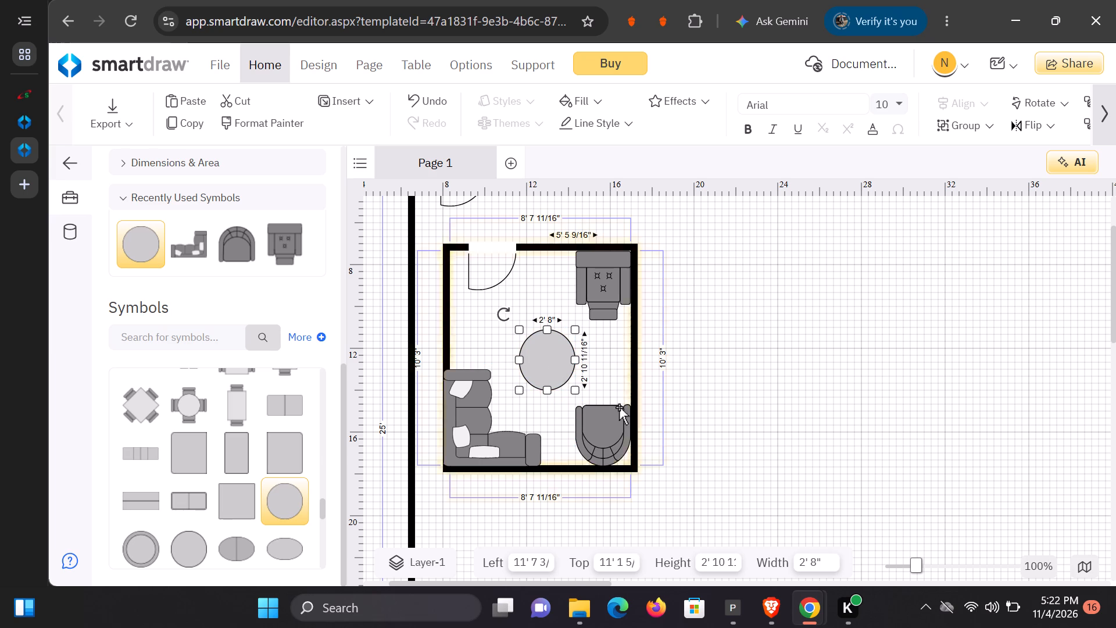
click(548, 370)
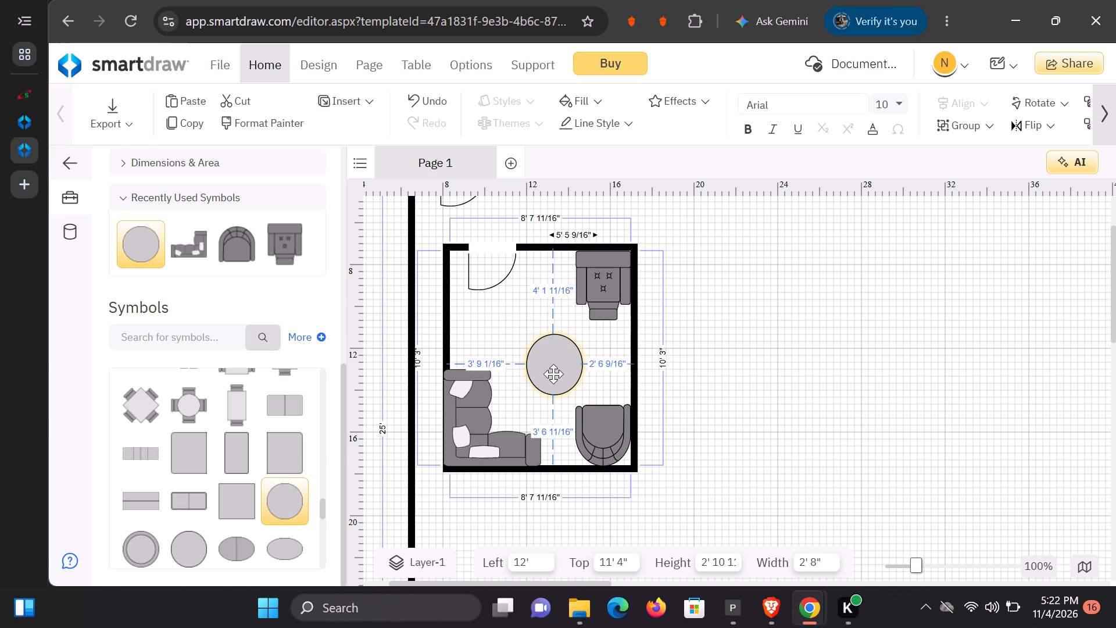
click(821, 375)
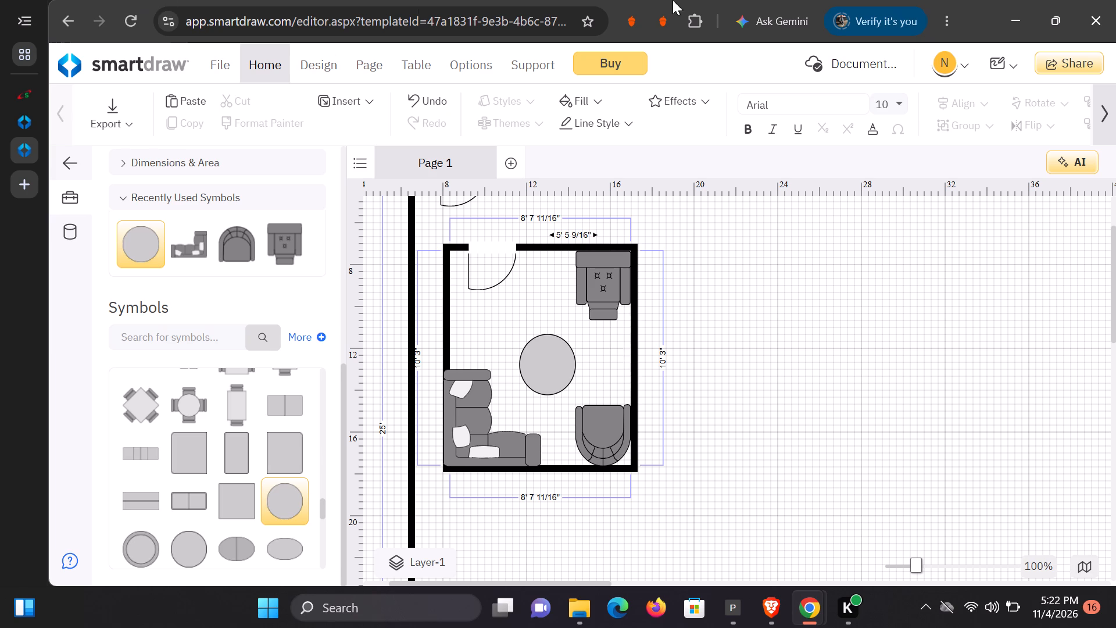
Draw a Shape Connector line from the small room's right wall into the large room, about 6' 4" wide and 1' 4" high.
scroll(291, 423, up, 1)
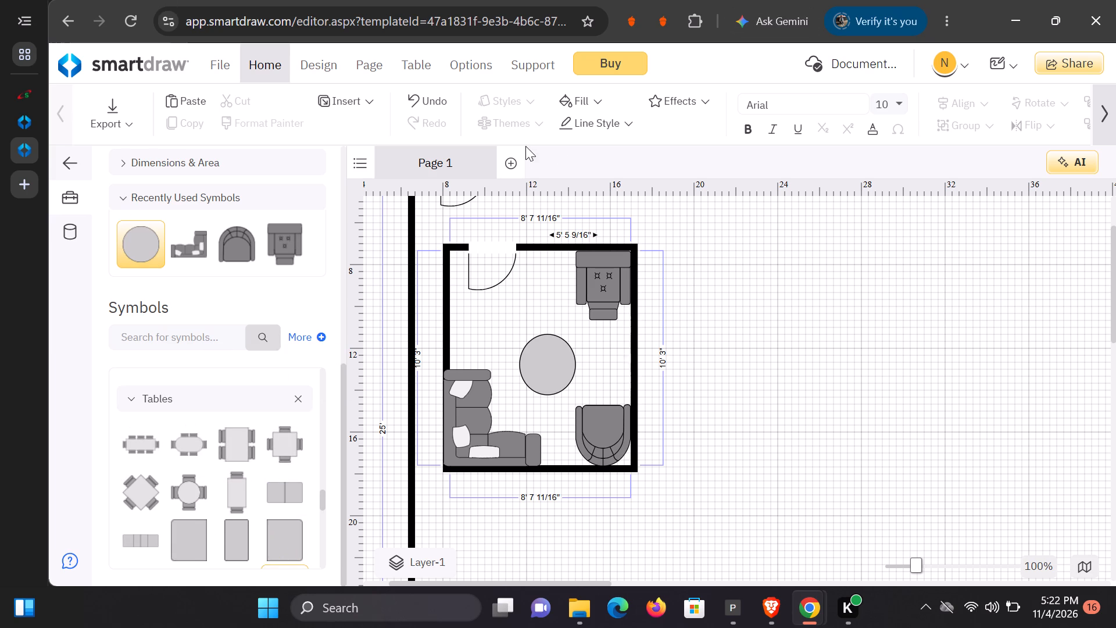
scroll(230, 283, up, 2)
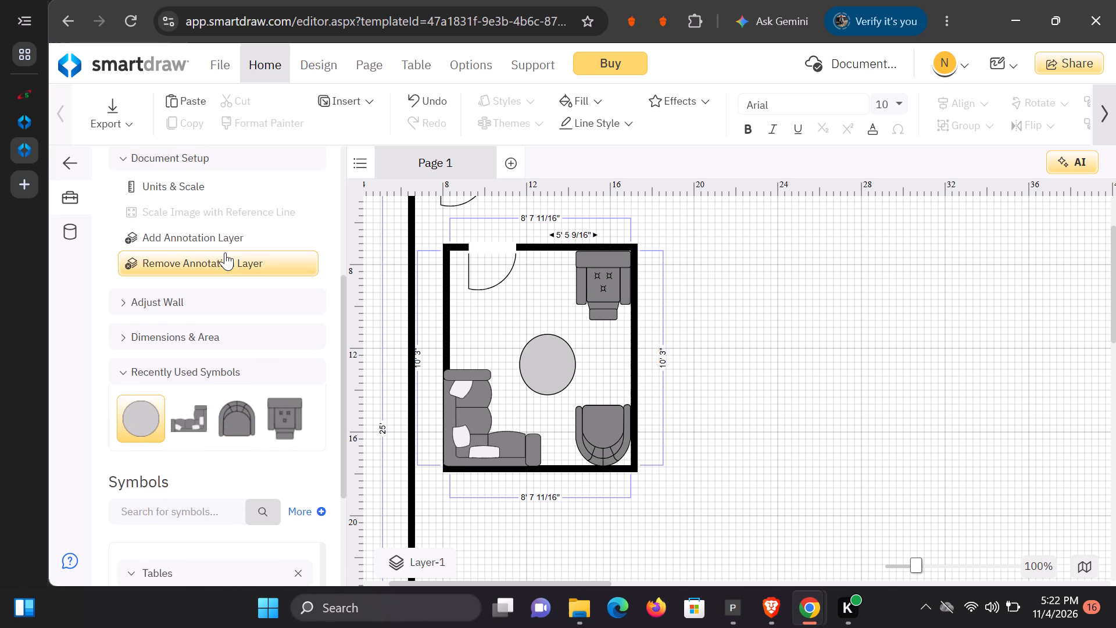
scroll(225, 252, up, 2)
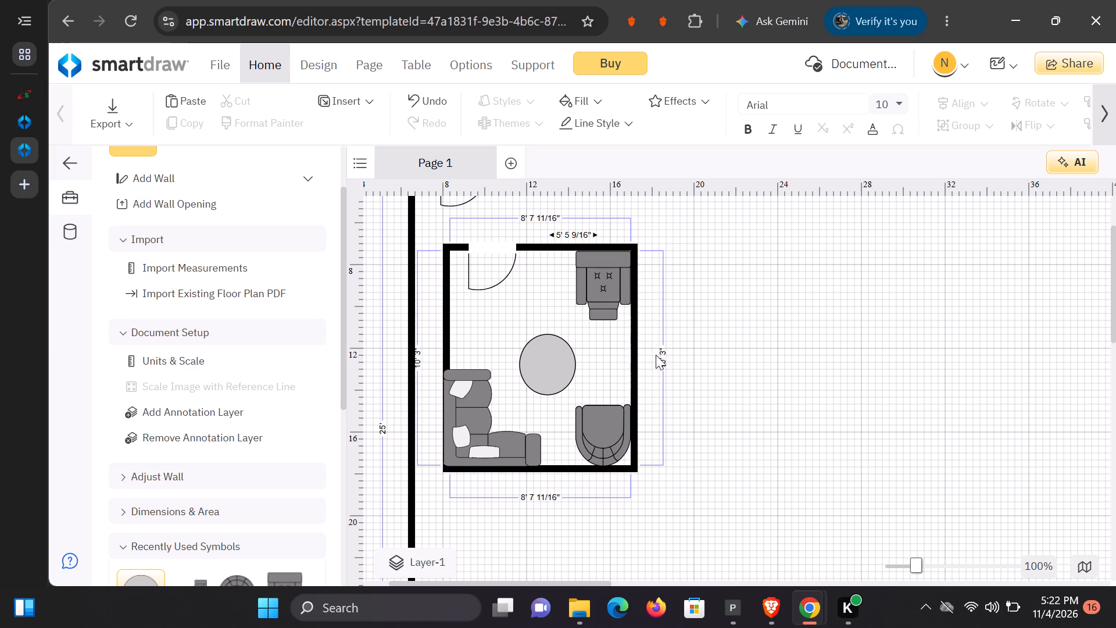
scroll(295, 222, up, 2)
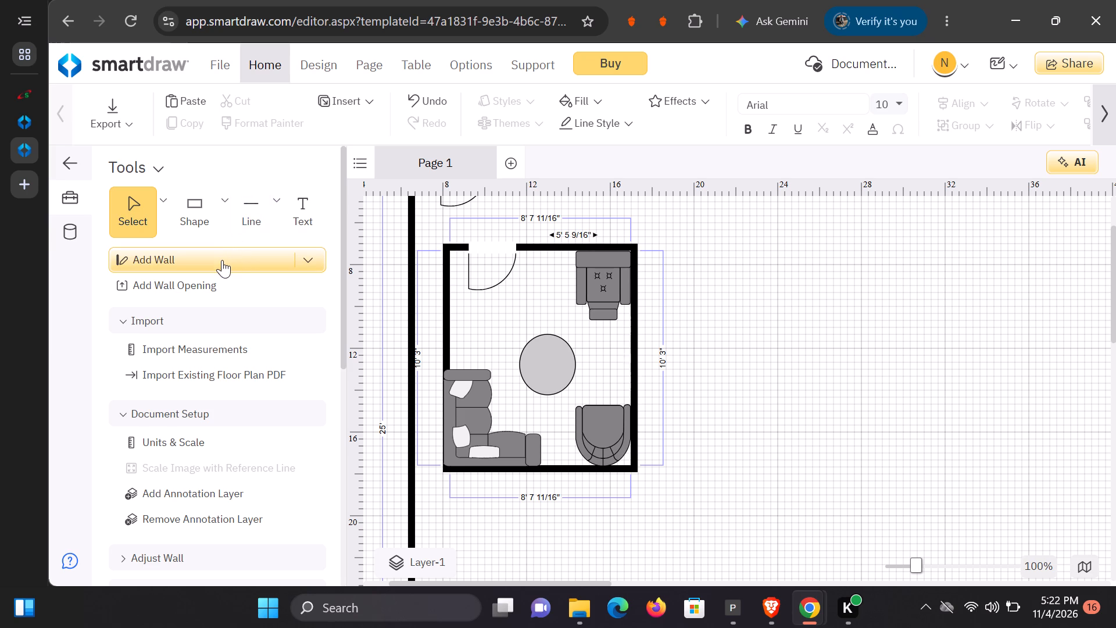
click(274, 210)
click(312, 331)
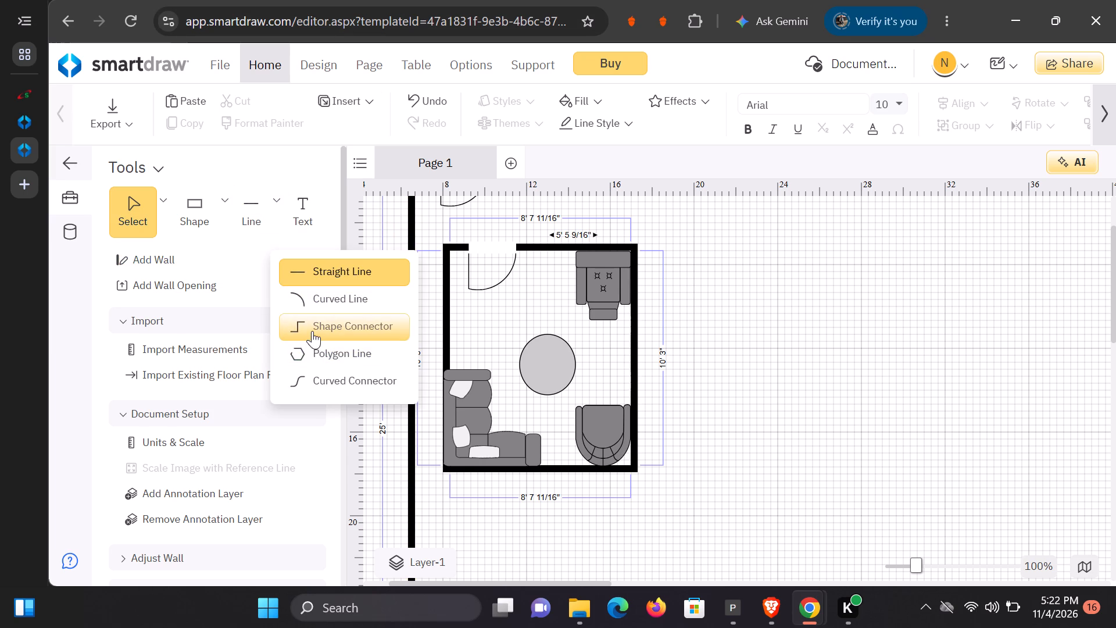
drag(638, 349, 648, 348)
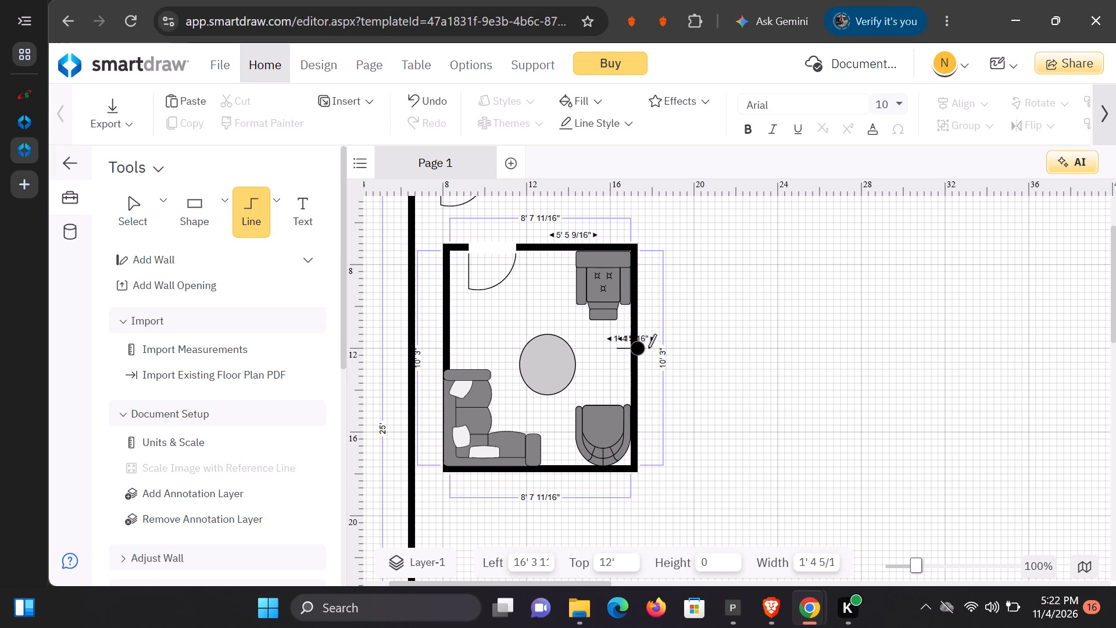
drag(648, 348, 728, 348)
drag(728, 348, 775, 342)
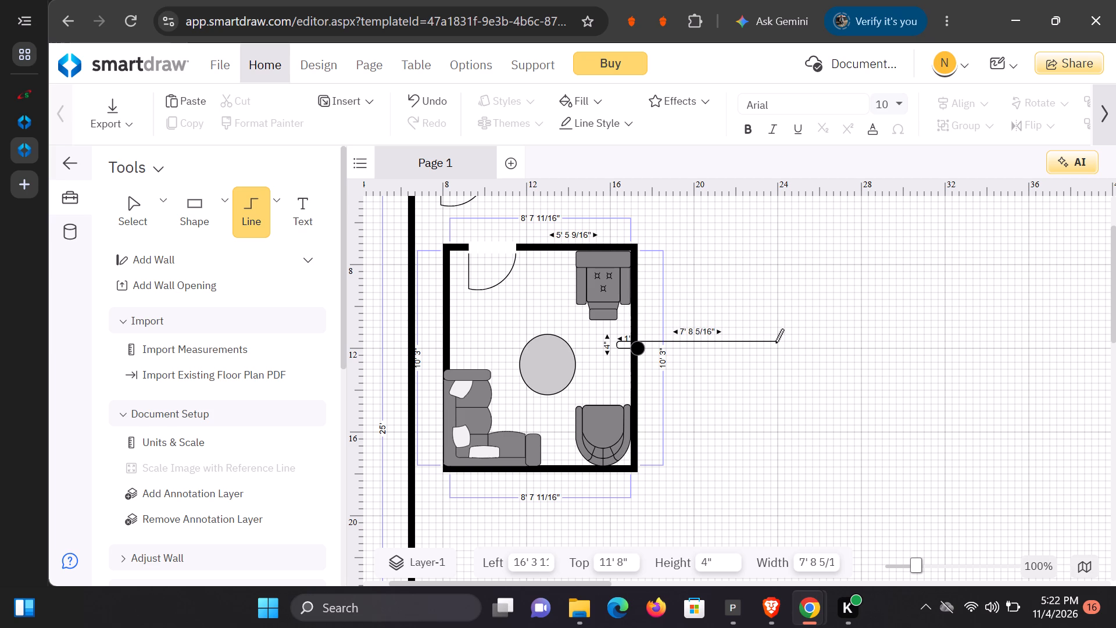
drag(775, 342, 796, 323)
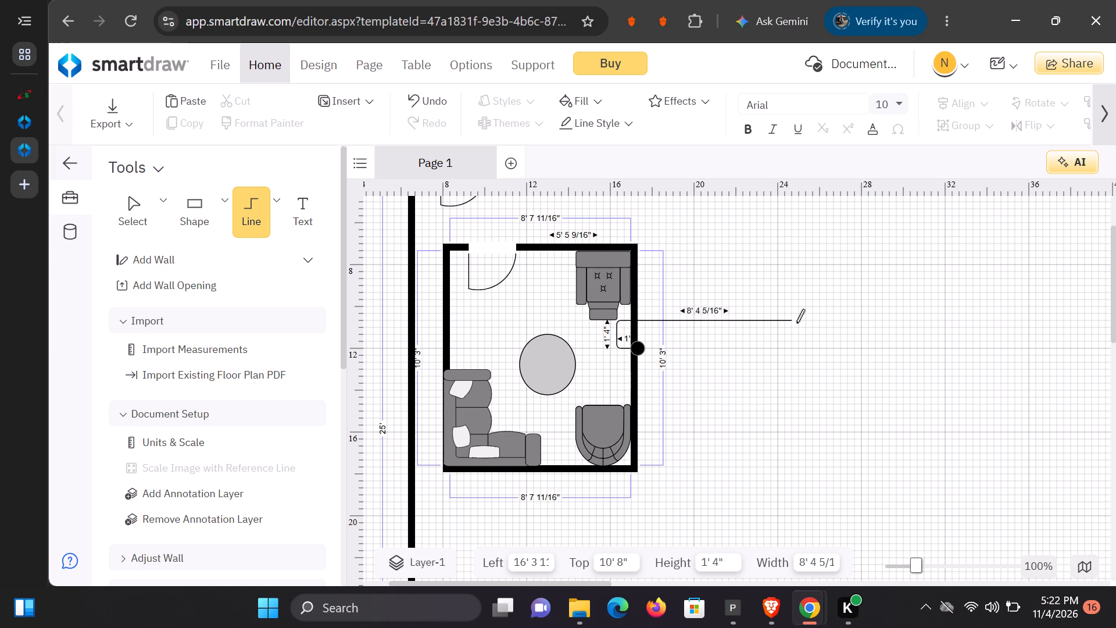
drag(796, 323, 747, 323)
click(727, 327)
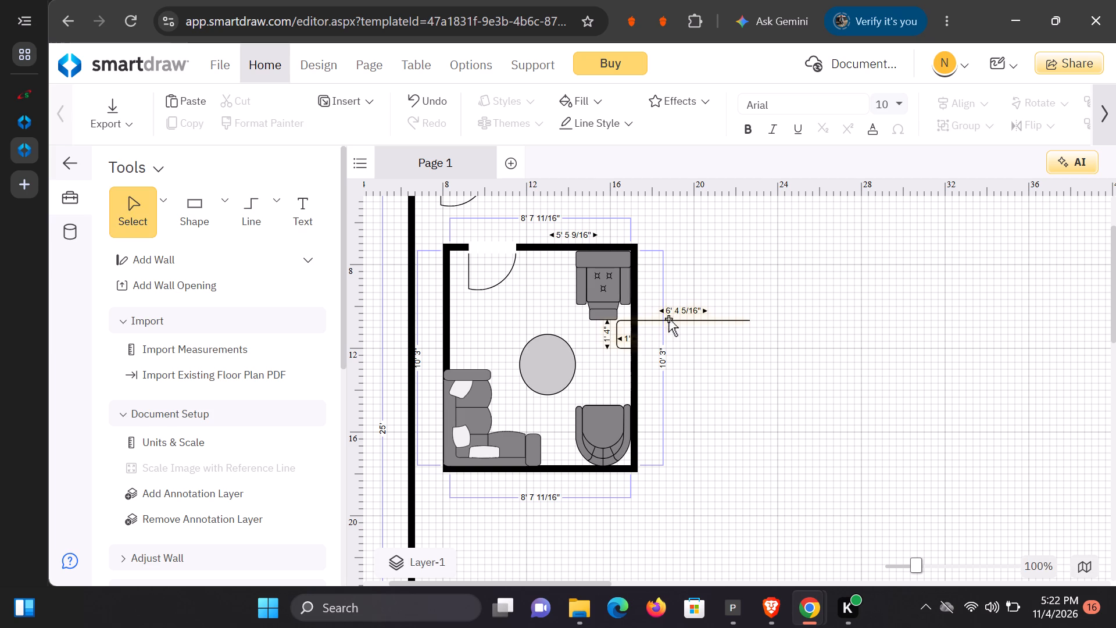
Move the connector line just outside the small room's right wall, at about 17' 4" left and 10' 4" top.
click(667, 322)
drag(667, 322, 710, 317)
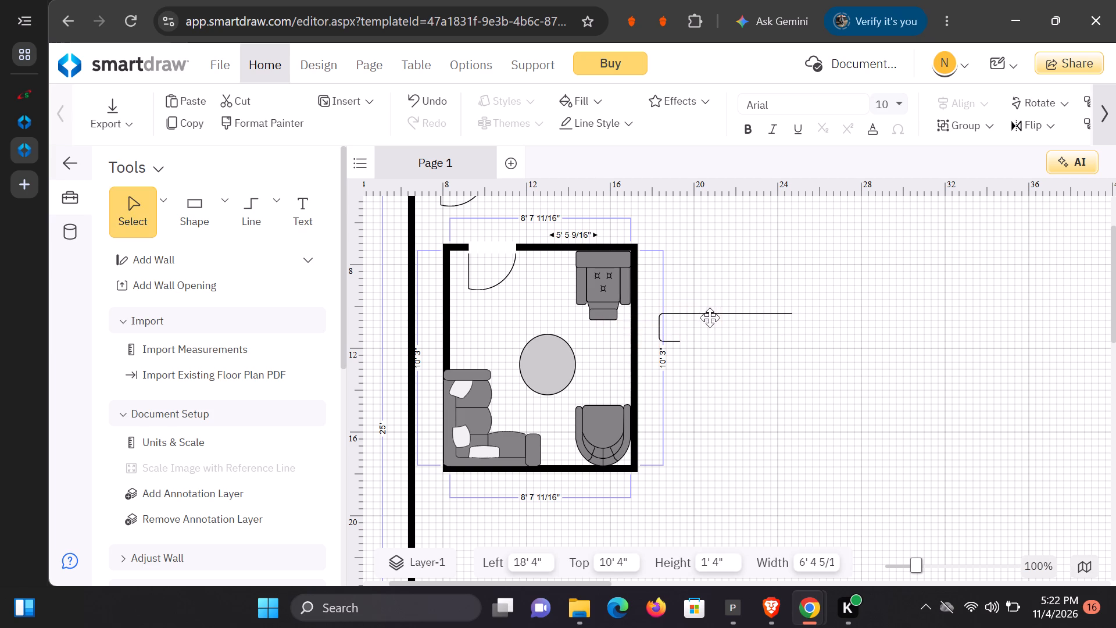
drag(710, 317, 709, 317)
drag(660, 341, 661, 334)
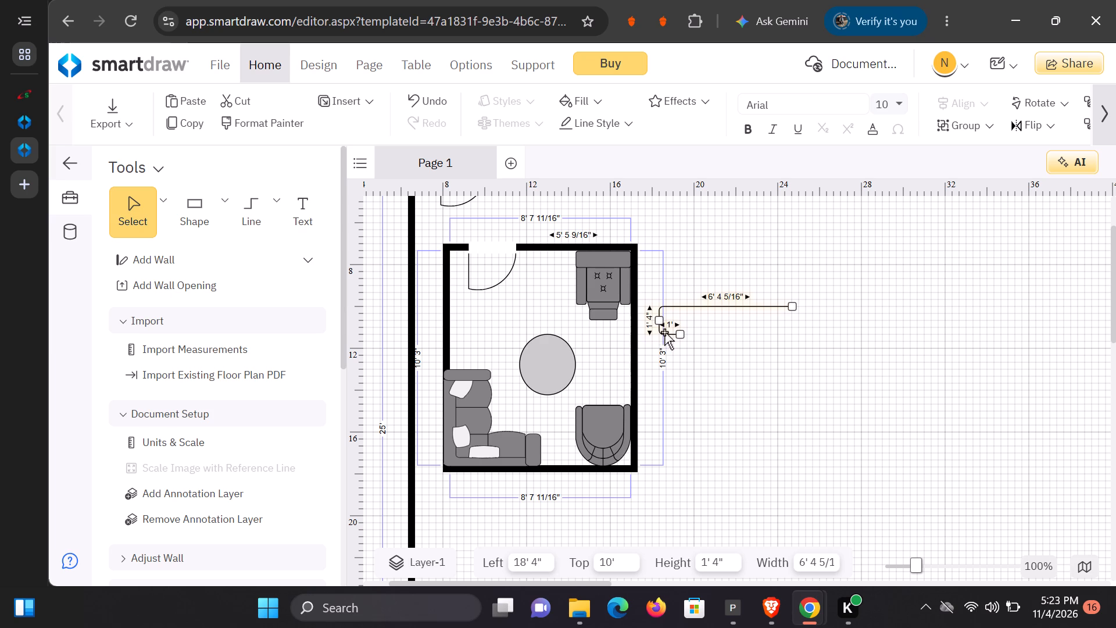
drag(672, 333, 653, 342)
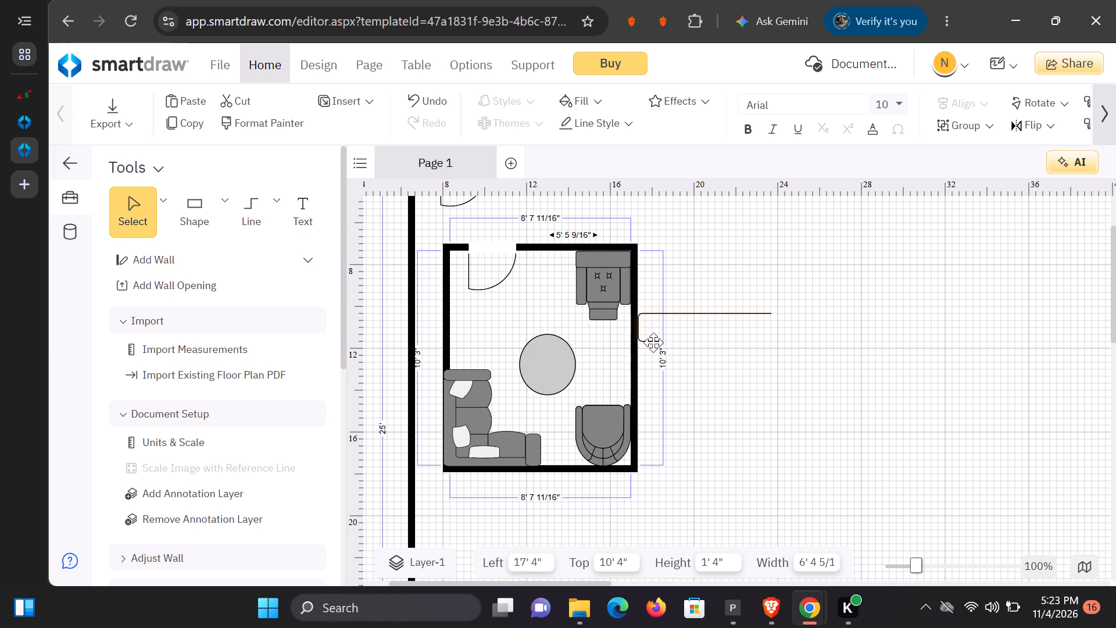
Reshape the connector line to start on the small room's right wall and step upward, about 4' 10" wide and 5' 8" high.
drag(653, 342, 650, 347)
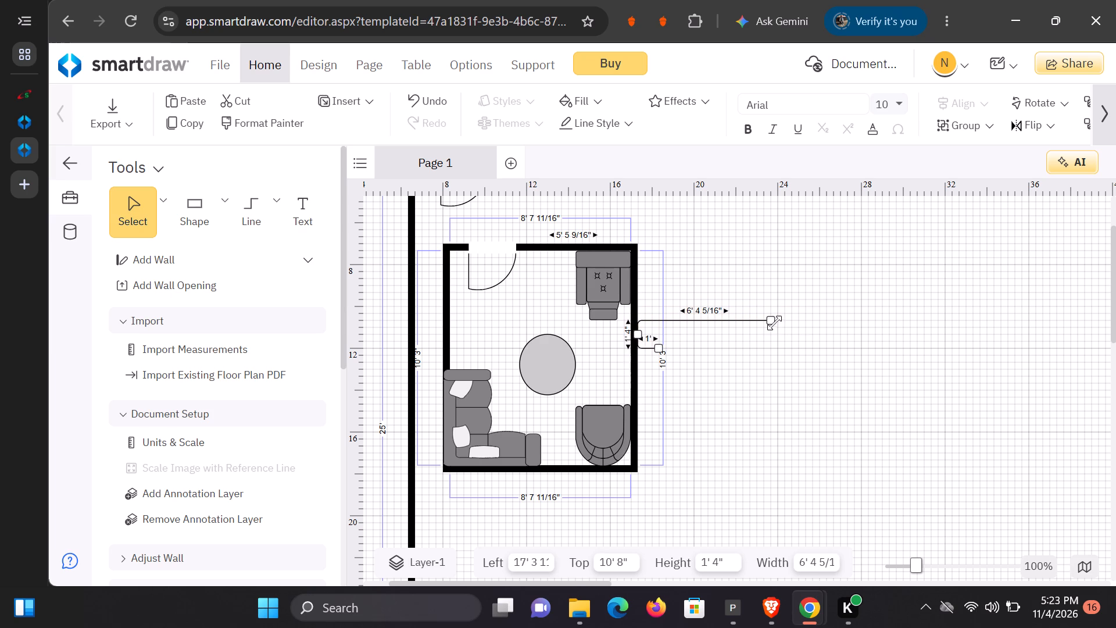
drag(774, 323, 820, 348)
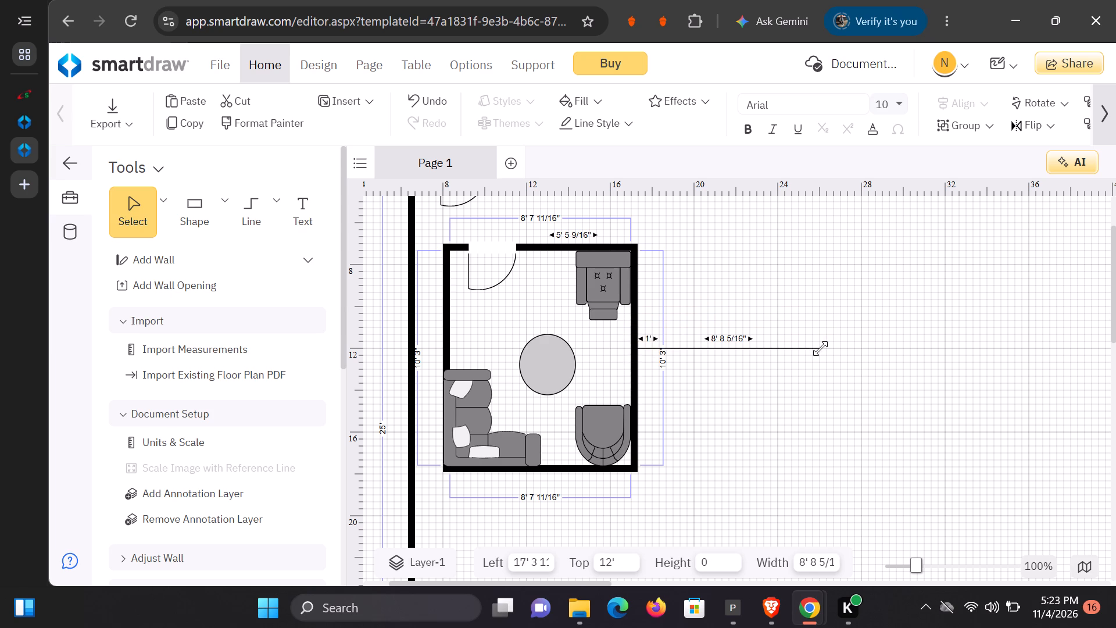
drag(820, 348, 825, 376)
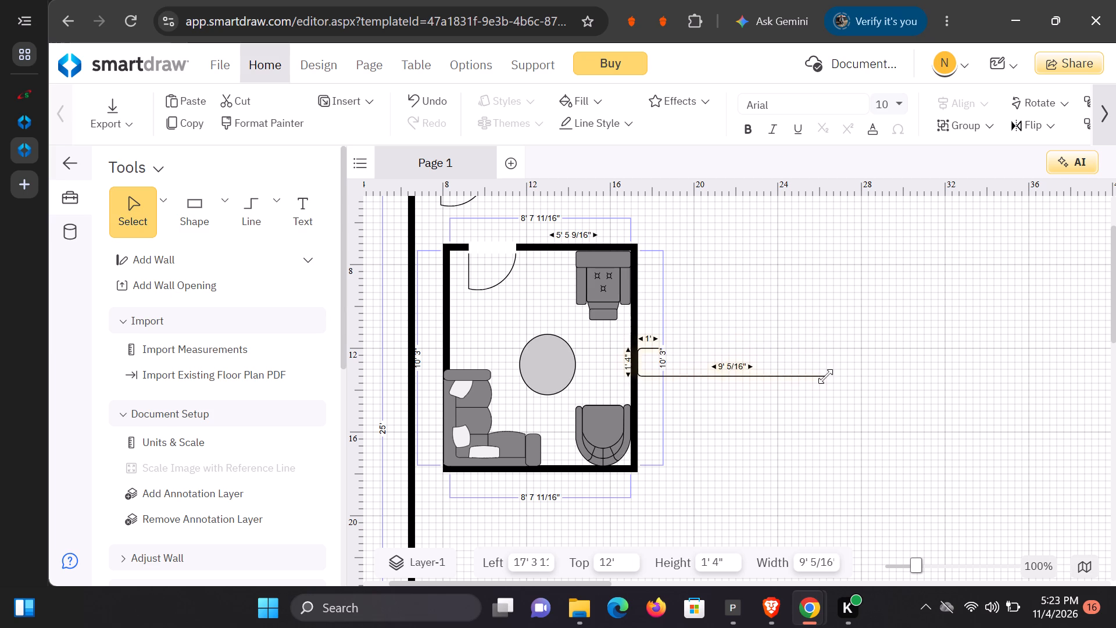
drag(825, 376, 661, 373)
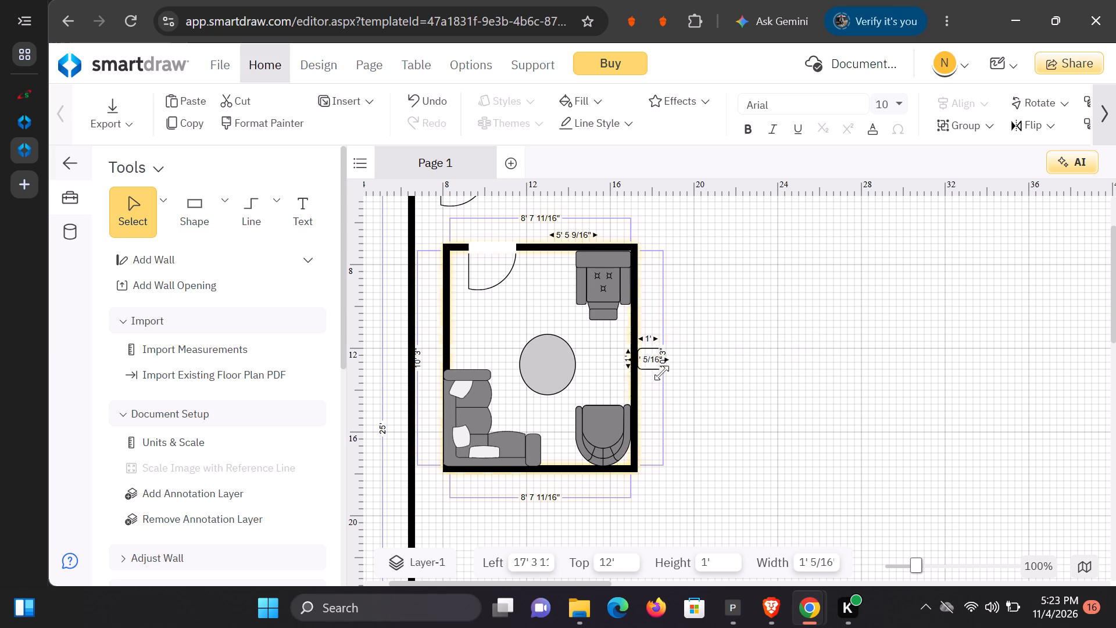
drag(661, 373, 632, 358)
drag(657, 347, 725, 336)
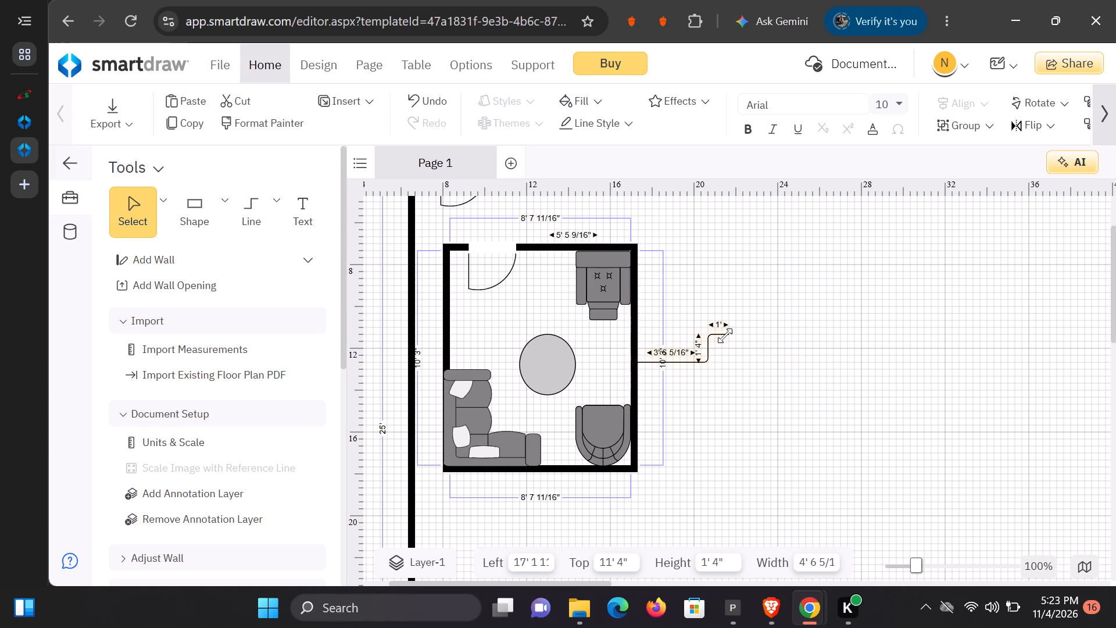
drag(725, 336, 736, 292)
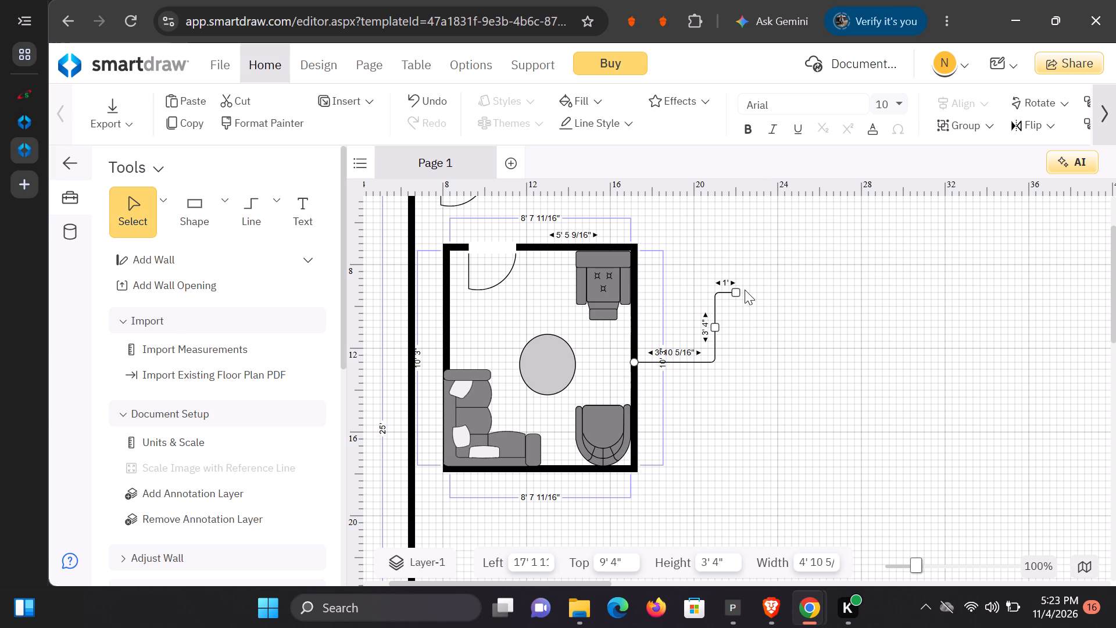
drag(738, 290, 737, 245)
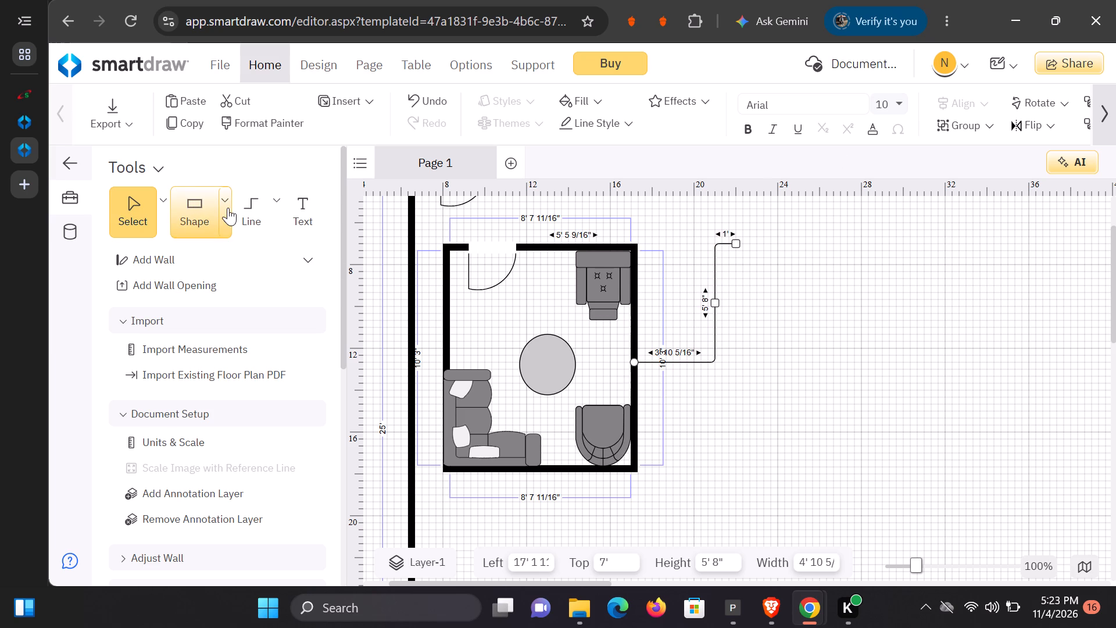
Add a rectangle at the connector's upper end, widened to meet it at about 6' 4" wide and 3' high.
click(226, 208)
click(253, 269)
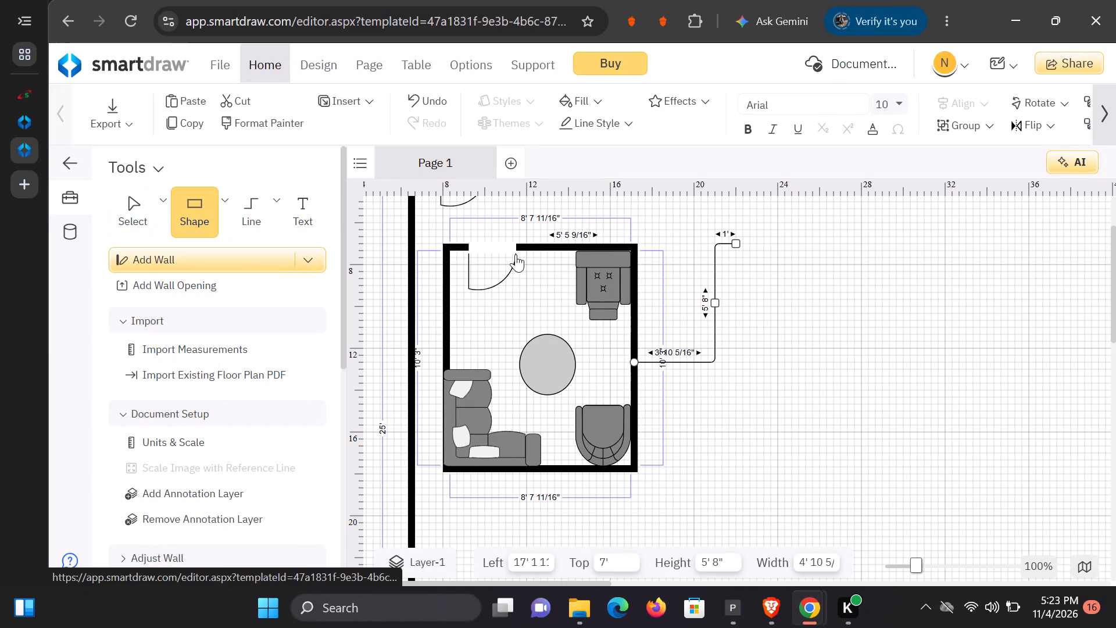
click(804, 242)
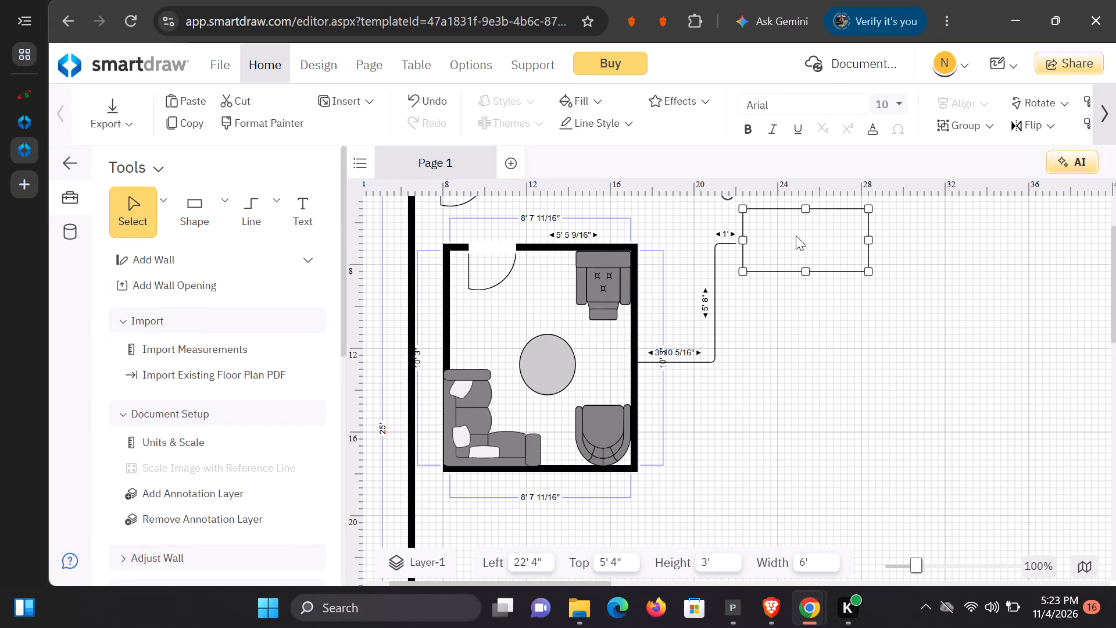
drag(745, 237, 745, 237)
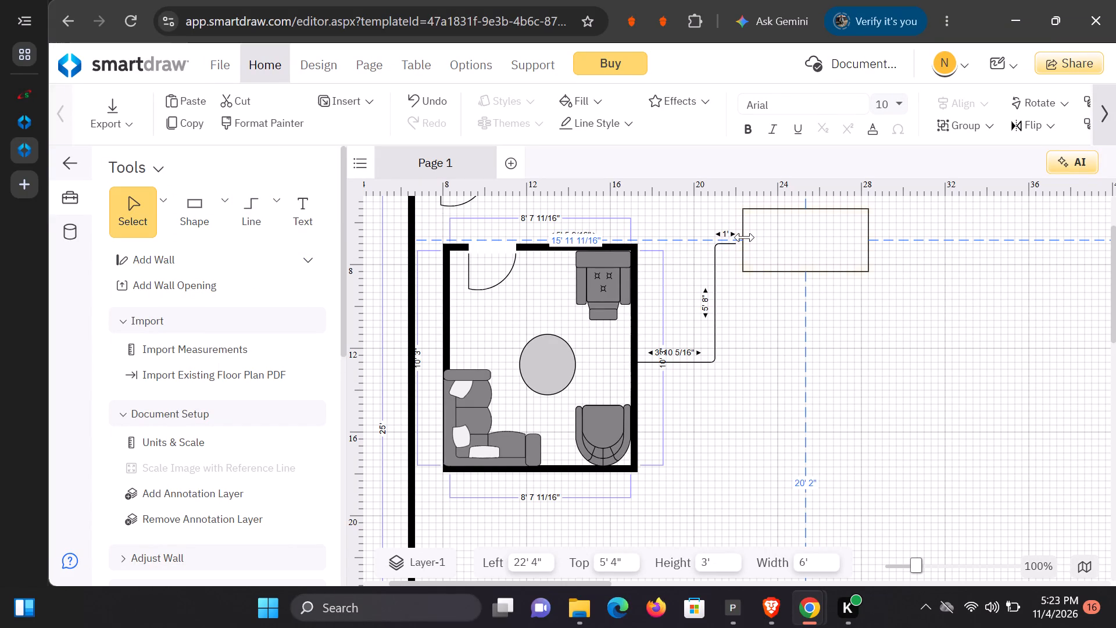
drag(745, 237, 736, 237)
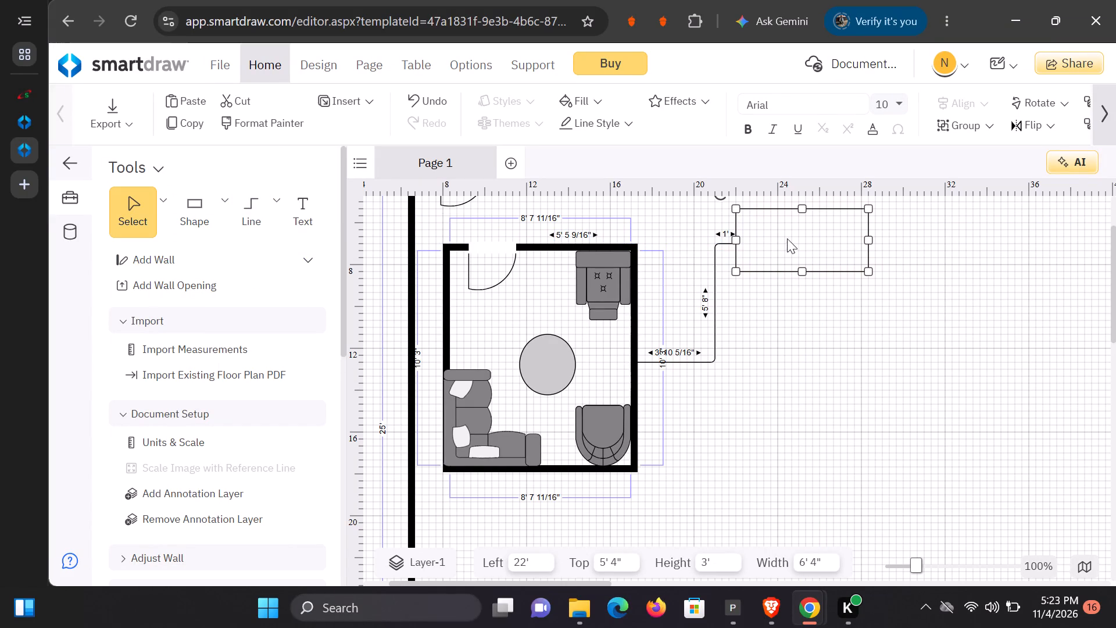
click(774, 233)
click(820, 367)
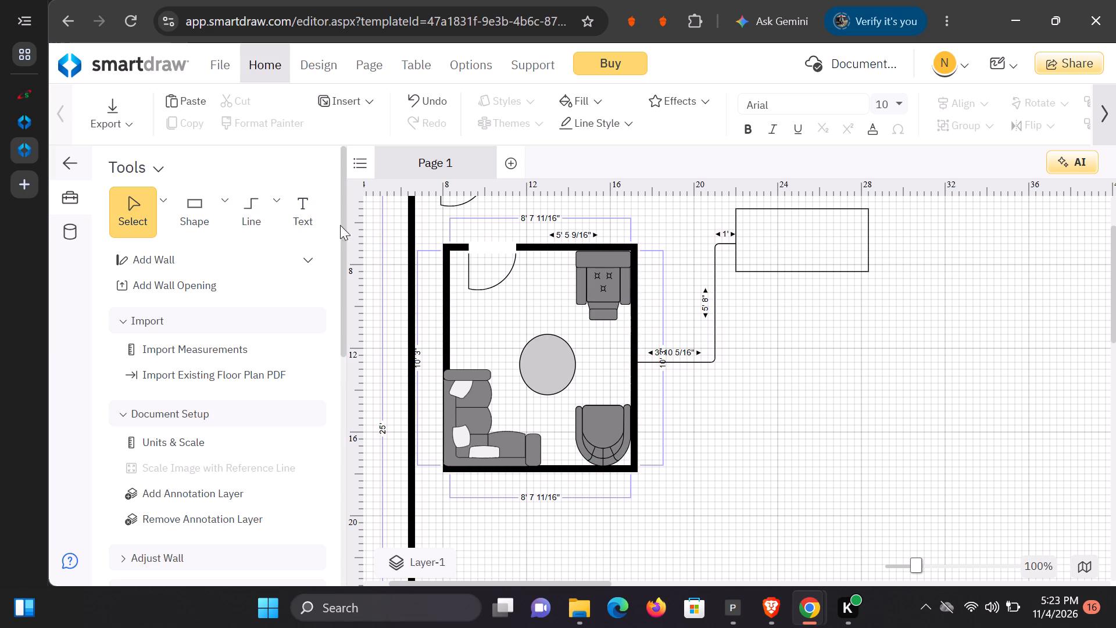
Draw a straight vertical line about 3' 4" long downward from the connector's lower corner.
click(274, 212)
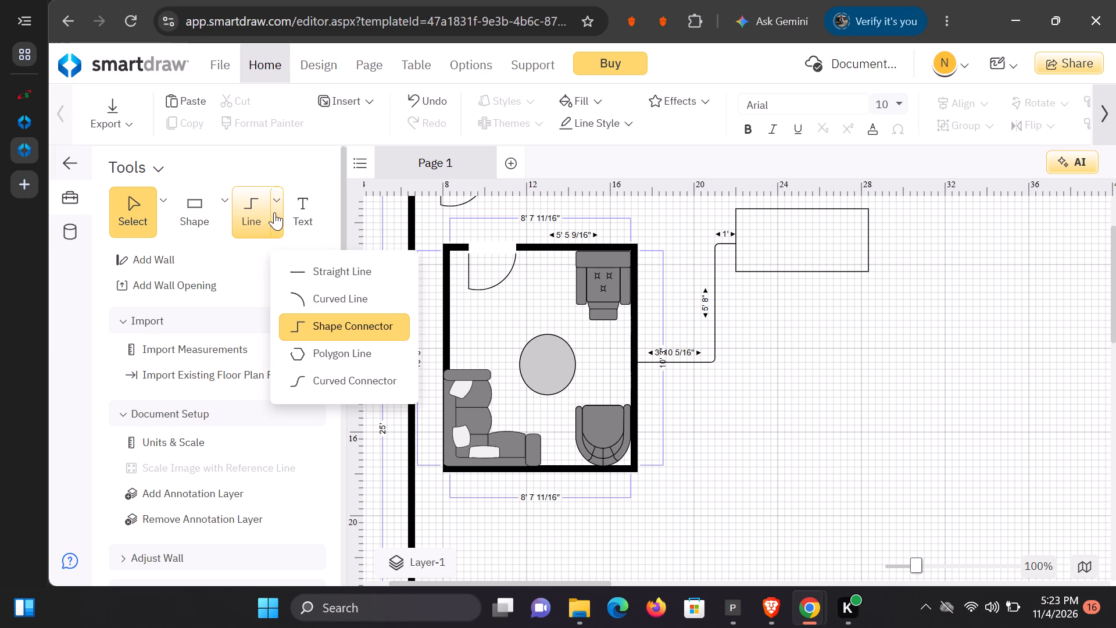
click(295, 272)
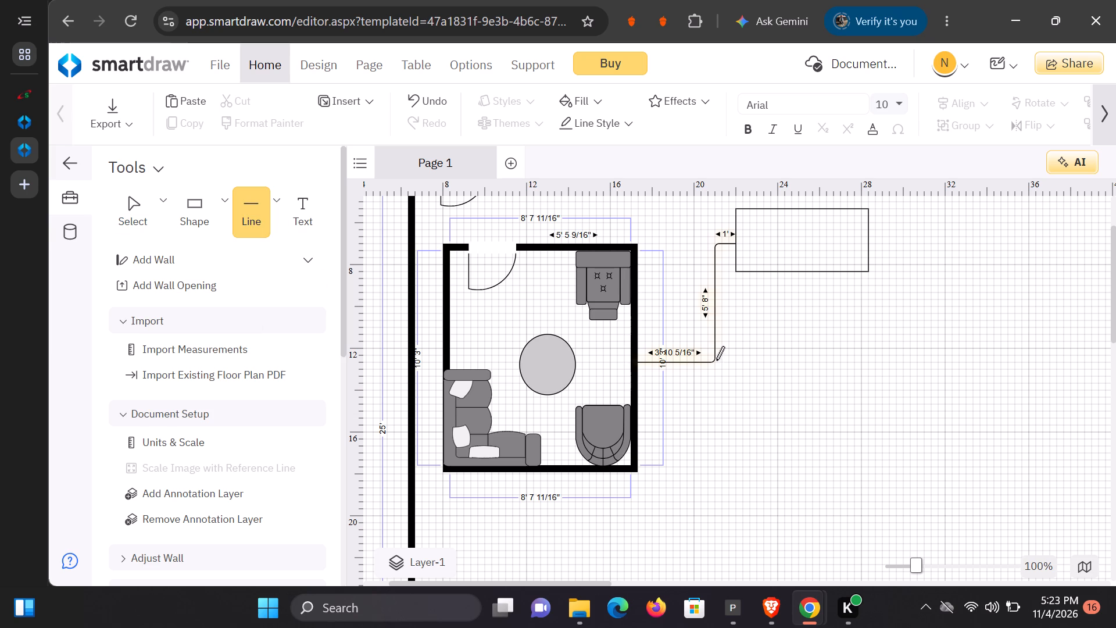
drag(716, 359, 720, 381)
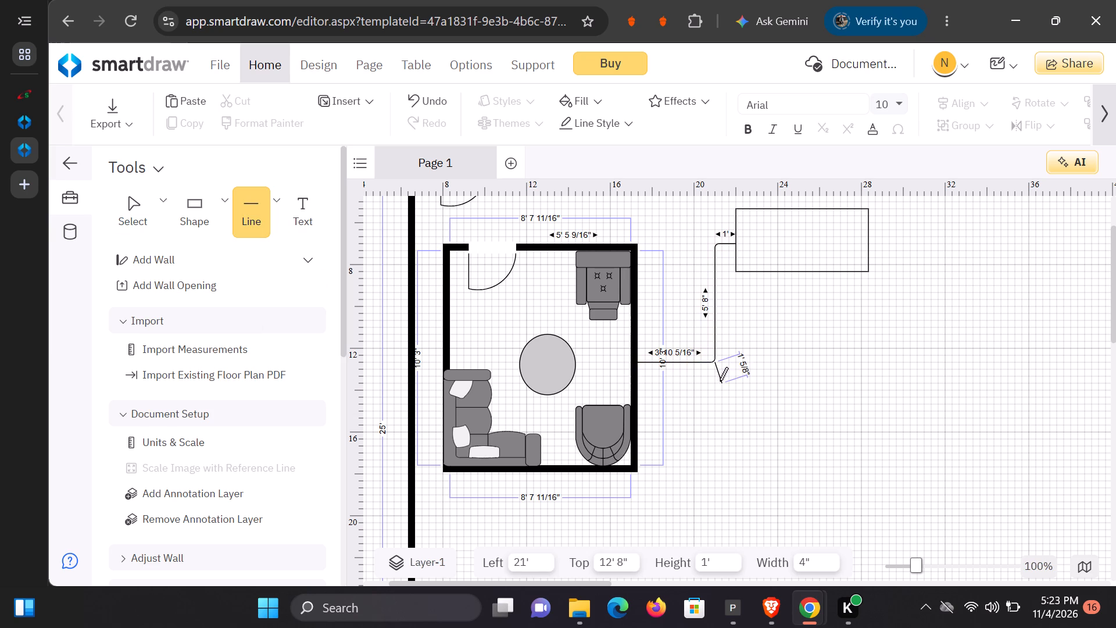
drag(720, 381, 716, 422)
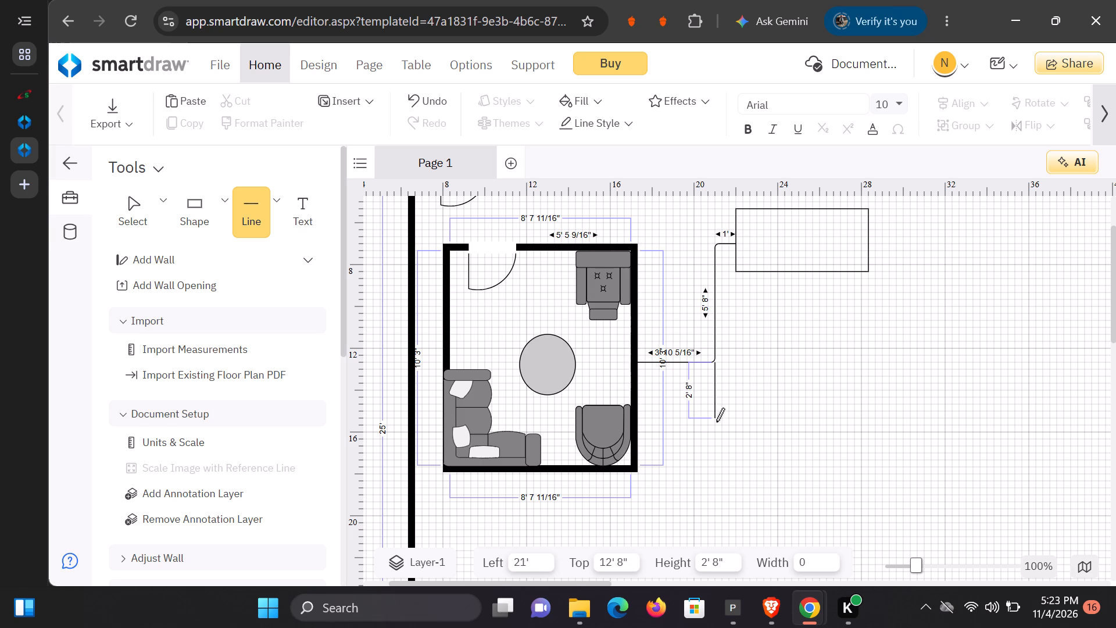
drag(716, 422, 717, 430)
click(754, 333)
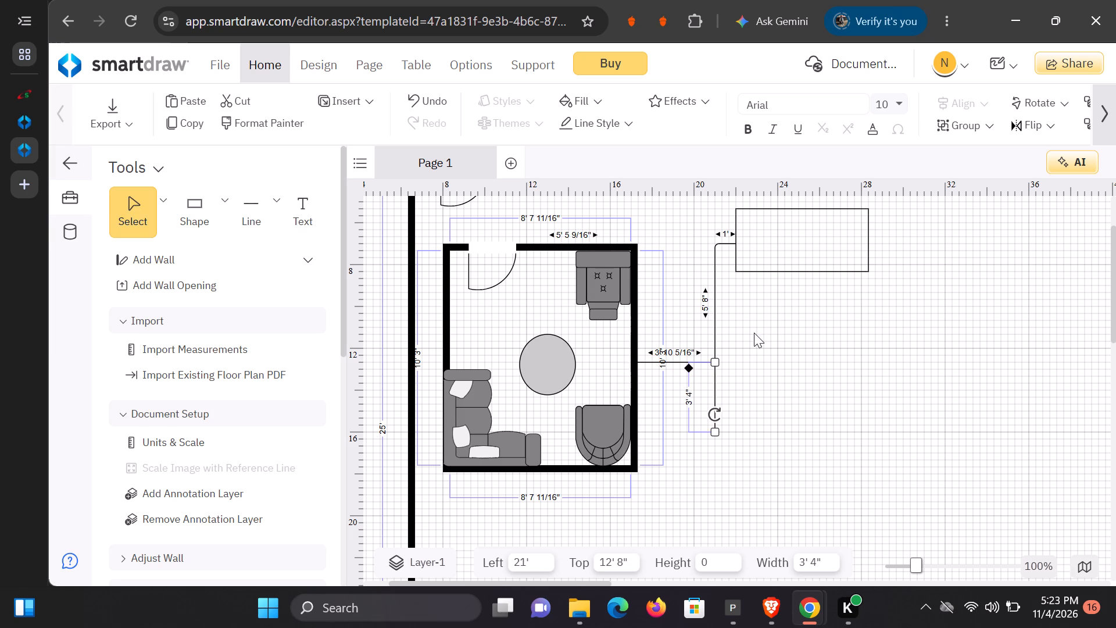
Extend the vertical line's upper end so it overlaps the connector, making the line about 4' long.
click(717, 361)
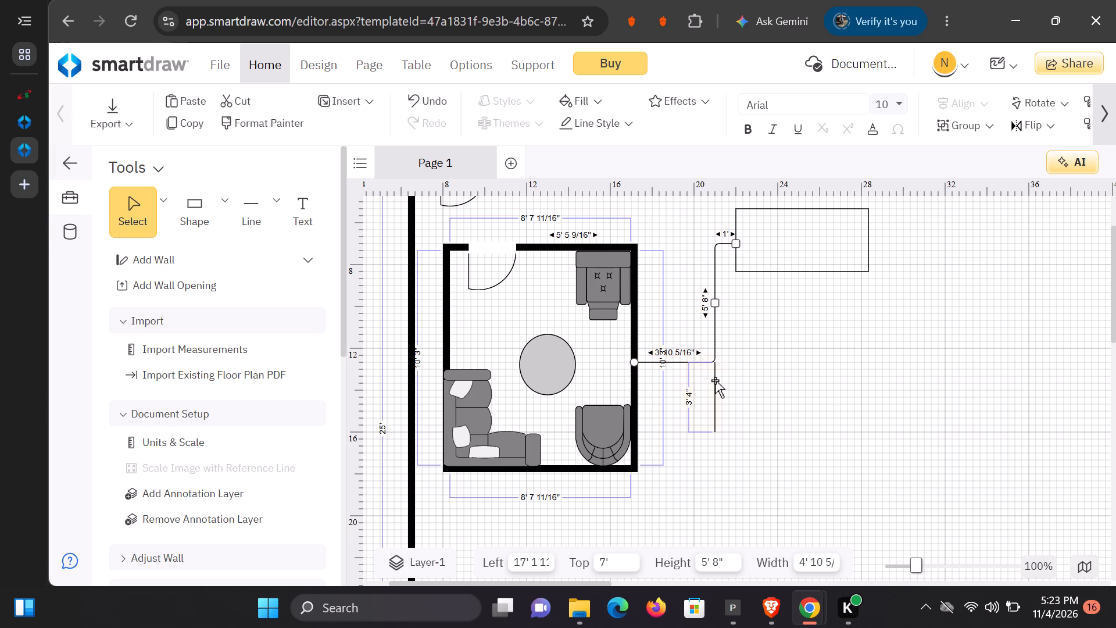
click(746, 354)
click(716, 364)
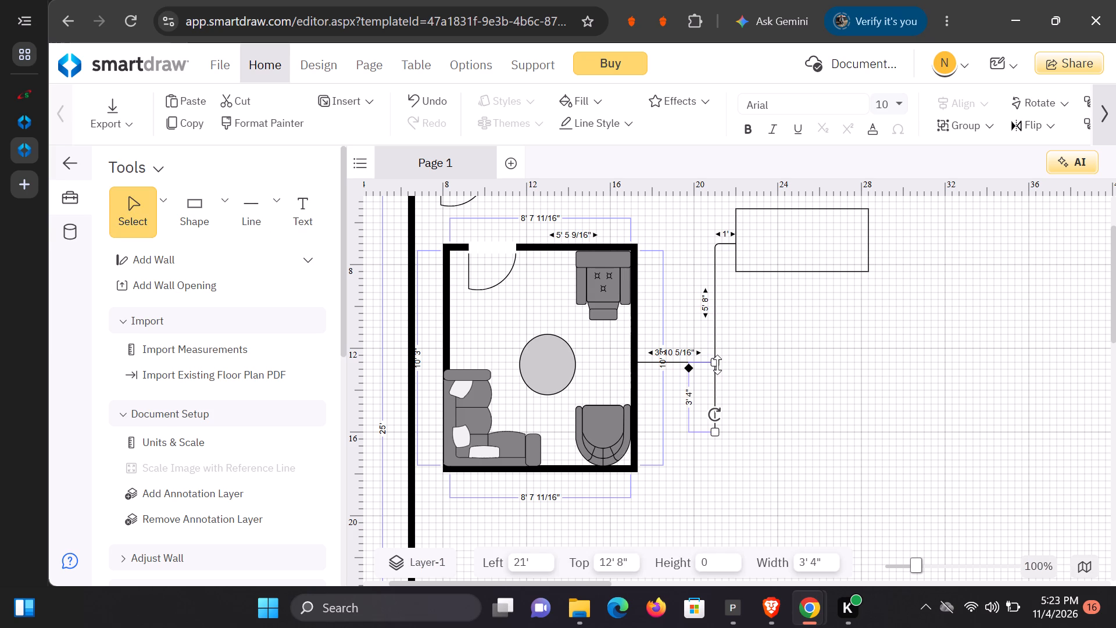
drag(717, 363, 717, 355)
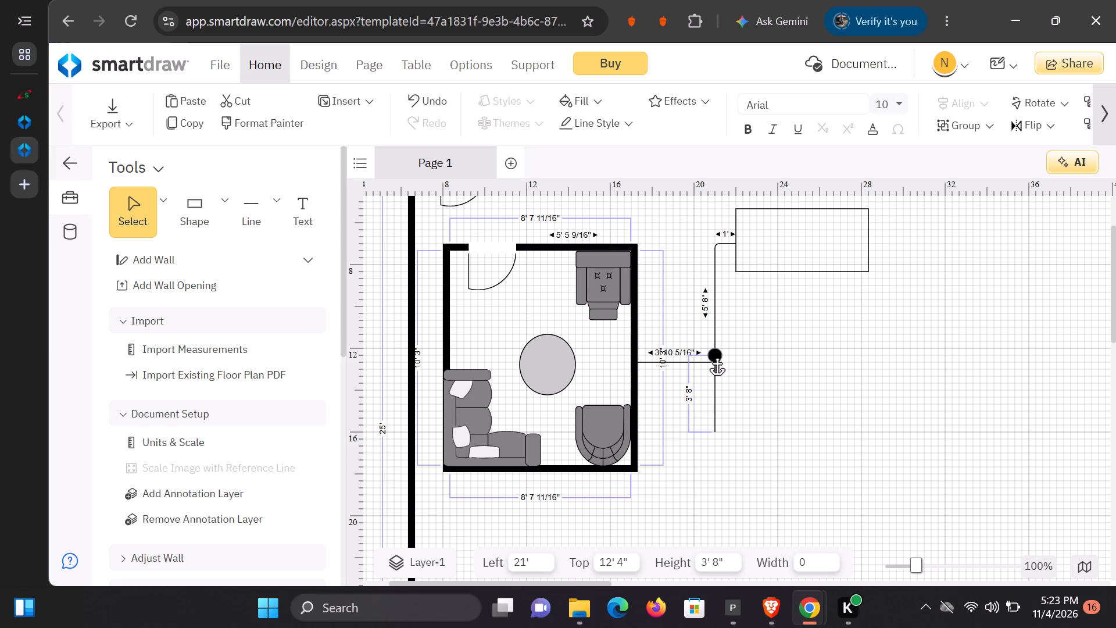
drag(717, 355, 717, 347)
click(790, 313)
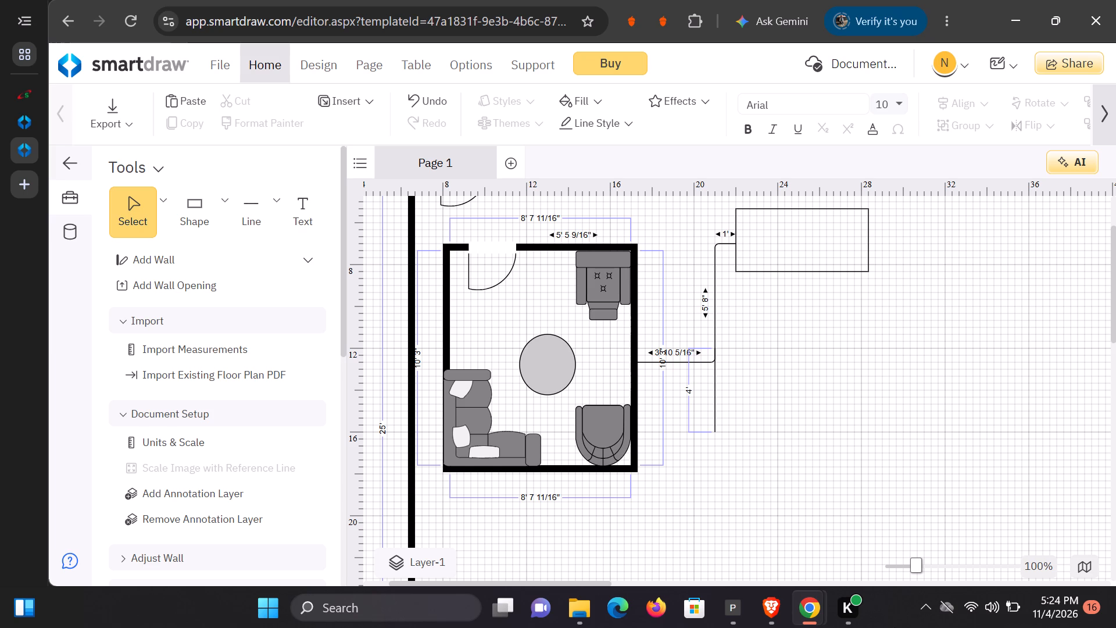
Draw a straight horizontal line about 3' 4" long to the right from the vertical line's lower end.
scroll(1101, 615, up, 2)
scroll(605, 324, down, 1)
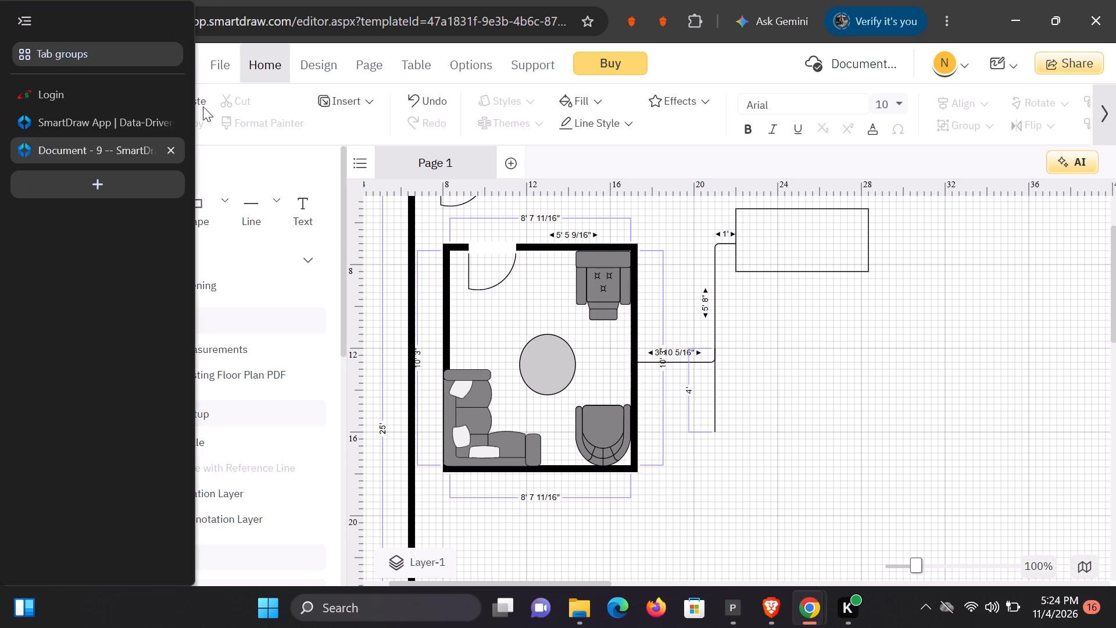
click(270, 215)
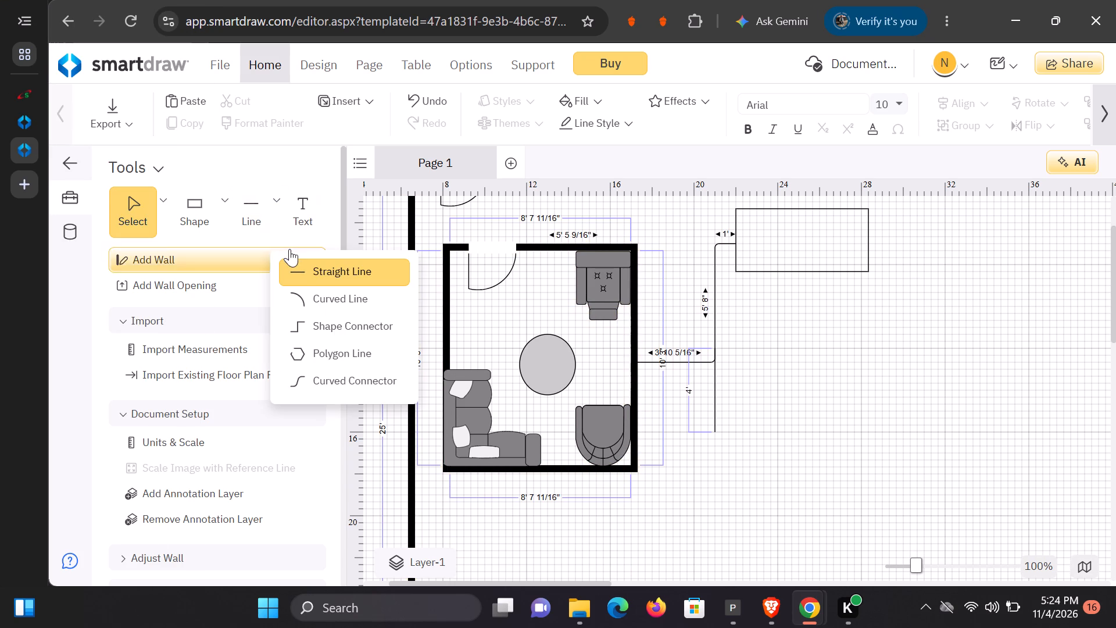
click(302, 269)
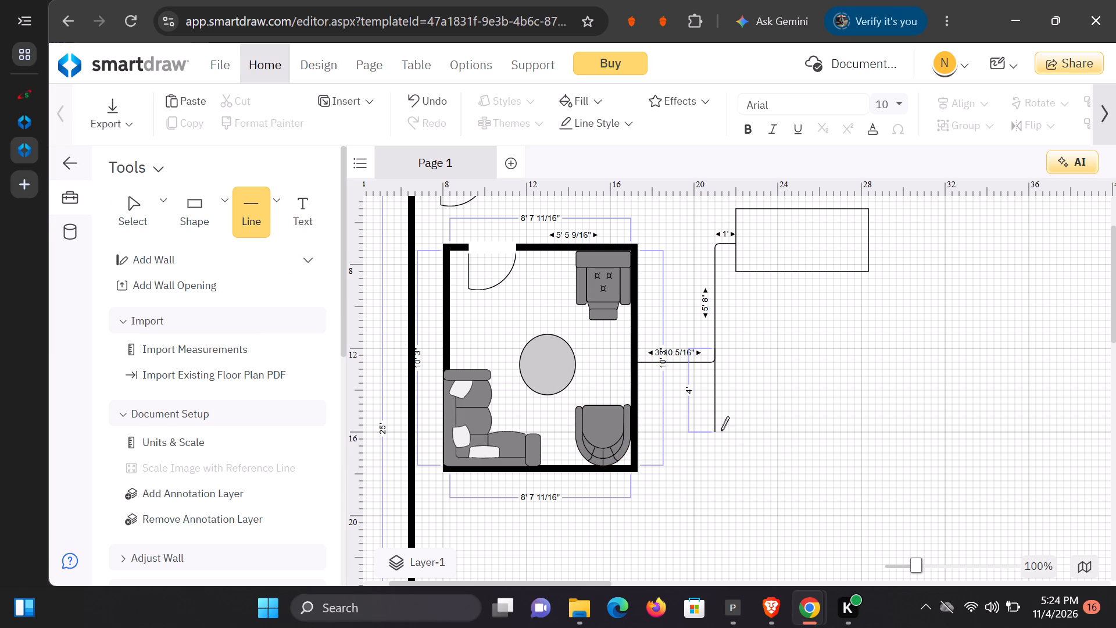
drag(714, 433, 722, 436)
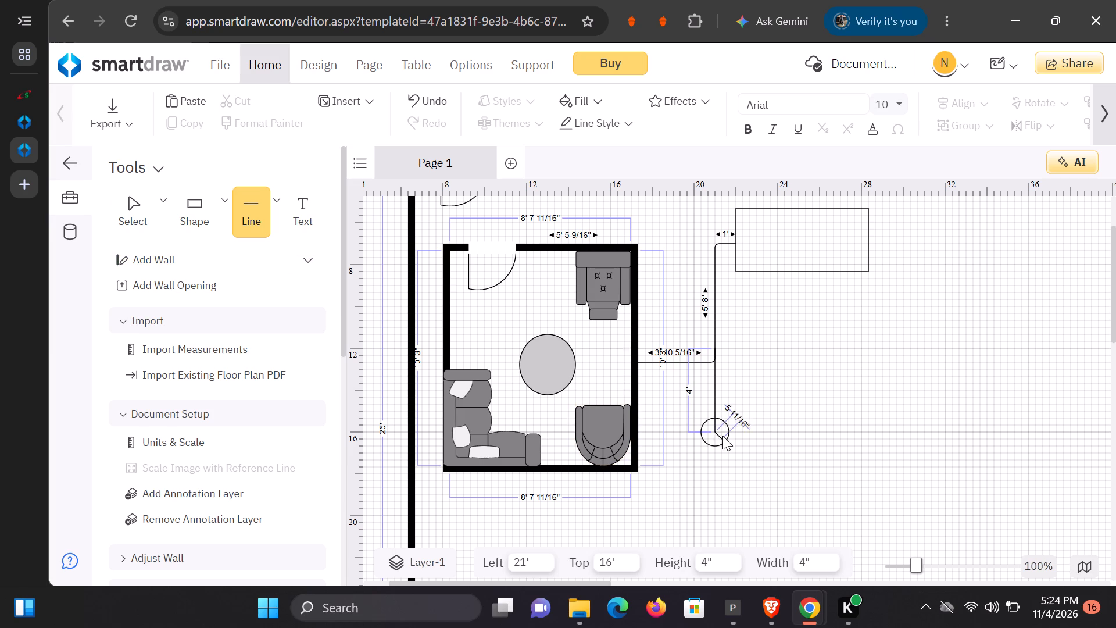
drag(722, 436, 810, 430)
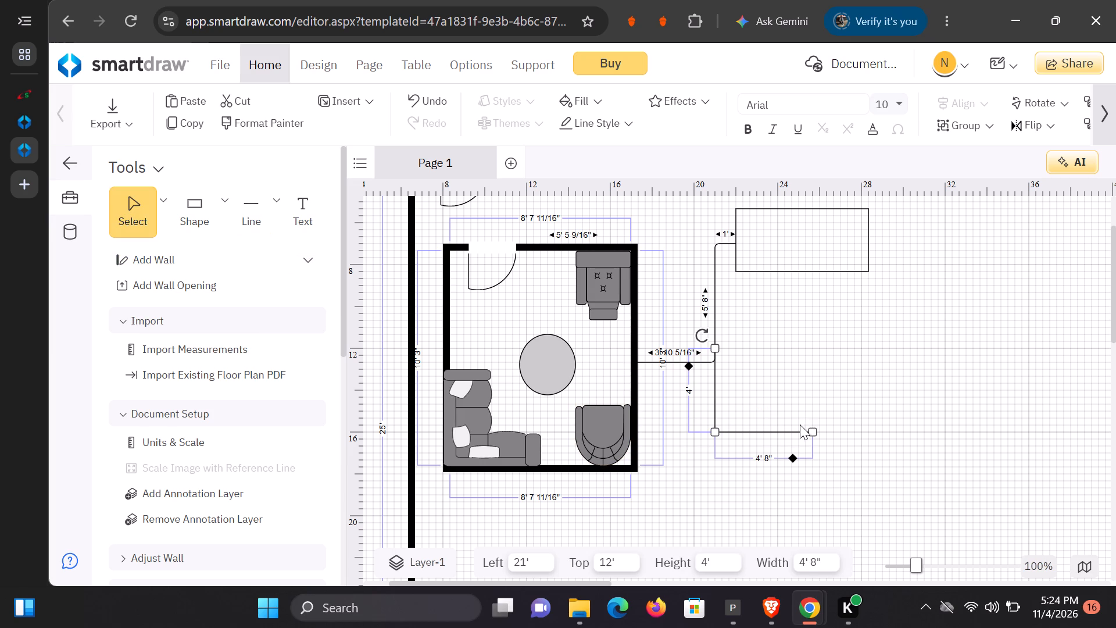
drag(815, 432, 793, 424)
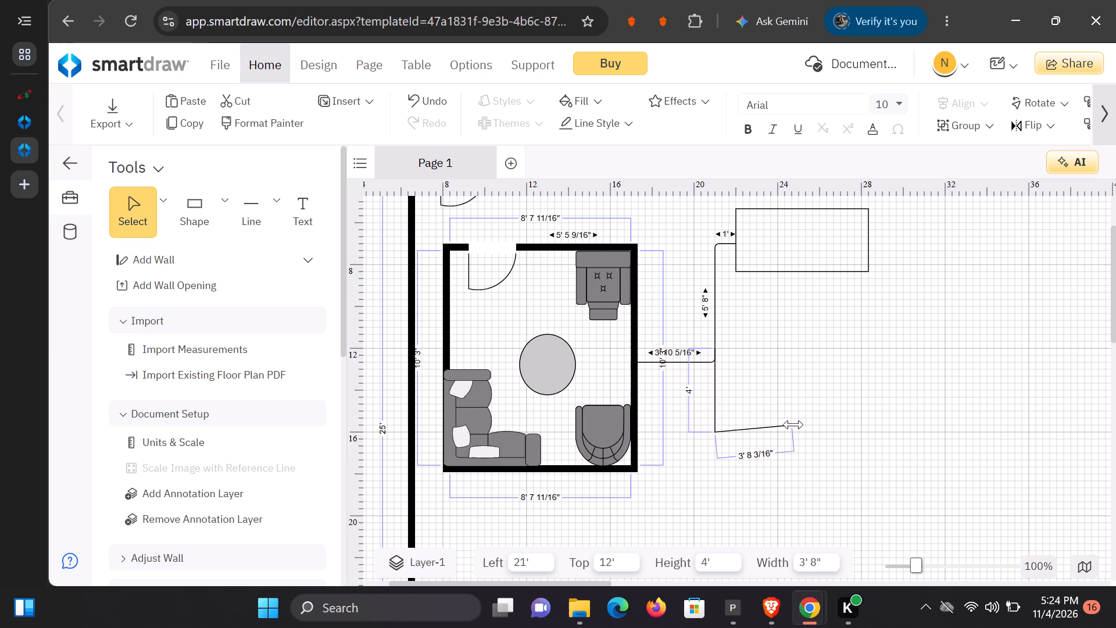
drag(793, 424, 785, 432)
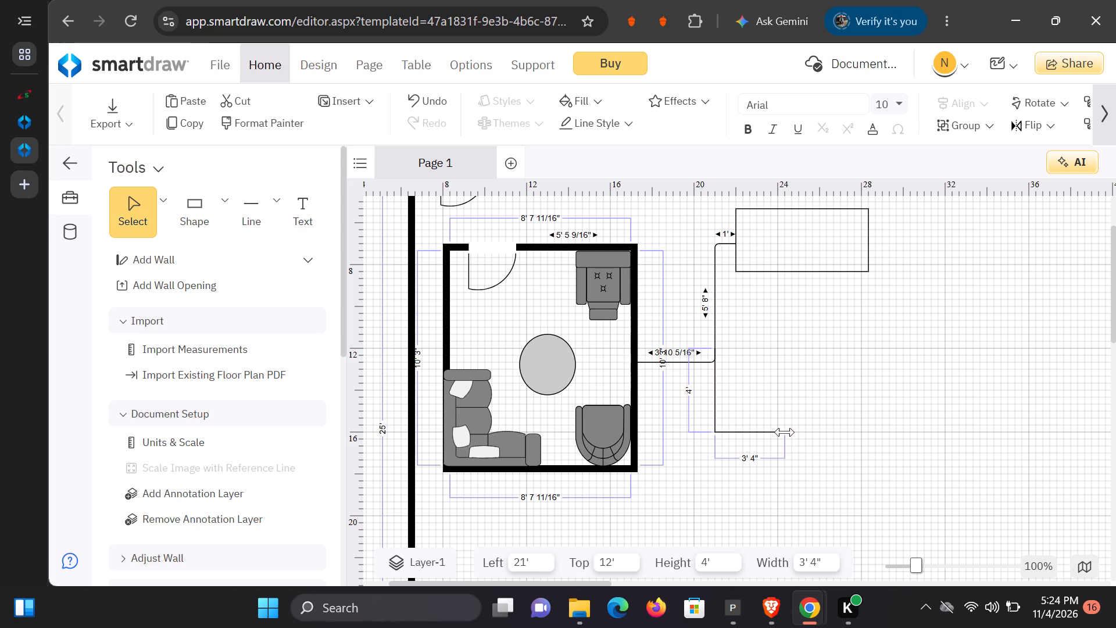
drag(785, 432, 782, 432)
Place a second rectangle, 6' wide and 3' high, at the free end of the lower horizontal line.
click(224, 205)
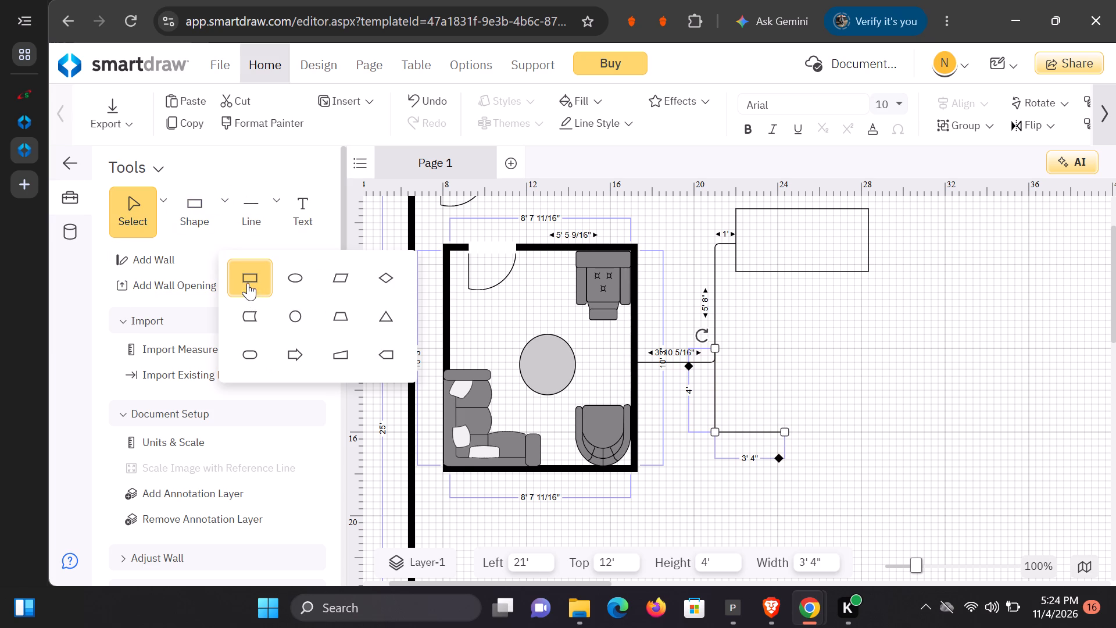
drag(248, 283, 901, 437)
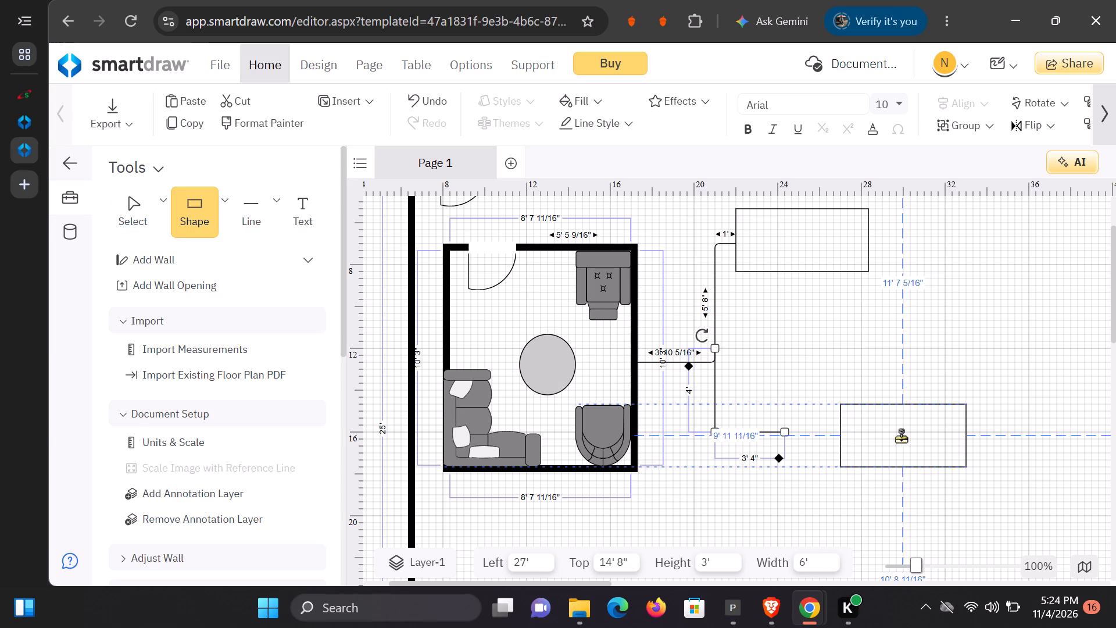
drag(901, 437, 880, 432)
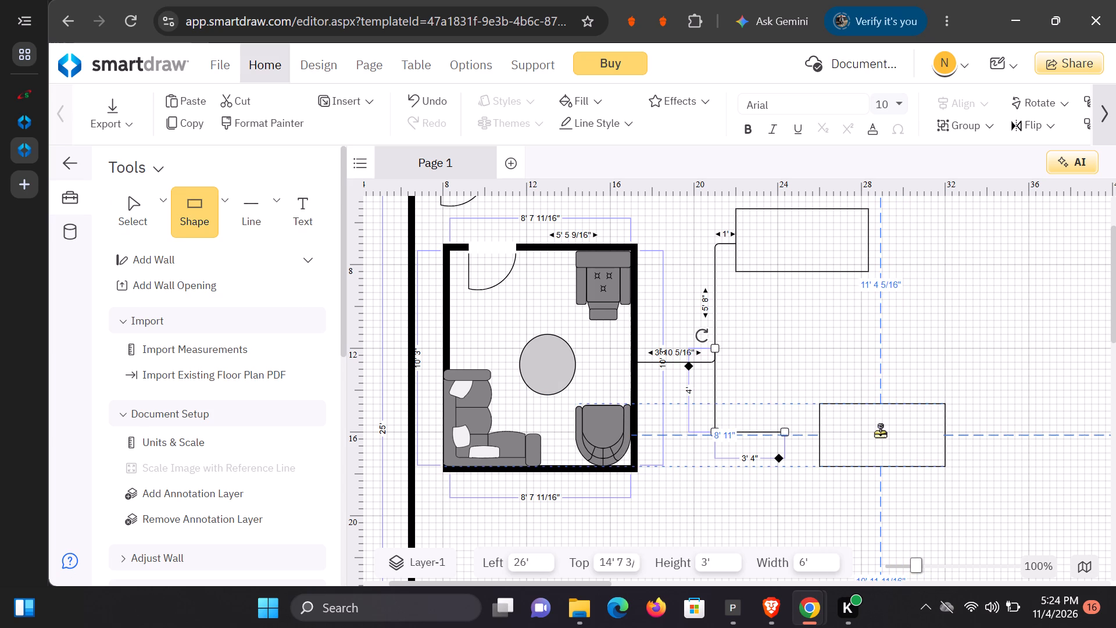
drag(880, 432, 856, 434)
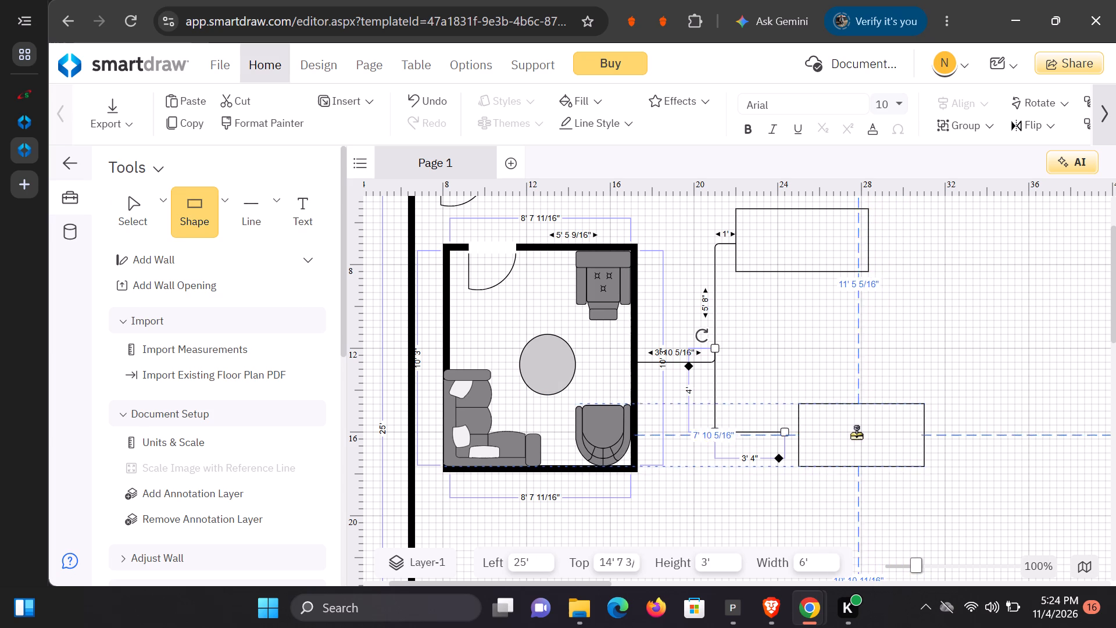
drag(856, 434, 846, 433)
click(981, 312)
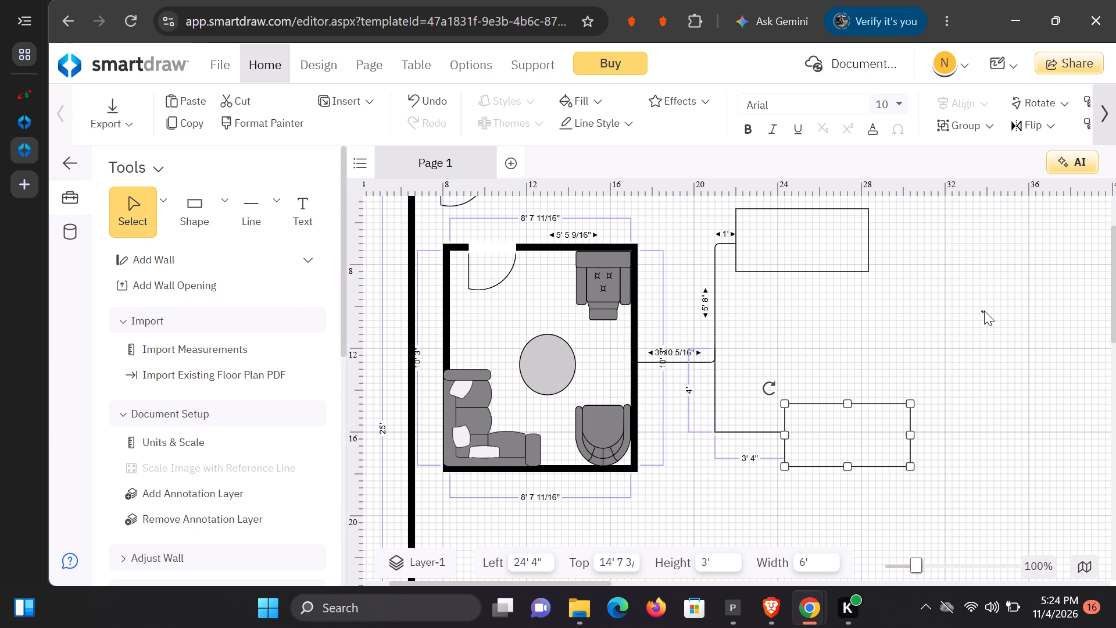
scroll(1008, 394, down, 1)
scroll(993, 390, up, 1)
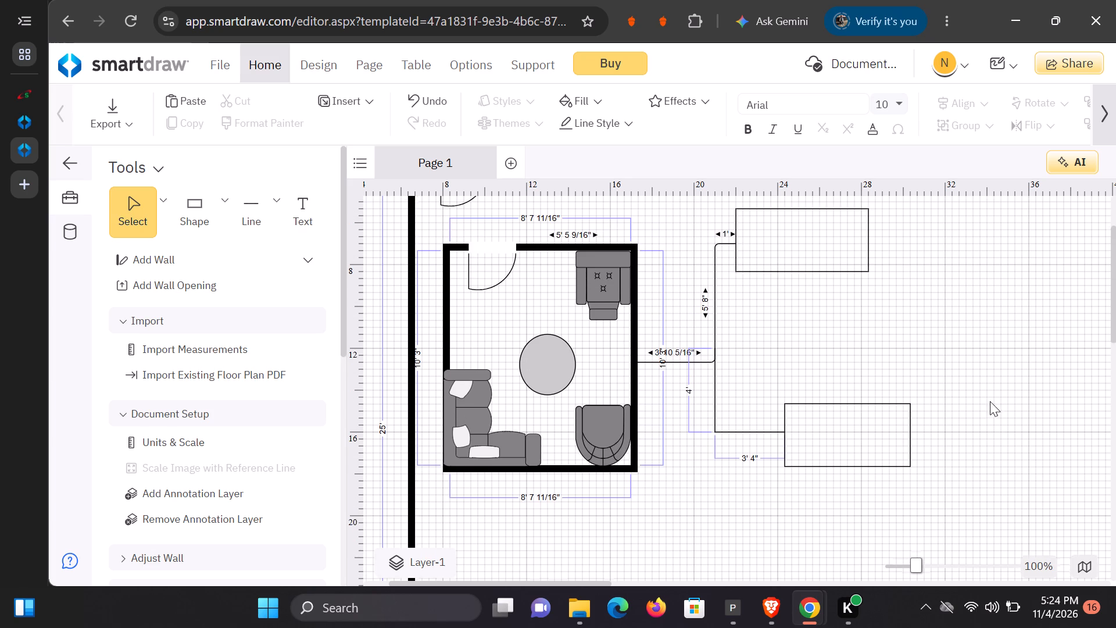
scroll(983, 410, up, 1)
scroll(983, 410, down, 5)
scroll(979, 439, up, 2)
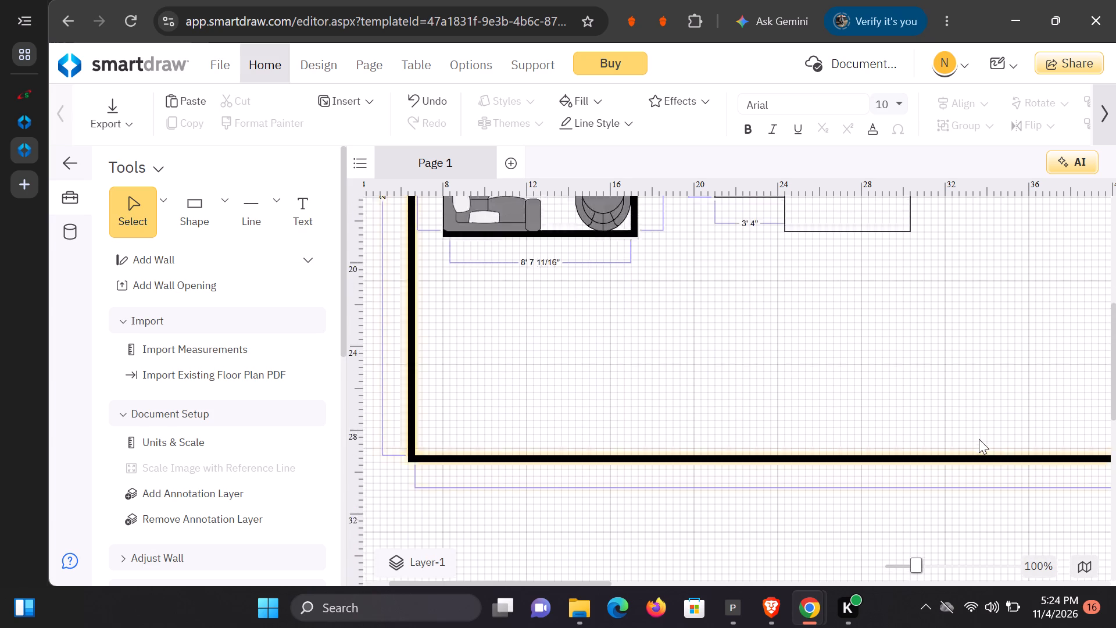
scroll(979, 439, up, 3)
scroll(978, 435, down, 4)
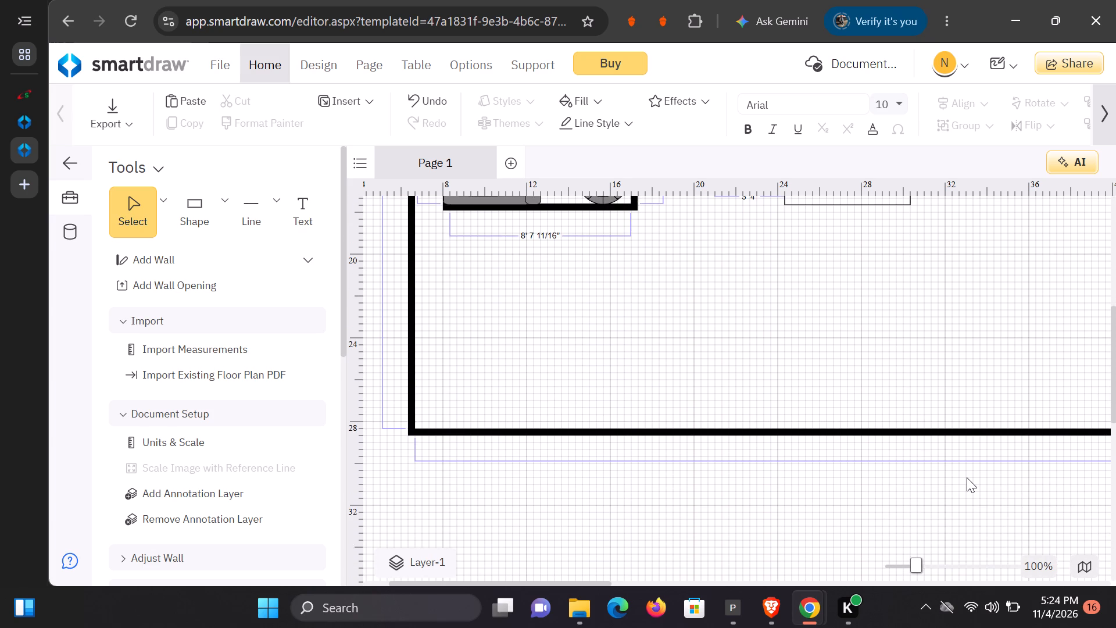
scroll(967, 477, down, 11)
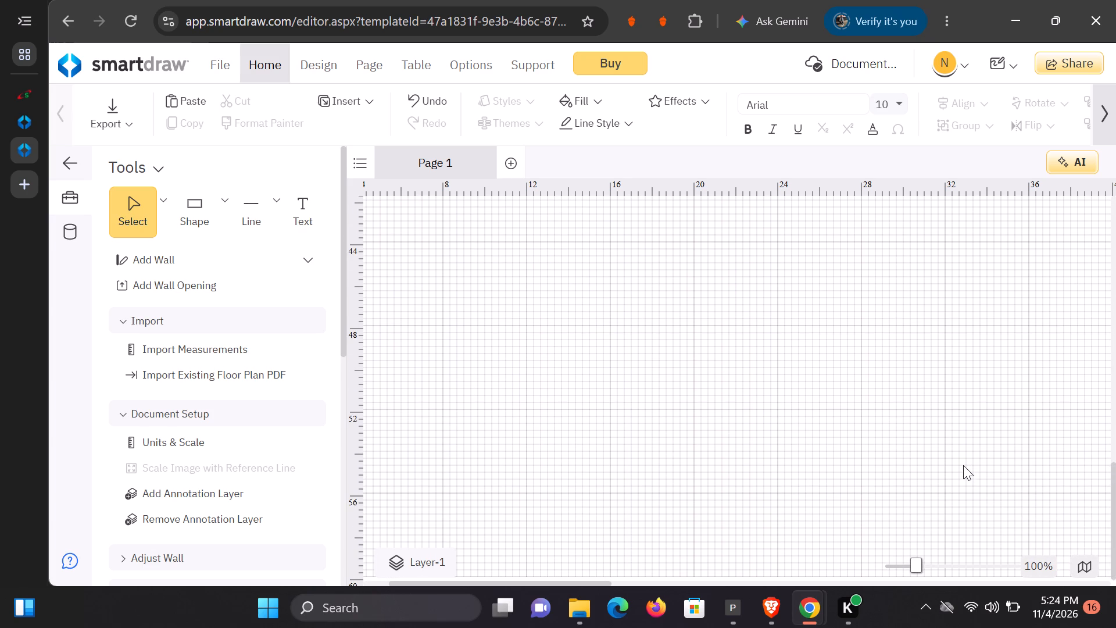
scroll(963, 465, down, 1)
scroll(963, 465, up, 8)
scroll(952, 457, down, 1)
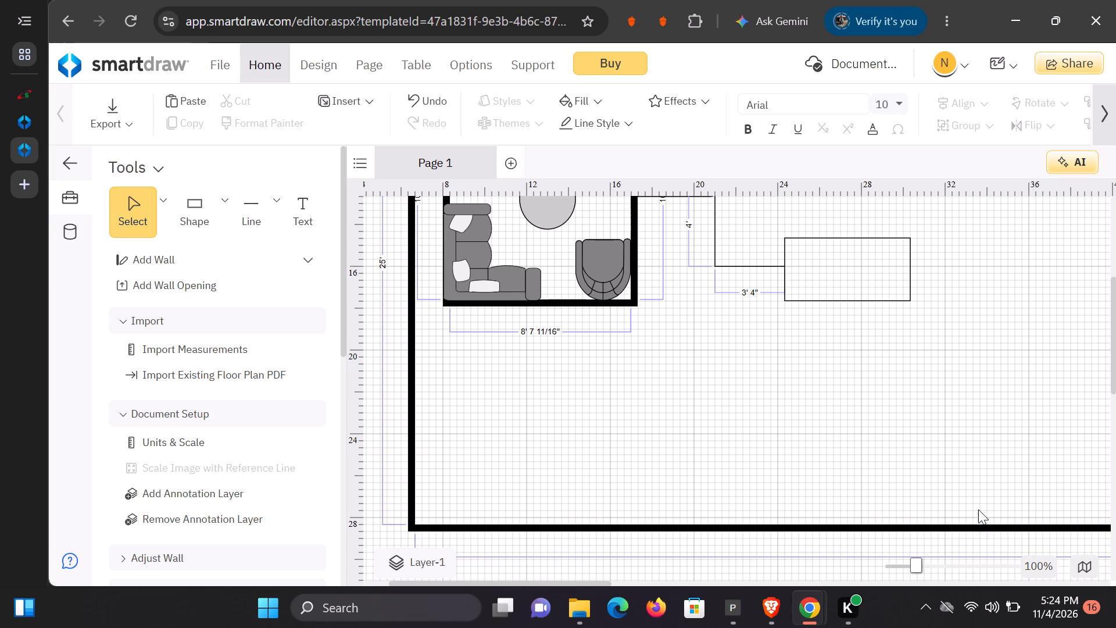
Move the large outer room with its contents down the page until its top is at about 69'.
drag(1018, 466, 1085, 455)
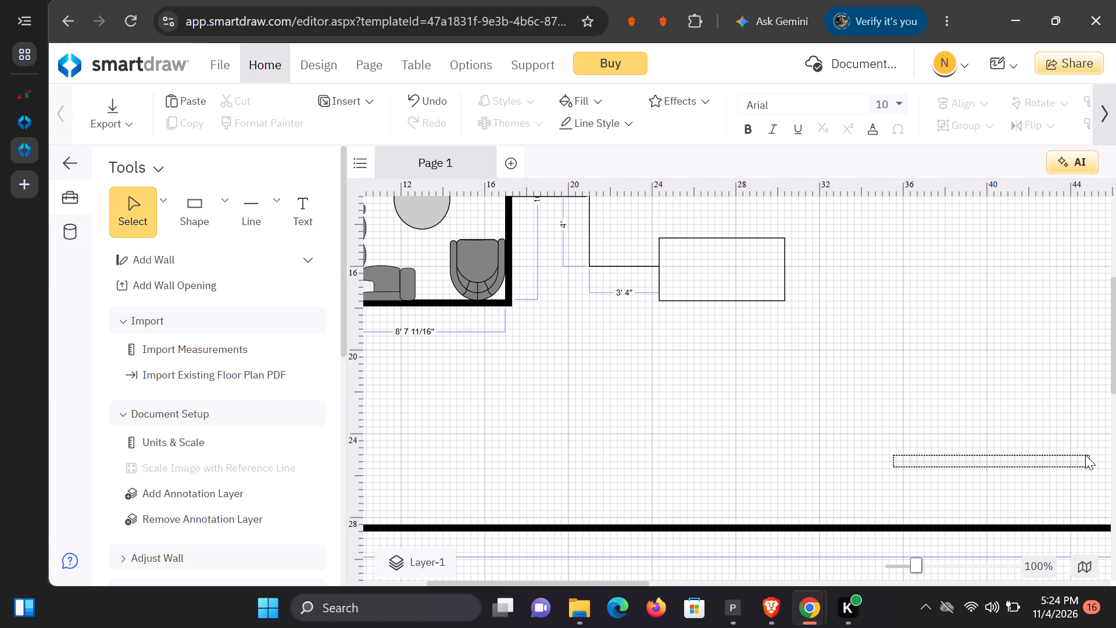
drag(1085, 455, 1114, 466)
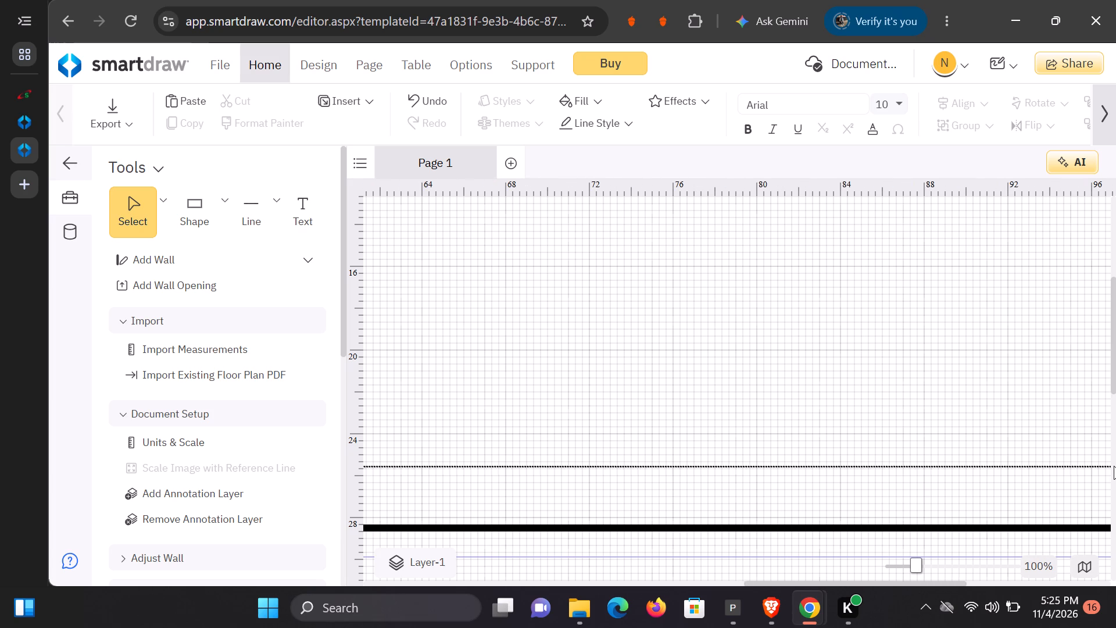
drag(1114, 466, 1113, 466)
drag(1049, 525, 1050, 531)
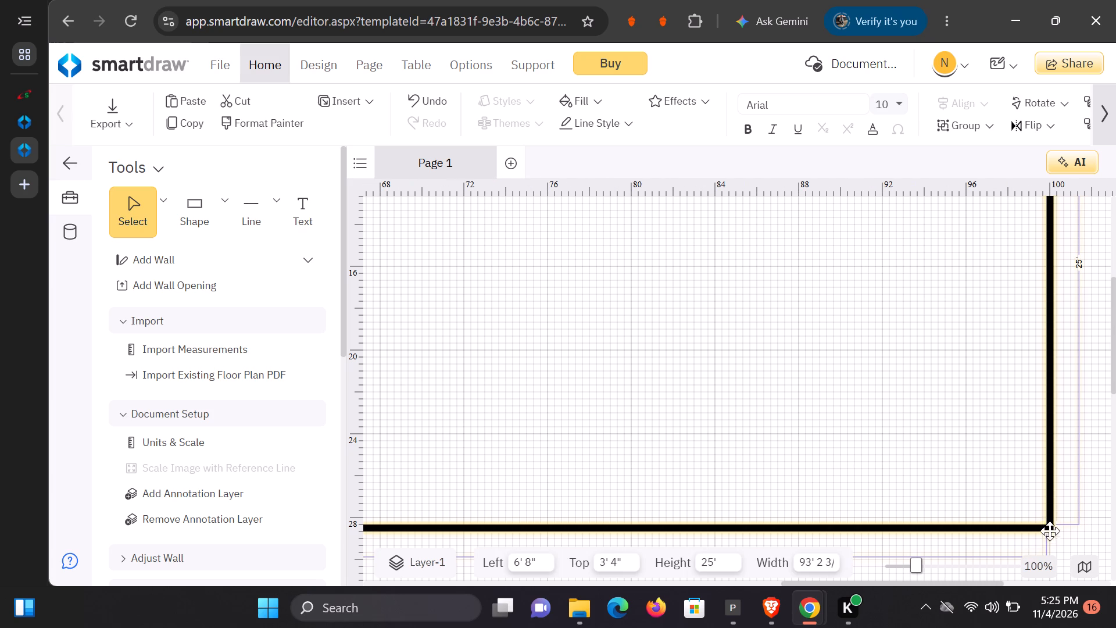
drag(1050, 531, 1047, 586)
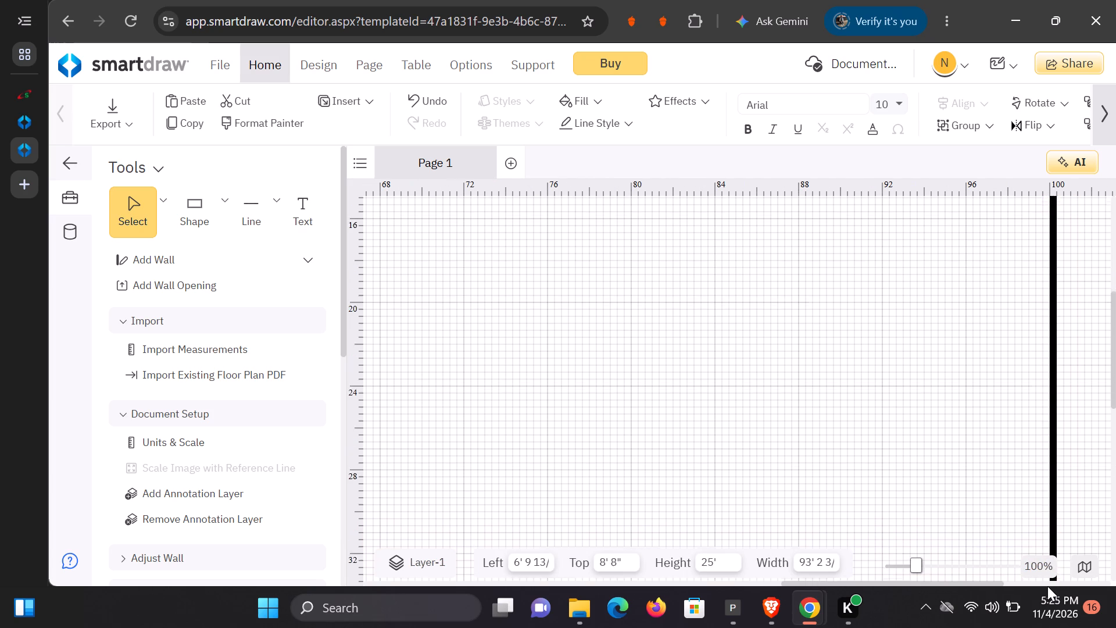
drag(1047, 586, 1047, 586)
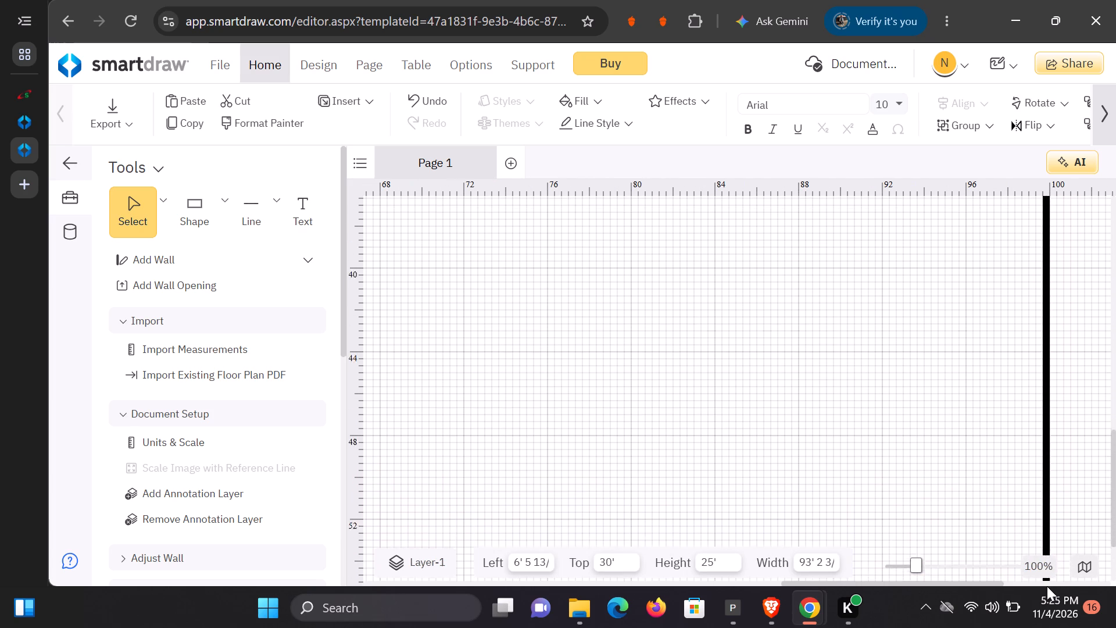
drag(1047, 586, 1047, 586)
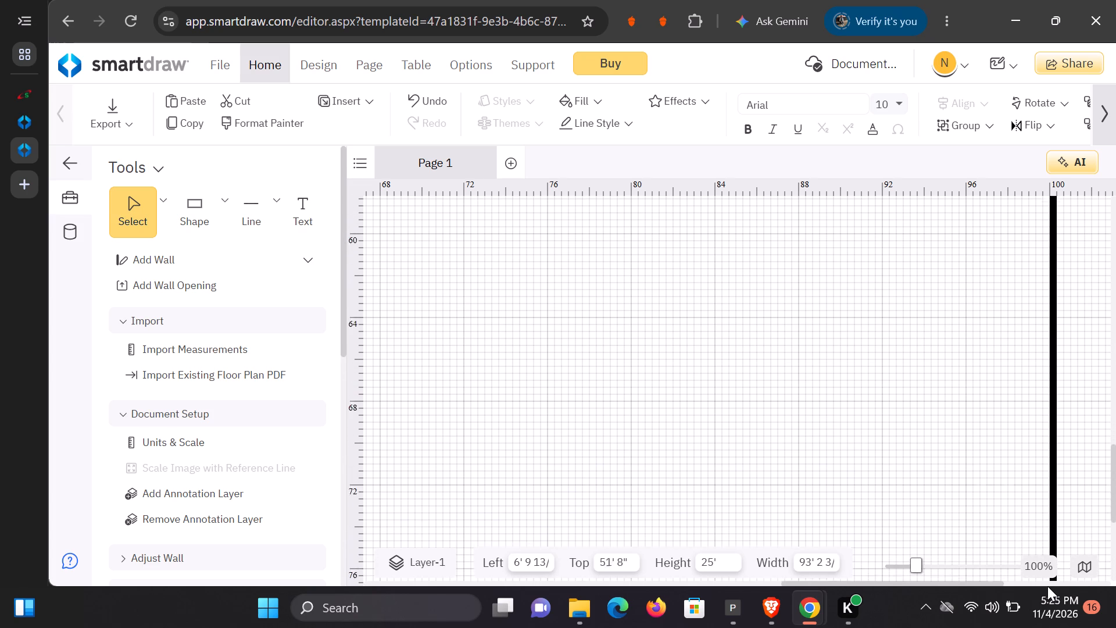
drag(1047, 586, 1047, 585)
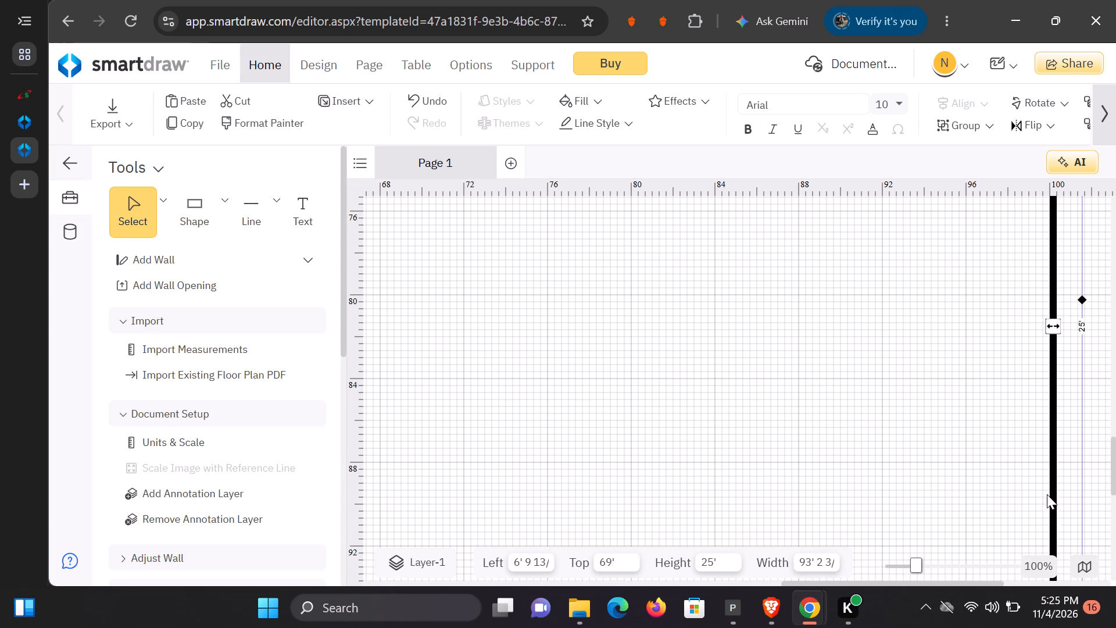
Move the outer room with its contents up and to the right, to Left 9' 8" and Top about 63'.
scroll(955, 431, up, 10)
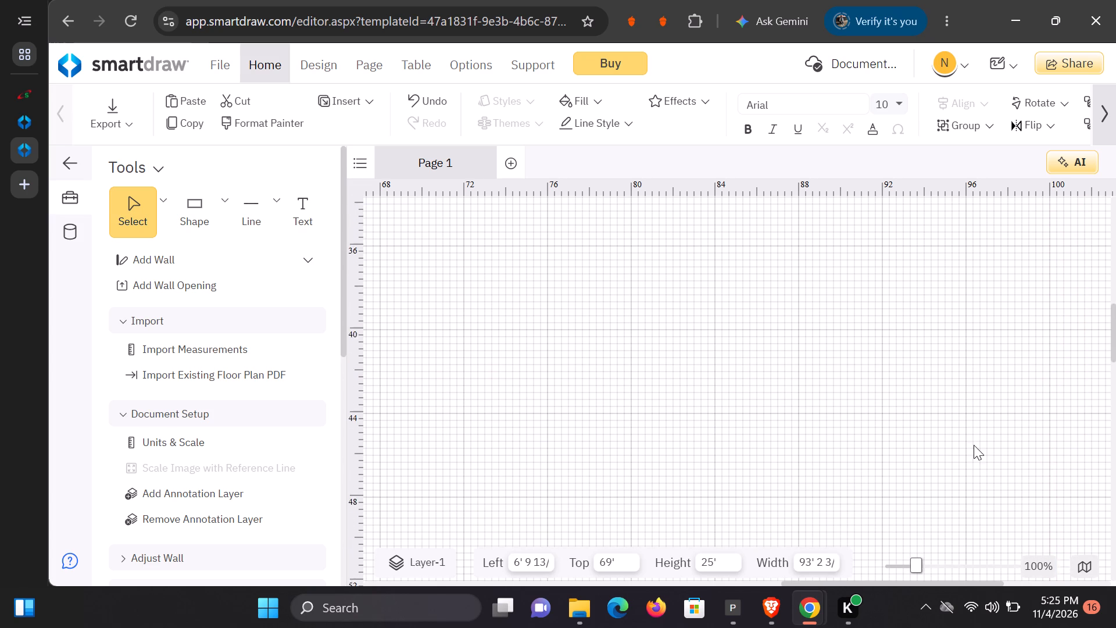
scroll(974, 445, up, 4)
scroll(975, 445, down, 9)
scroll(973, 458, up, 1)
scroll(971, 459, down, 5)
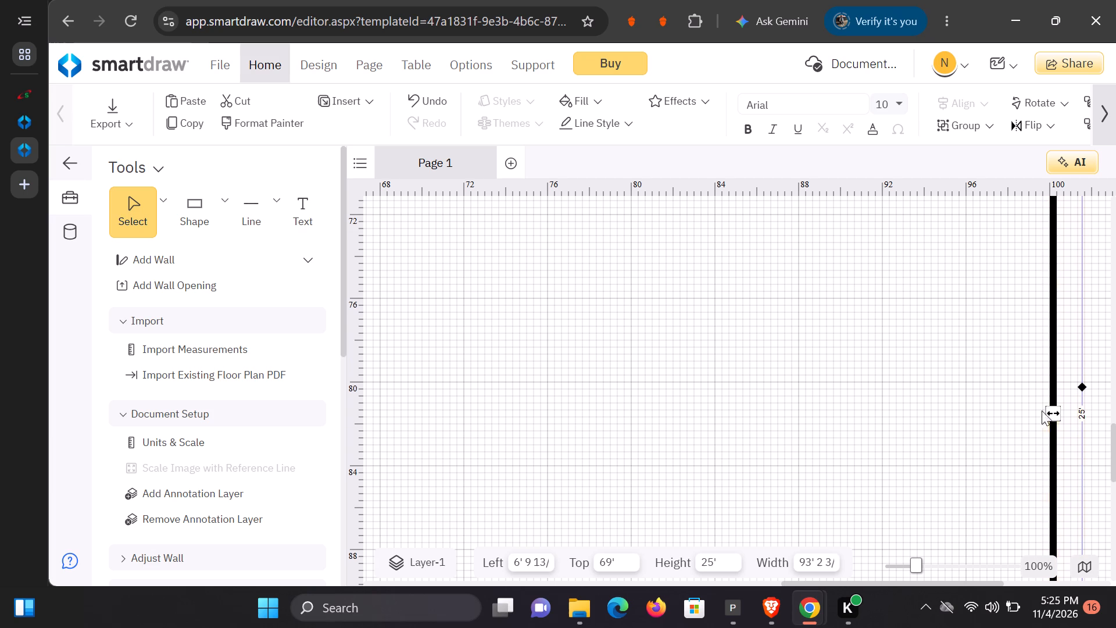
scroll(1056, 367, up, 2)
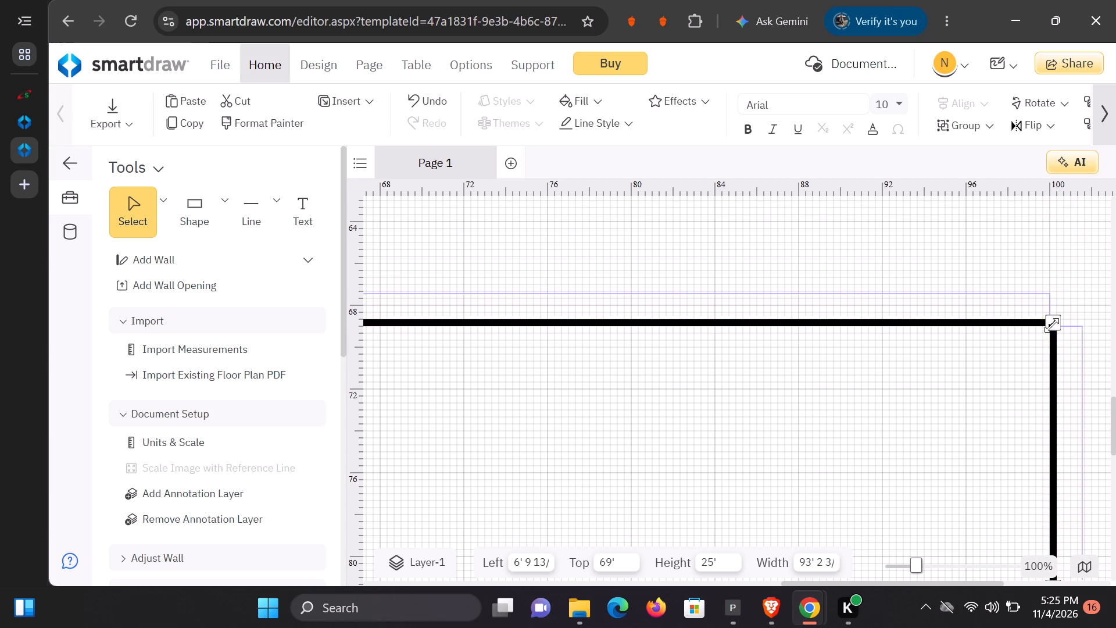
drag(1051, 325, 1076, 299)
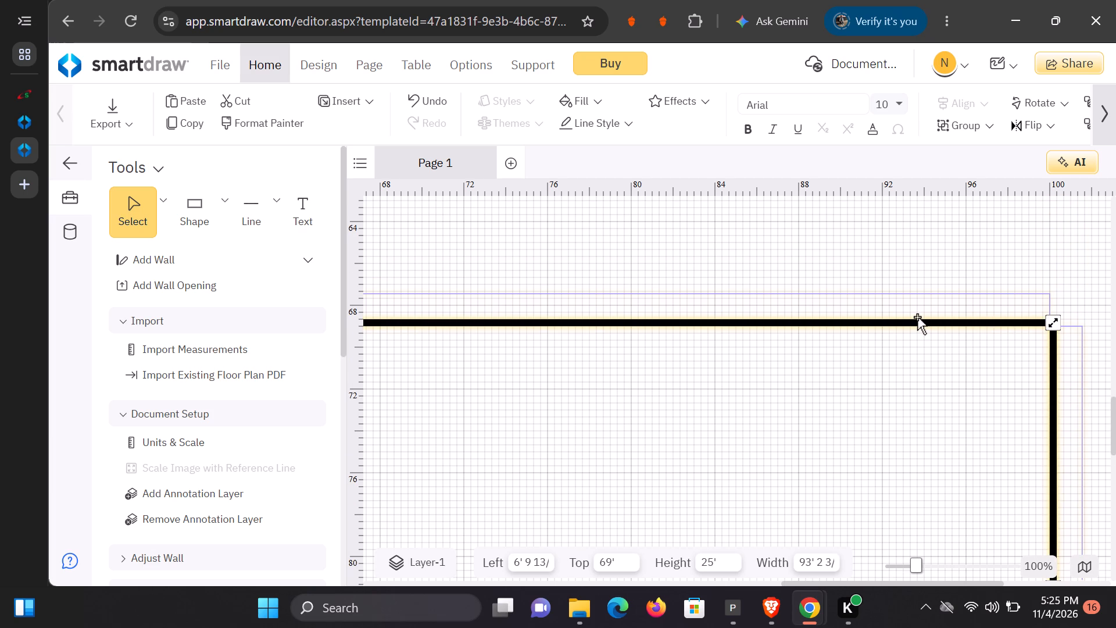
drag(915, 323, 972, 284)
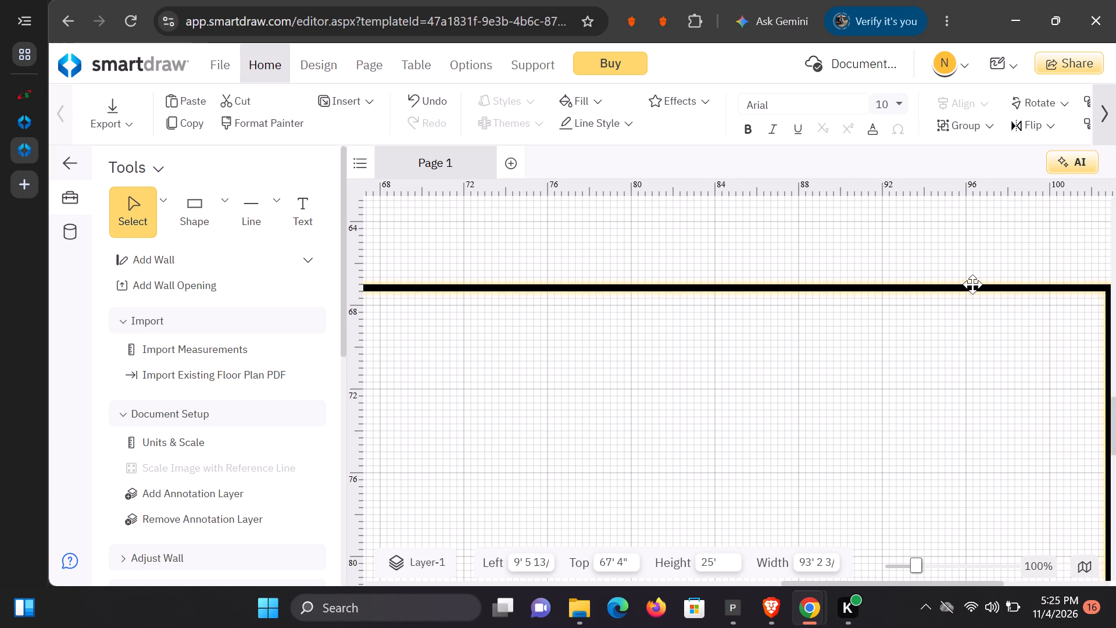
drag(972, 284, 975, 214)
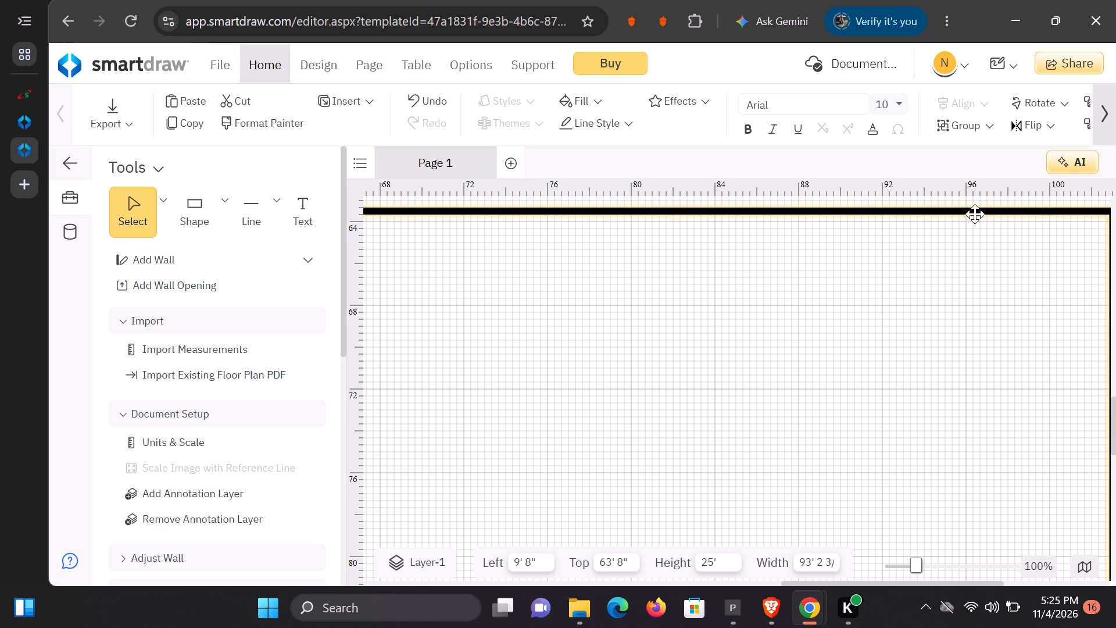
drag(975, 214, 976, 204)
Nudge the outer room with its contents slightly upward to Top 63'.
drag(673, 350, 885, 388)
drag(384, 313, 353, 324)
drag(382, 354, 363, 348)
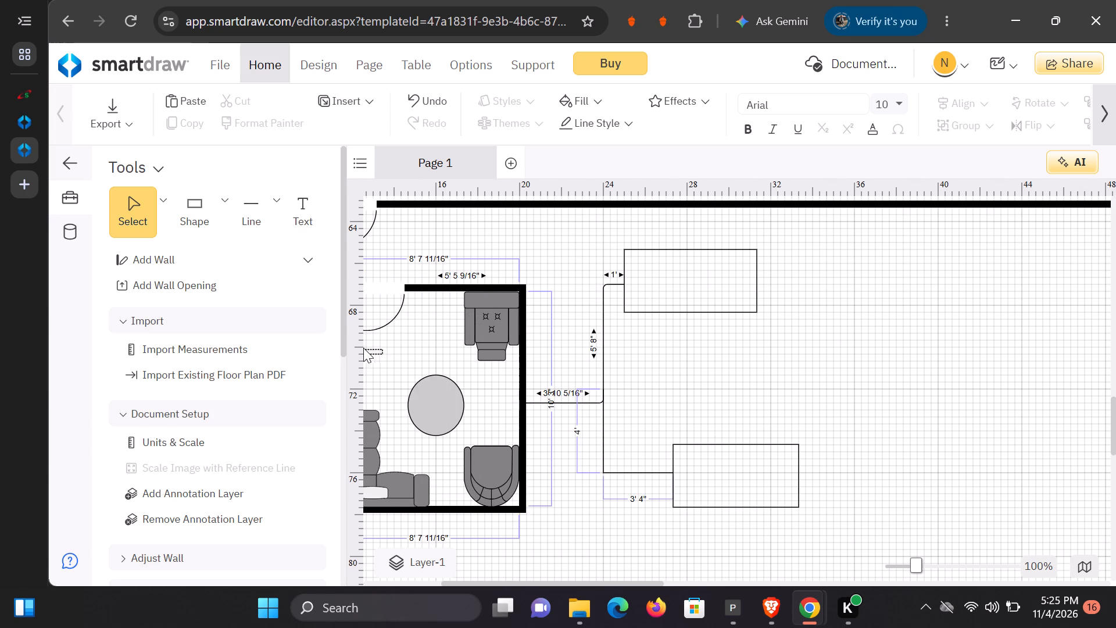
drag(363, 348, 362, 347)
scroll(935, 323, down, 2)
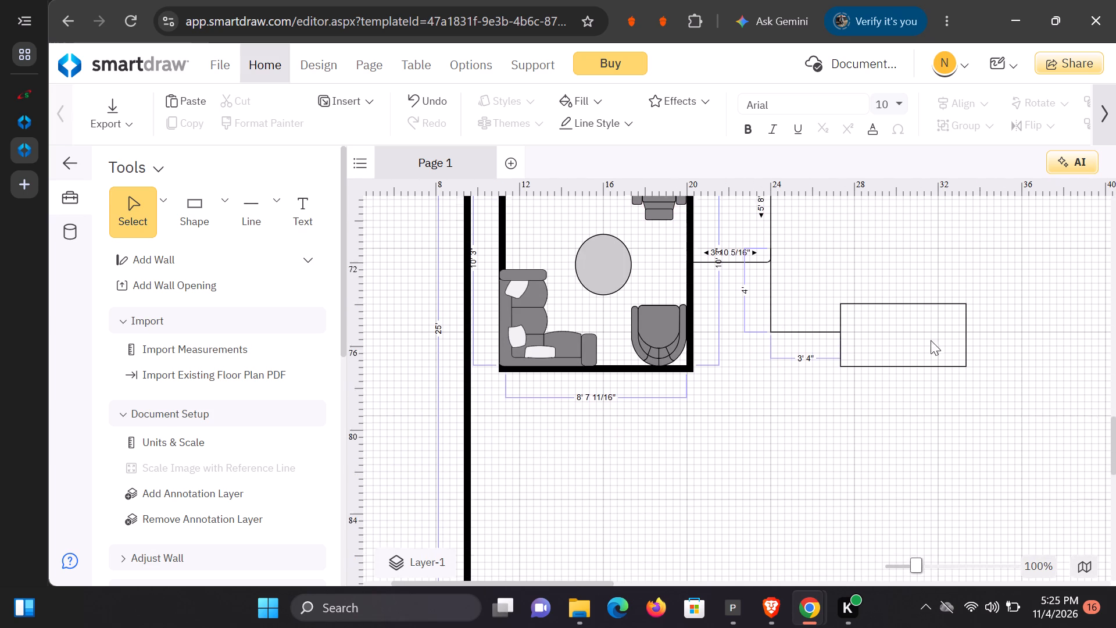
scroll(931, 340, down, 2)
scroll(925, 348, up, 5)
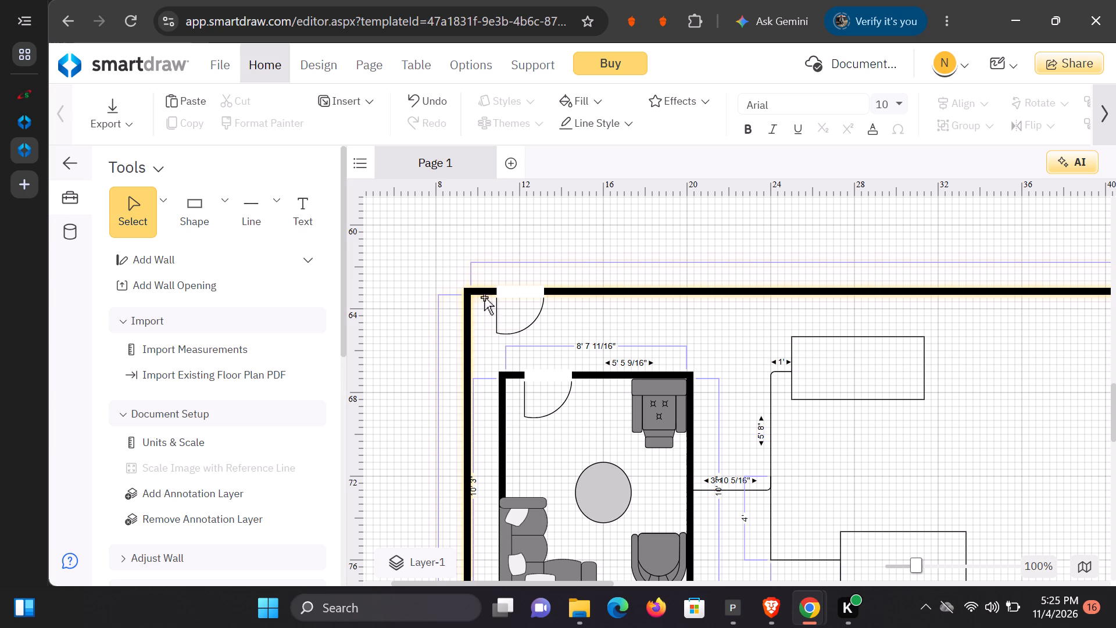
drag(632, 294, 633, 285)
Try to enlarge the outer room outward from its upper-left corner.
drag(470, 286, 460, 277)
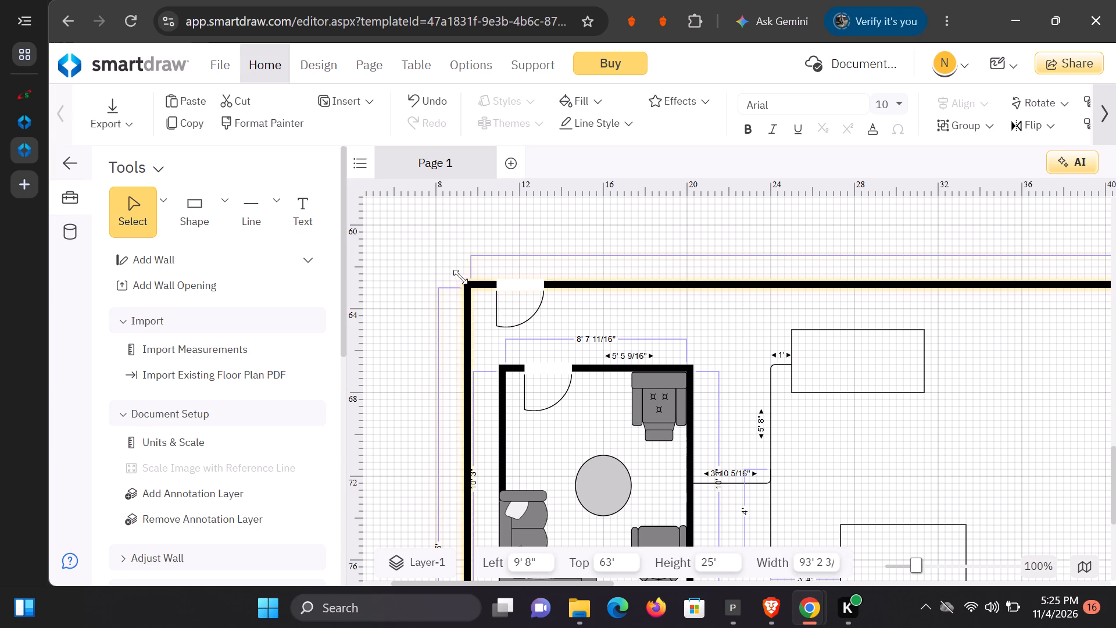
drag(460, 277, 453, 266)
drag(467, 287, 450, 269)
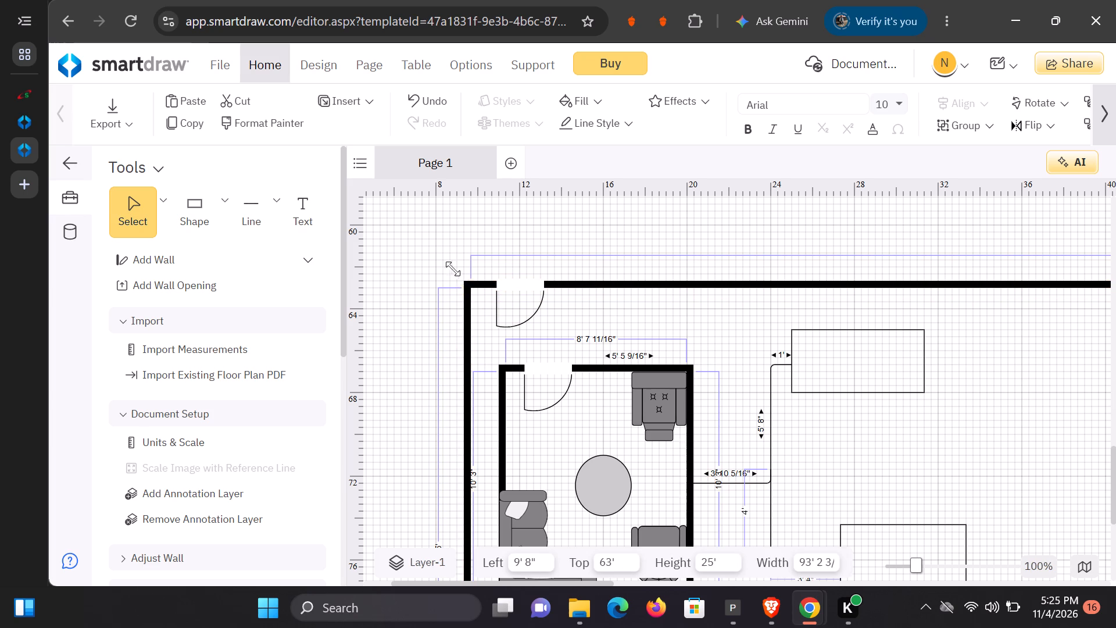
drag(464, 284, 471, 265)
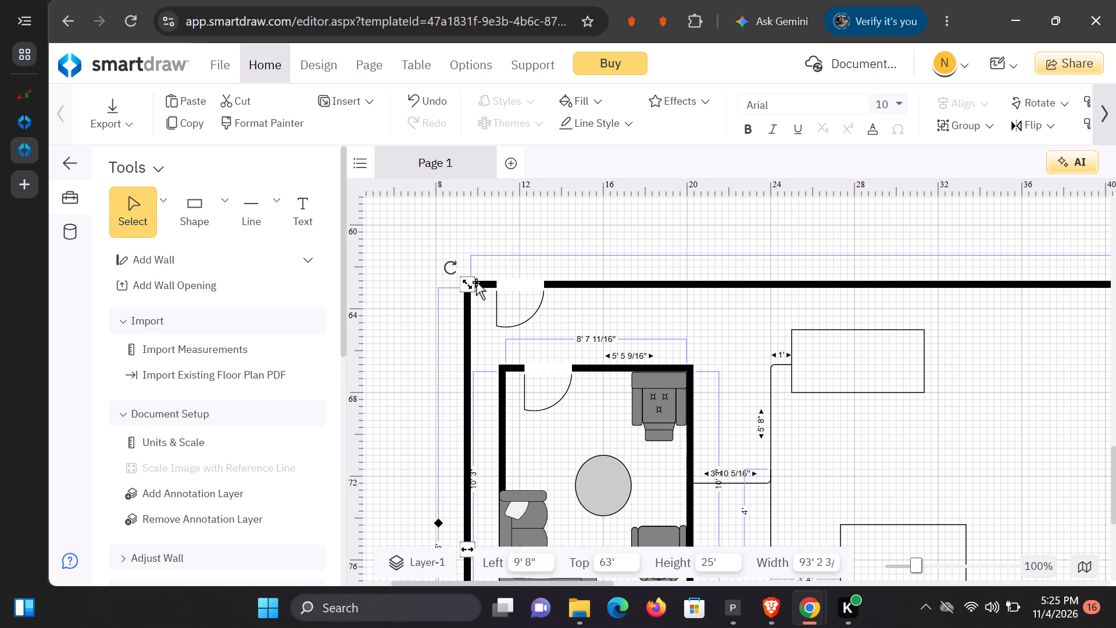
Extend the outer room's left wall outward to Left about 2' 2", making the room about 100' 7" wide.
drag(470, 546, 455, 535)
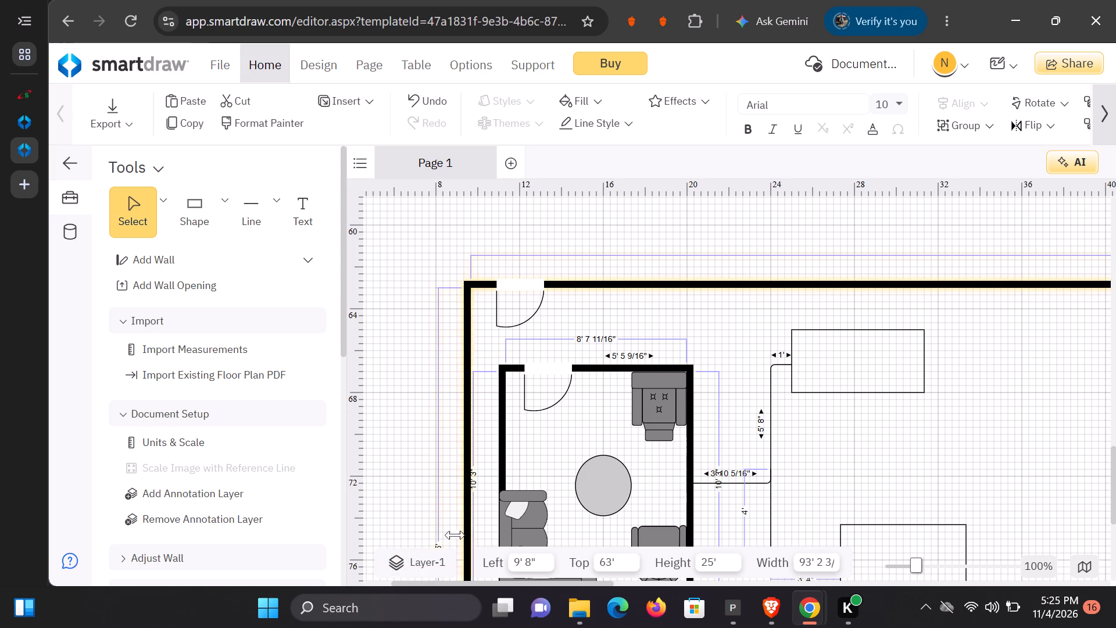
drag(455, 535, 357, 492)
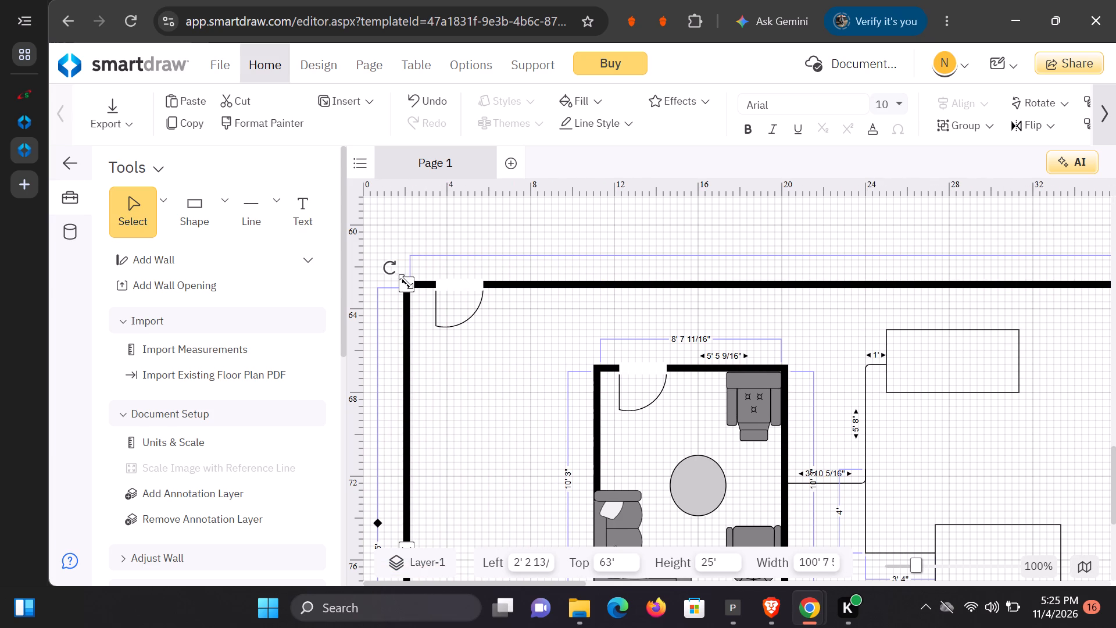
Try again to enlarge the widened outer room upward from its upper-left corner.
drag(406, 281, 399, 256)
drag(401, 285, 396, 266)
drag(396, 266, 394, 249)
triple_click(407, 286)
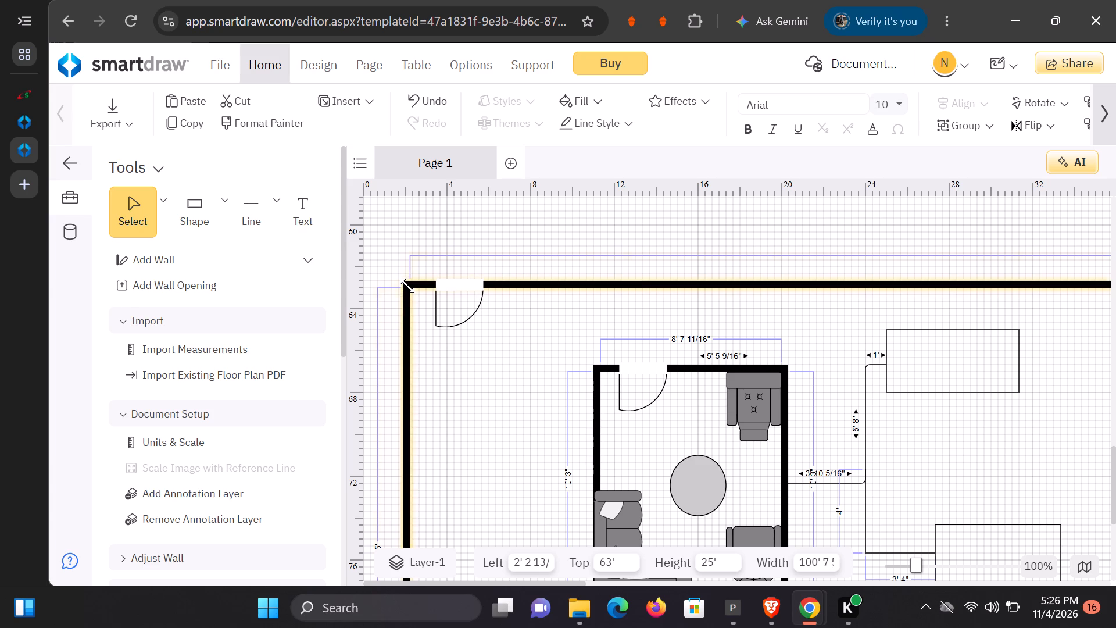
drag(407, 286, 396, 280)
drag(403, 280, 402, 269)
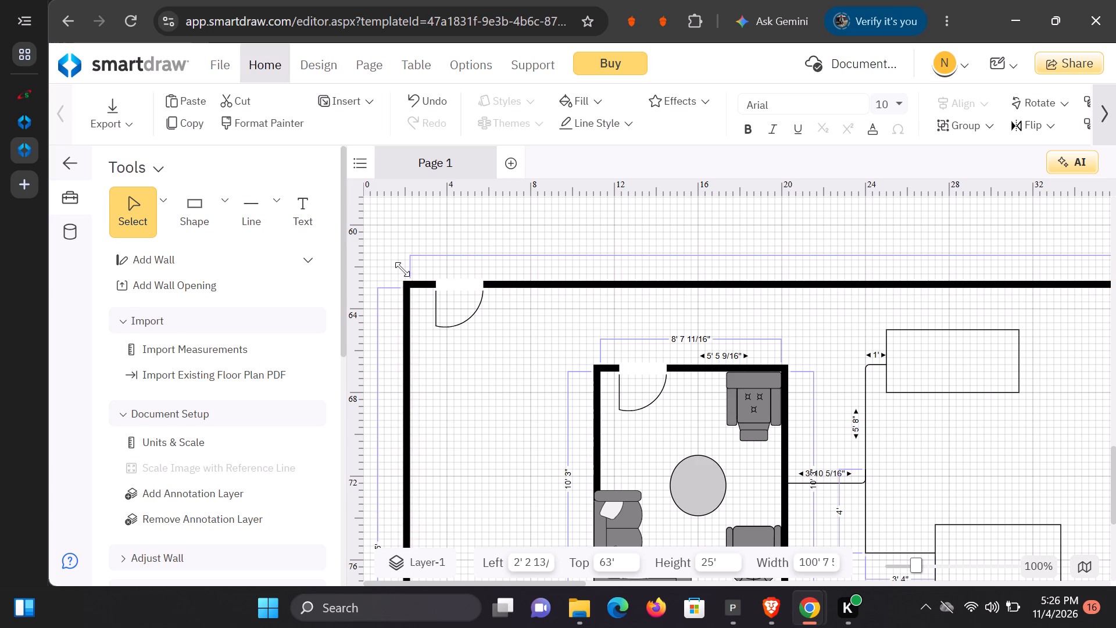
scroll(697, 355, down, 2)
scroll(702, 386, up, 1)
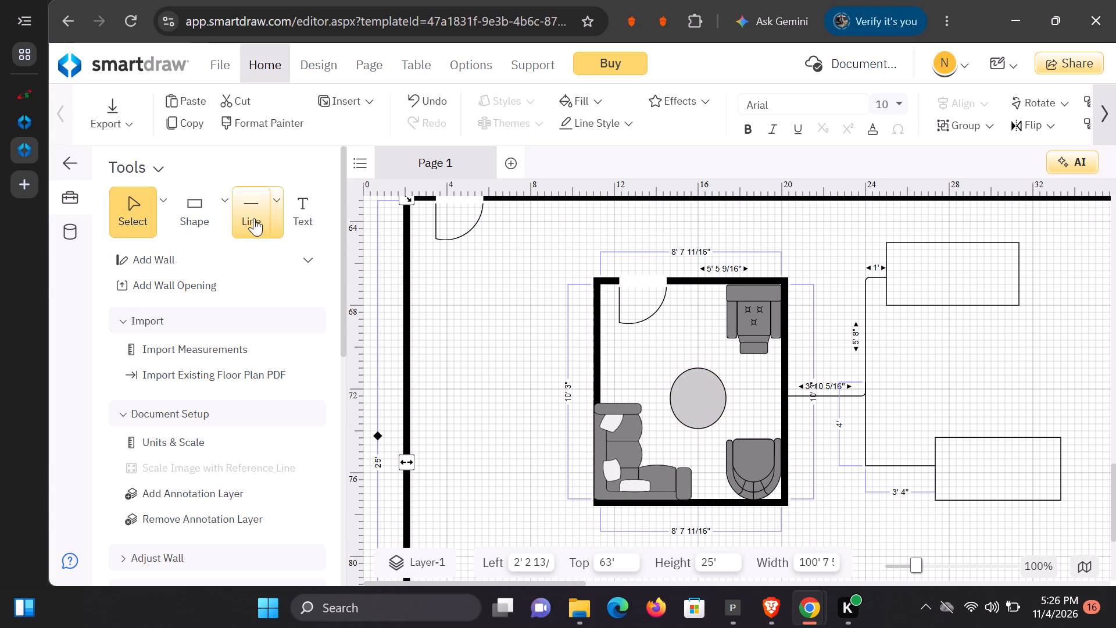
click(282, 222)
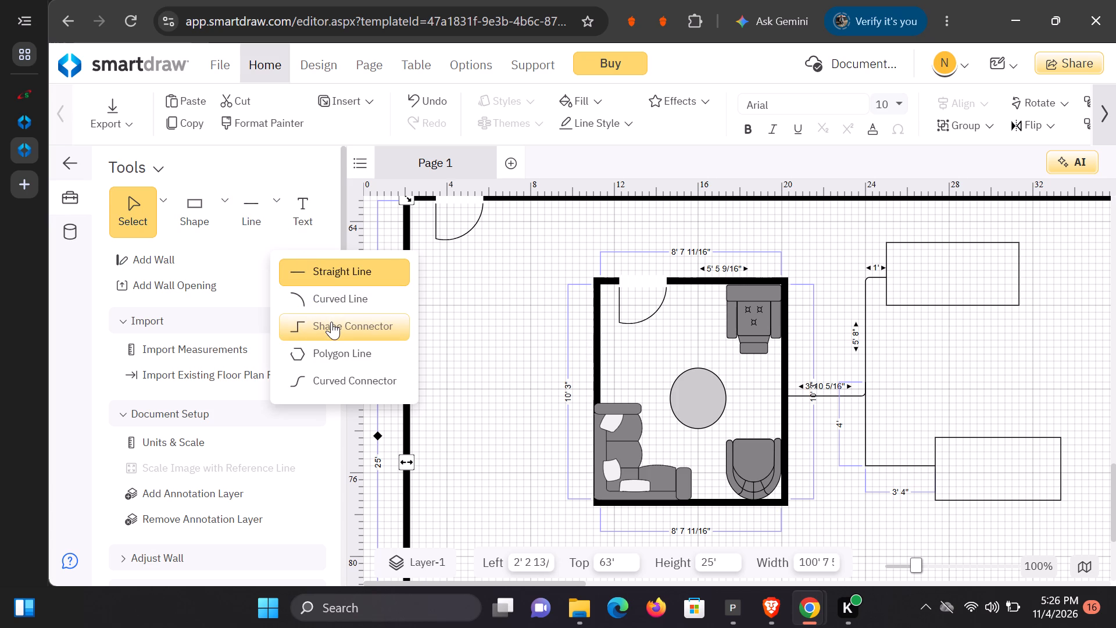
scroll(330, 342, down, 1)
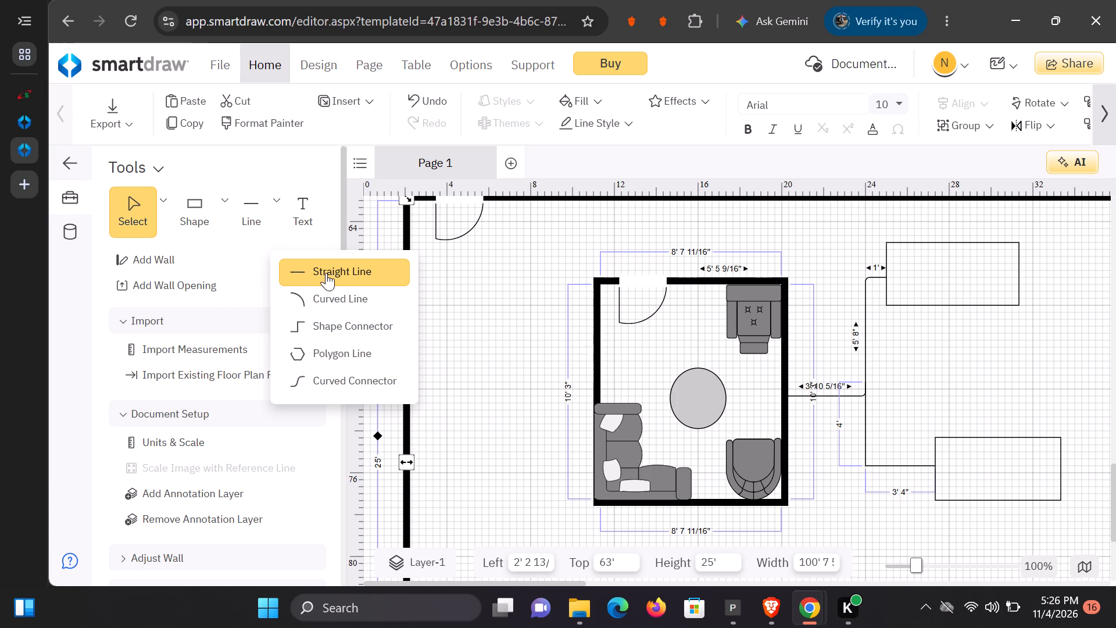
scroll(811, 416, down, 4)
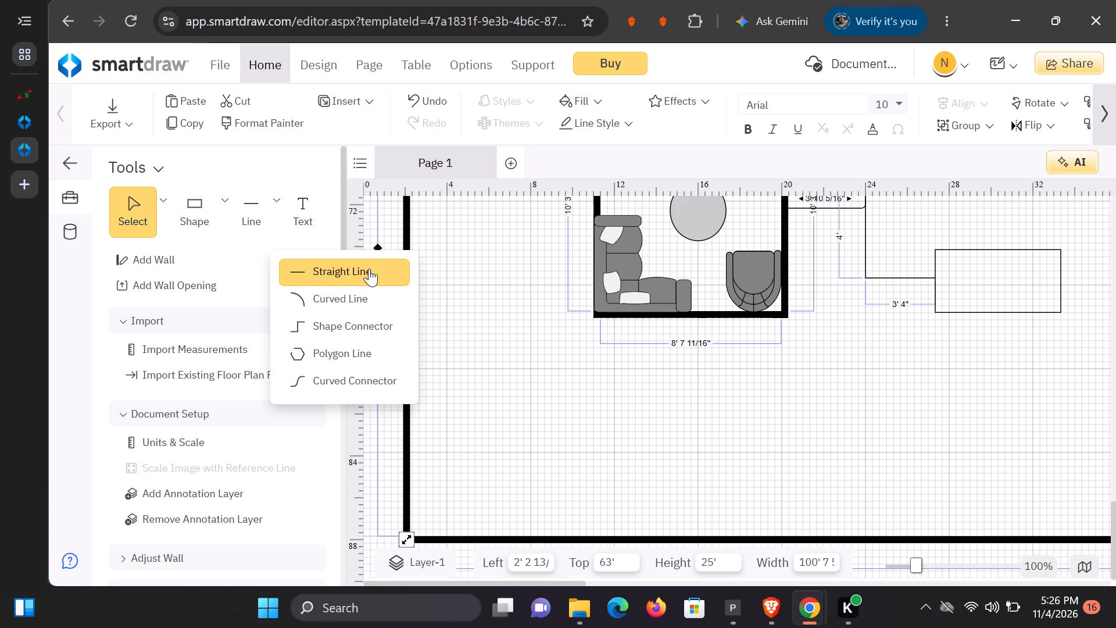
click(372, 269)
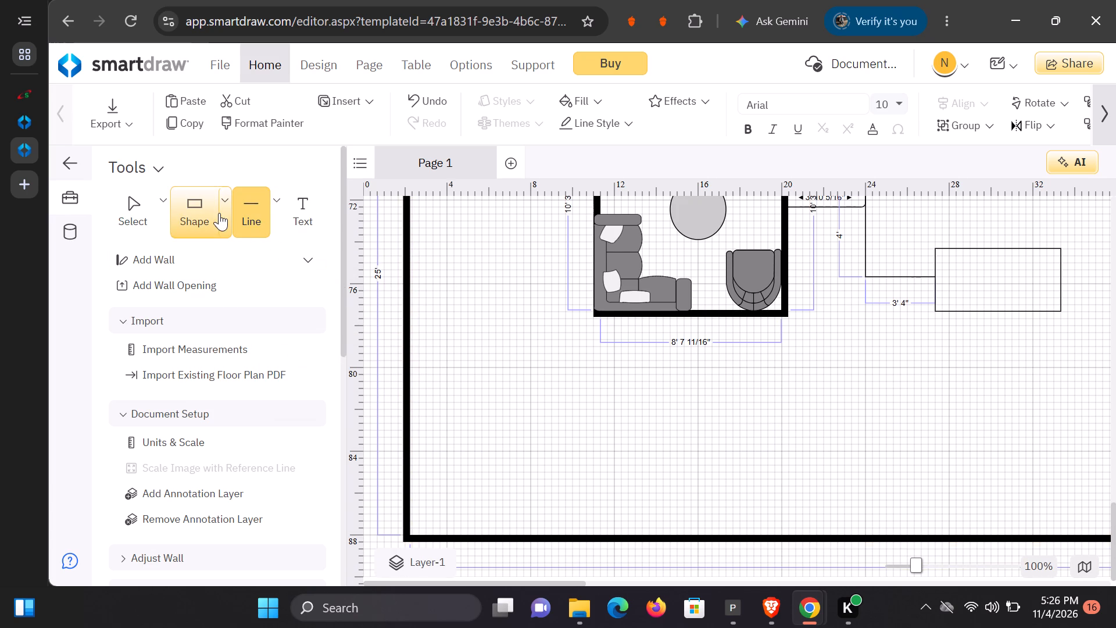
Place a 6' by 3' rectangle in the outer room, below and left of the inner room, at Left 3' 8", Top 78'.
click(219, 213)
drag(259, 282, 502, 393)
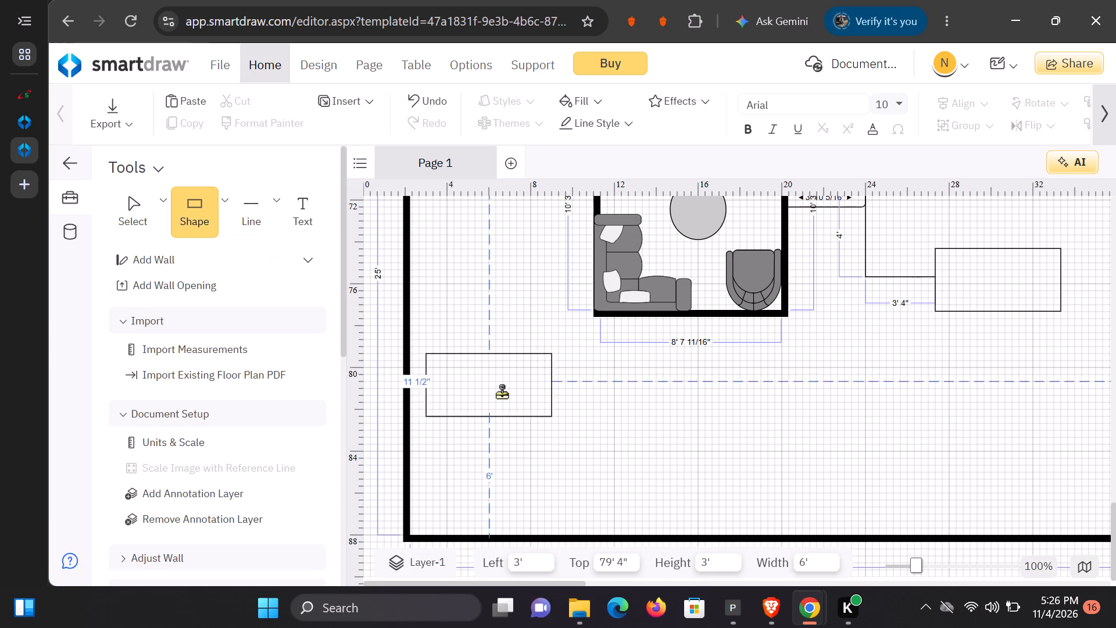
drag(502, 393, 524, 444)
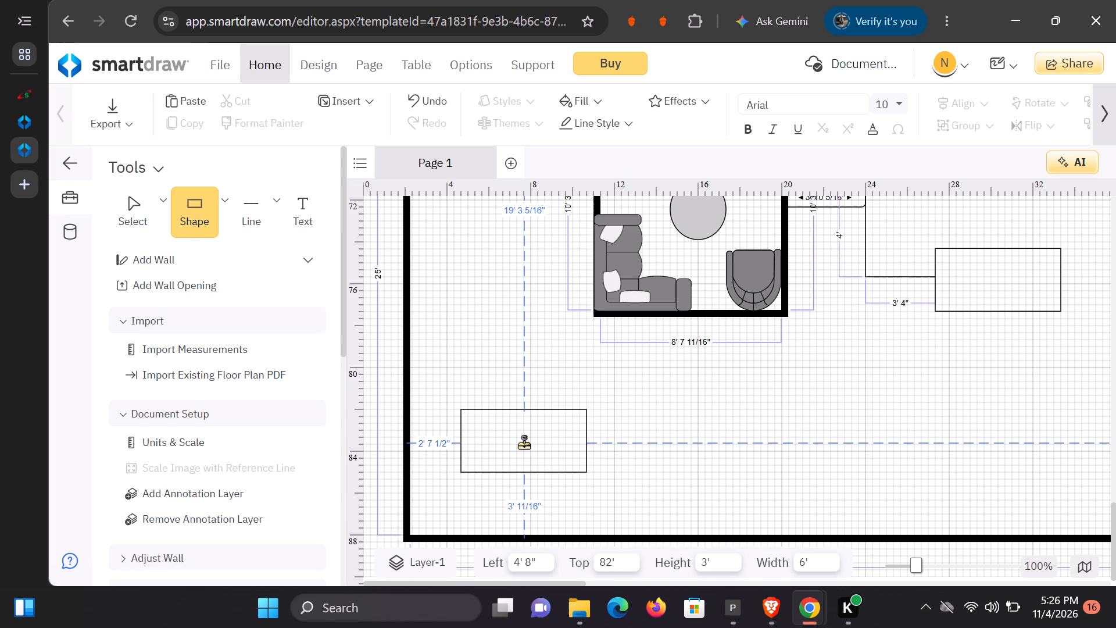
drag(524, 444, 524, 444)
scroll(658, 426, up, 1)
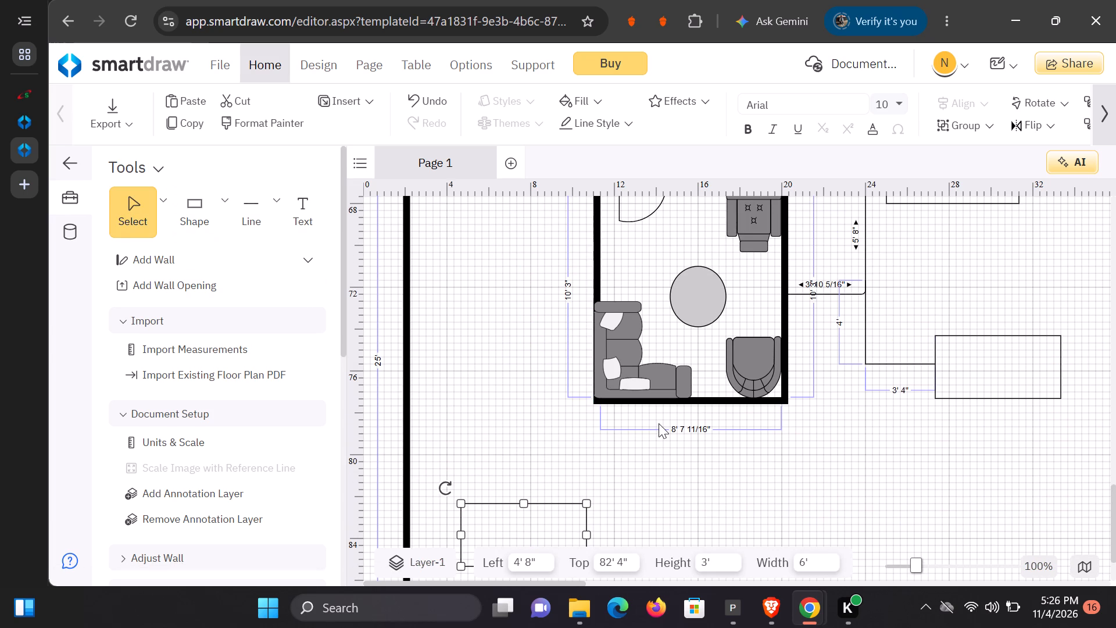
drag(515, 527, 503, 488)
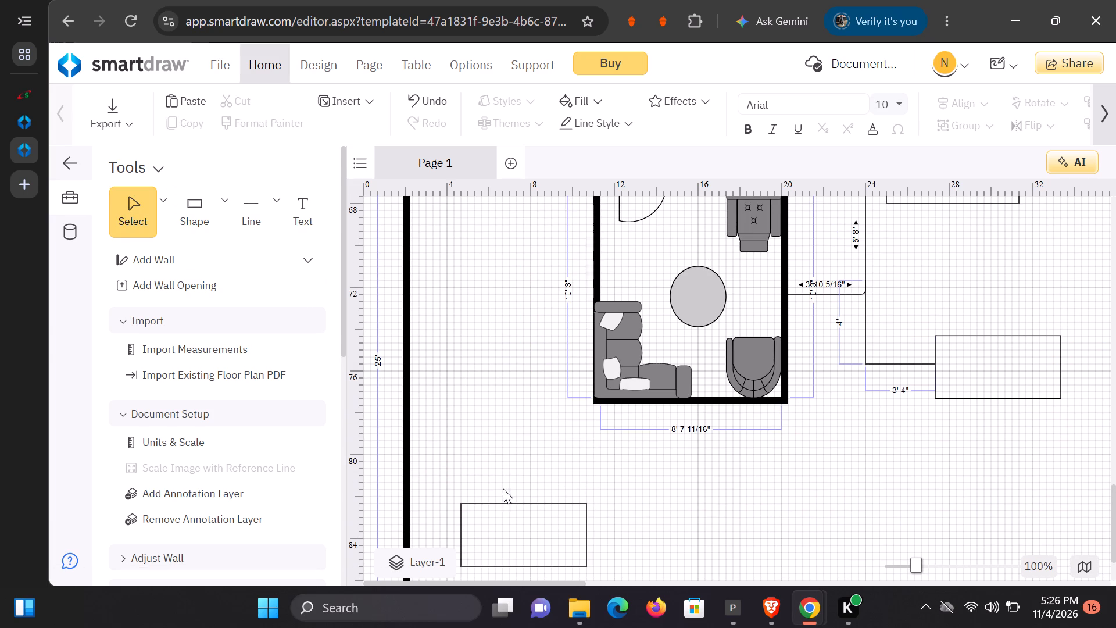
drag(507, 501, 490, 413)
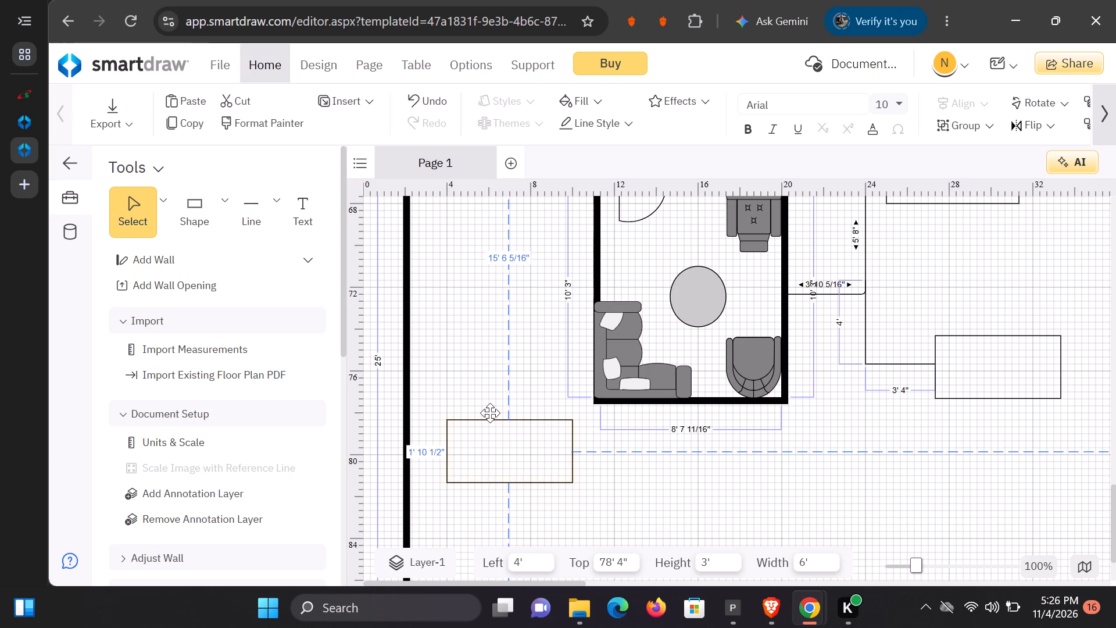
drag(490, 413, 489, 411)
Draw a shape connector about 11' 8" wide from just above the inner room's door to the left edge of the upper label box.
scroll(536, 369, up, 3)
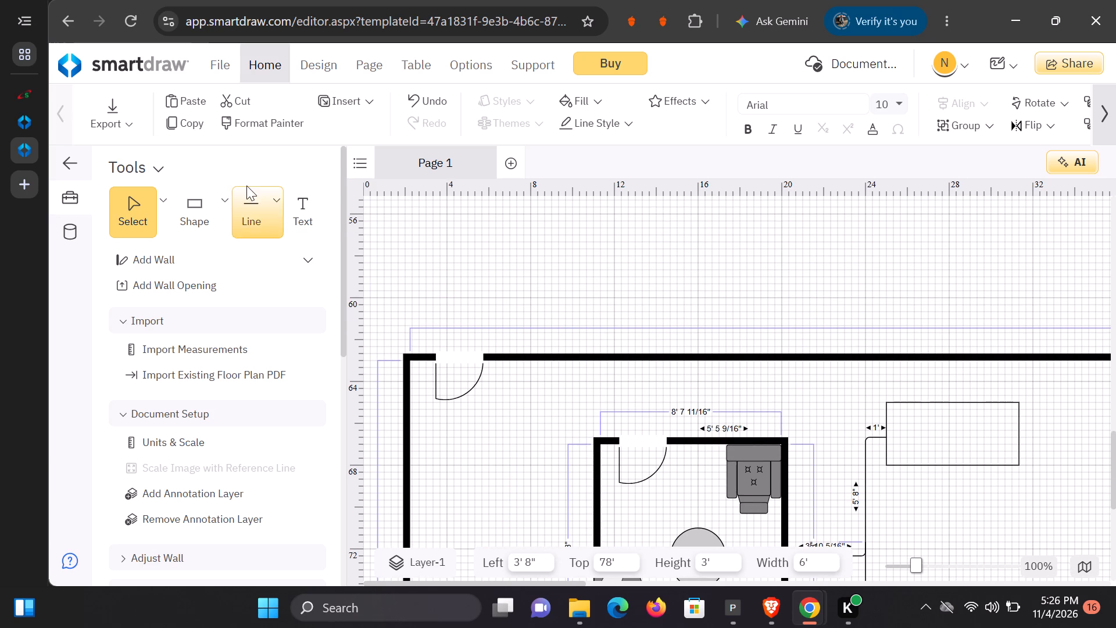
click(274, 206)
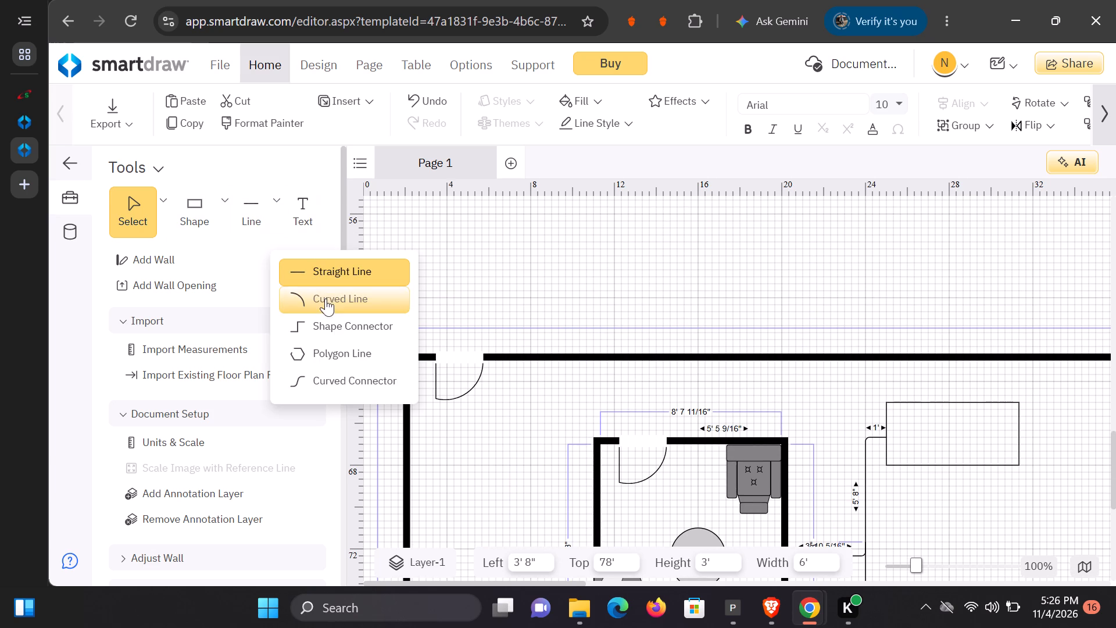
click(335, 320)
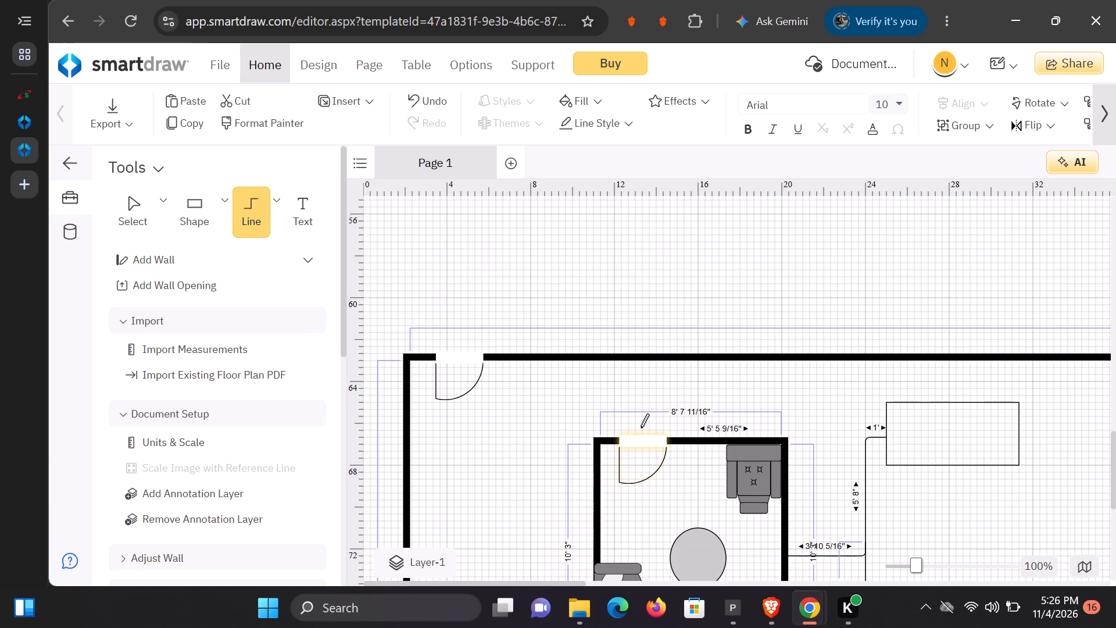
drag(641, 427, 534, 387)
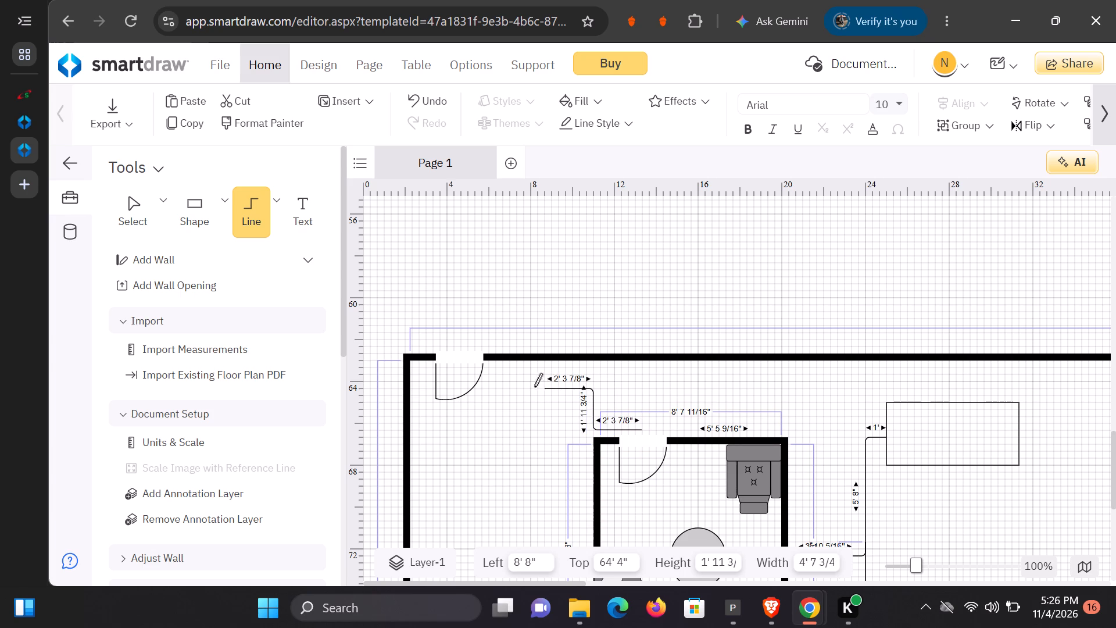
drag(534, 387, 475, 465)
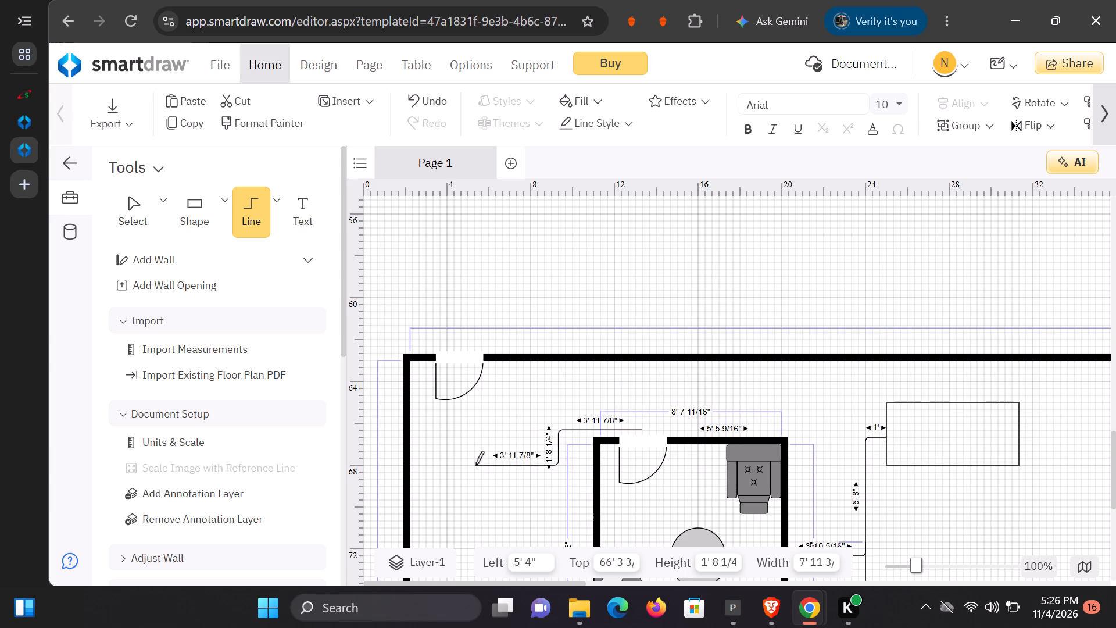
drag(475, 465, 496, 524)
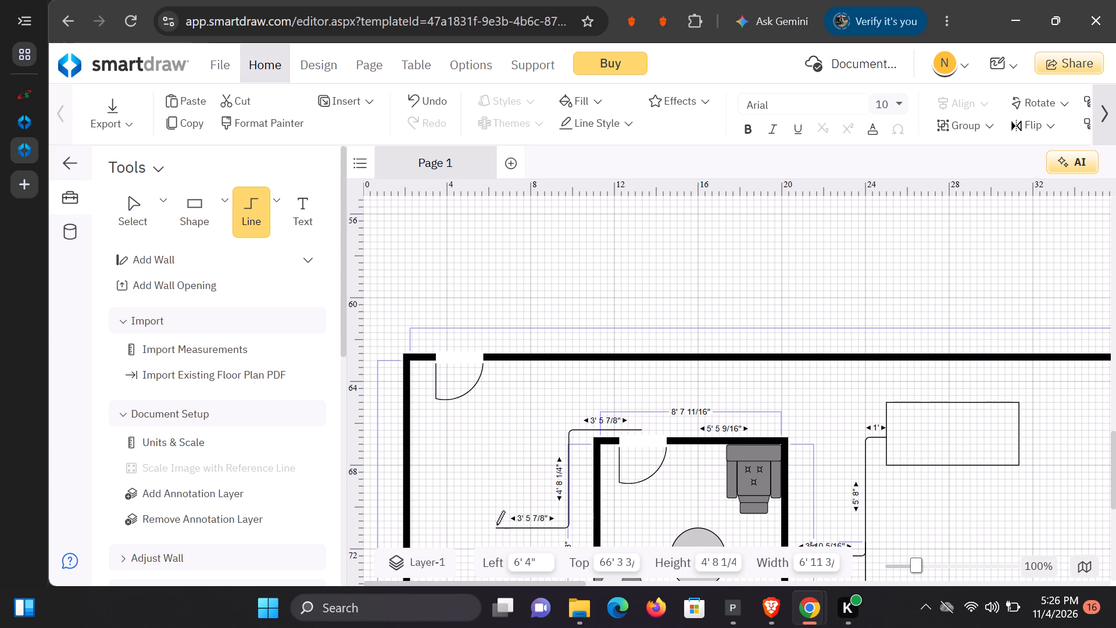
drag(496, 524, 575, 405)
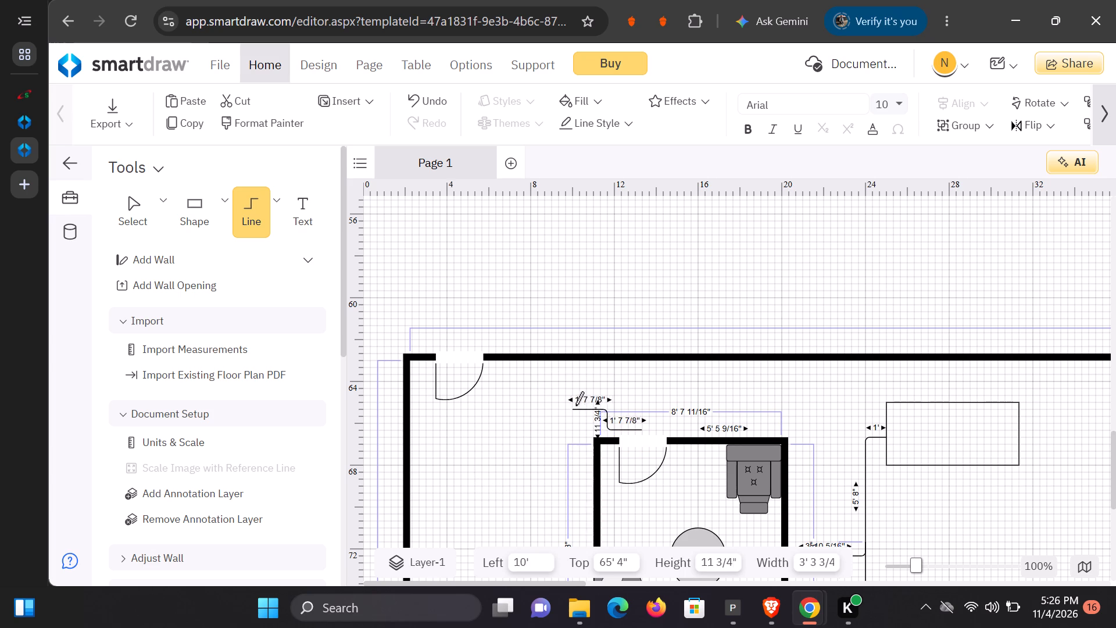
drag(575, 405, 617, 394)
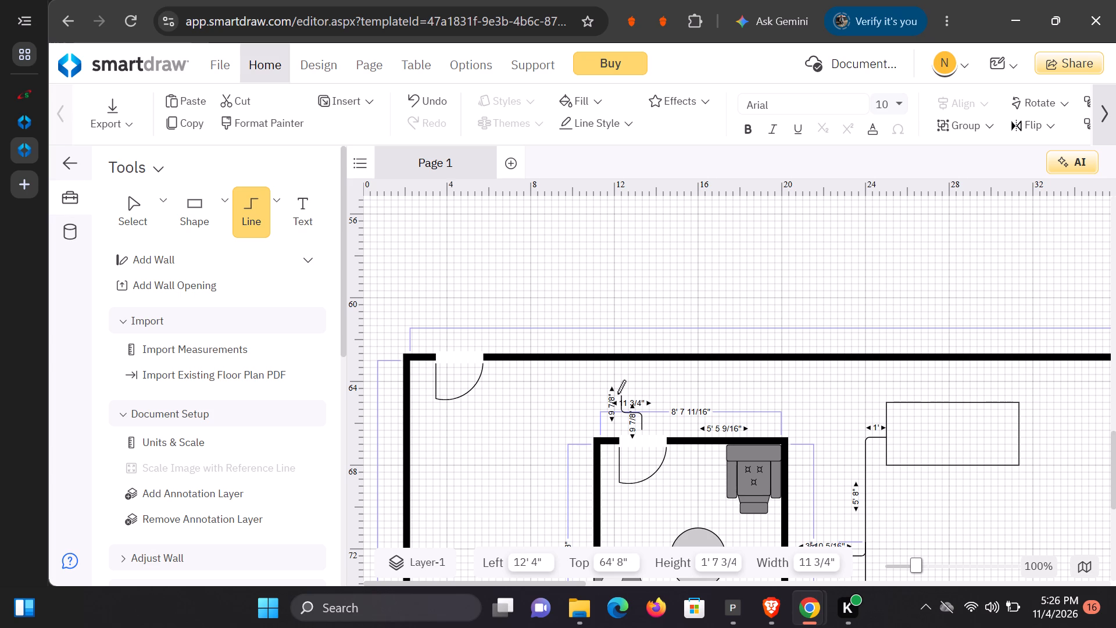
drag(617, 394, 541, 391)
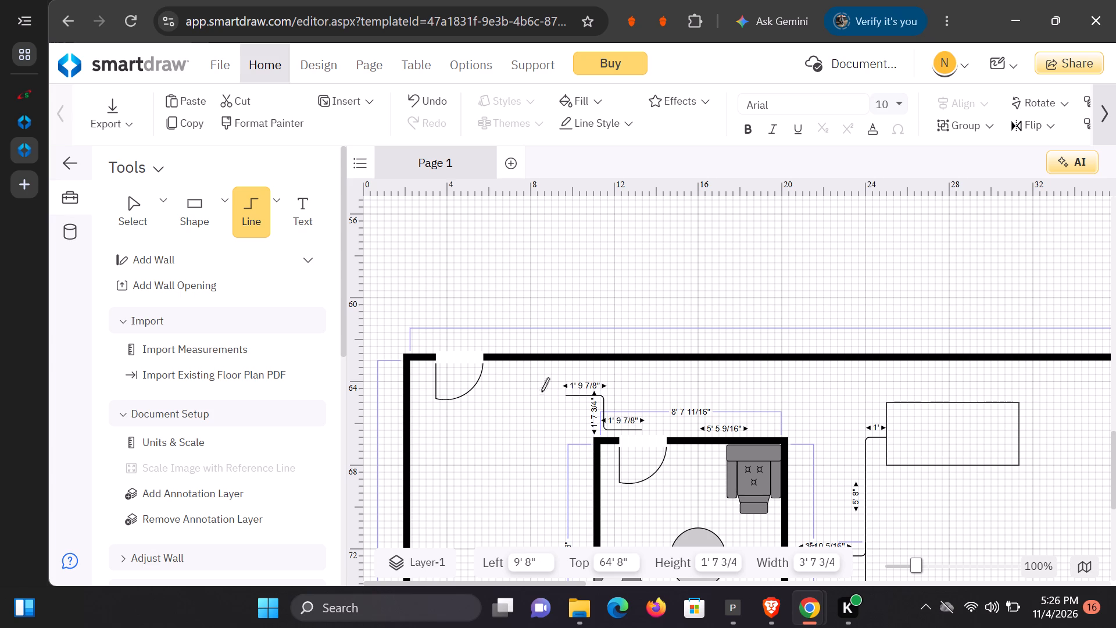
drag(541, 391, 457, 469)
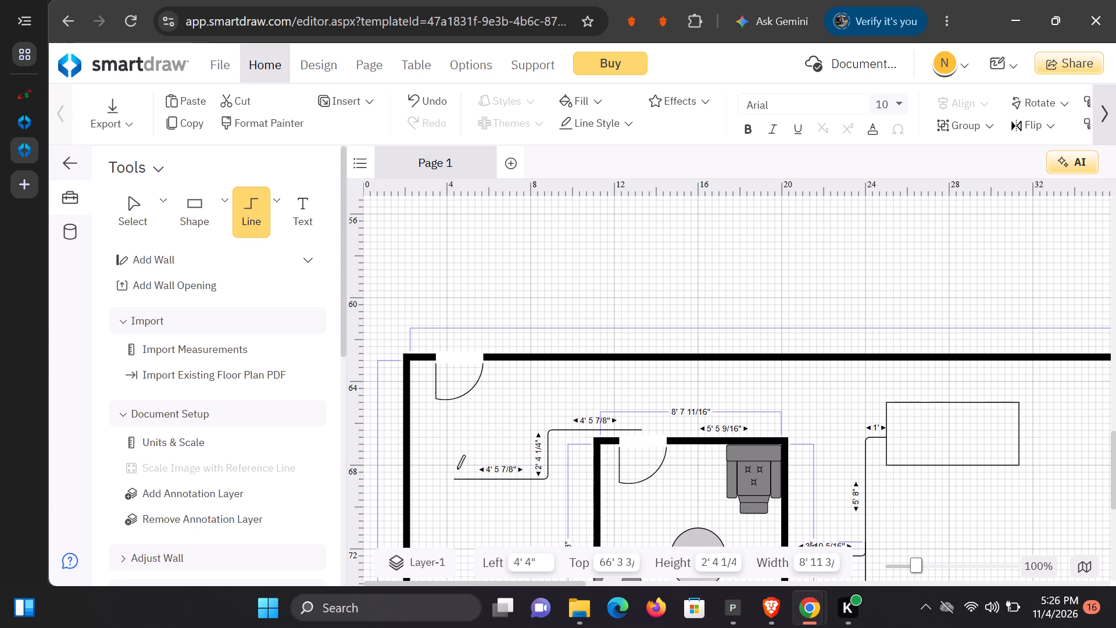
drag(457, 469, 538, 424)
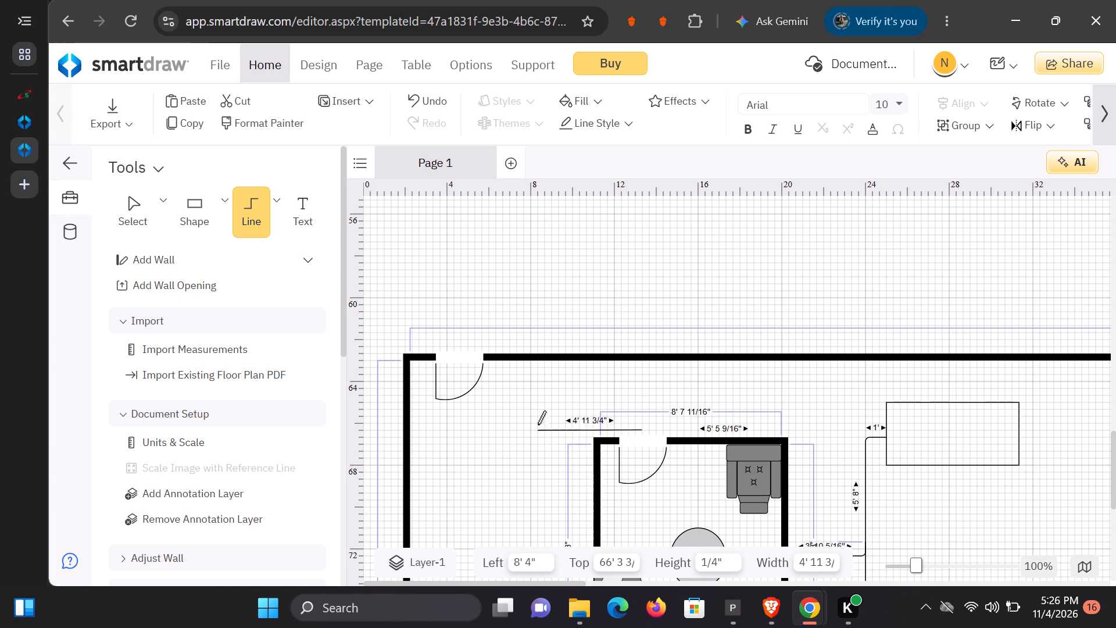
drag(538, 424, 692, 404)
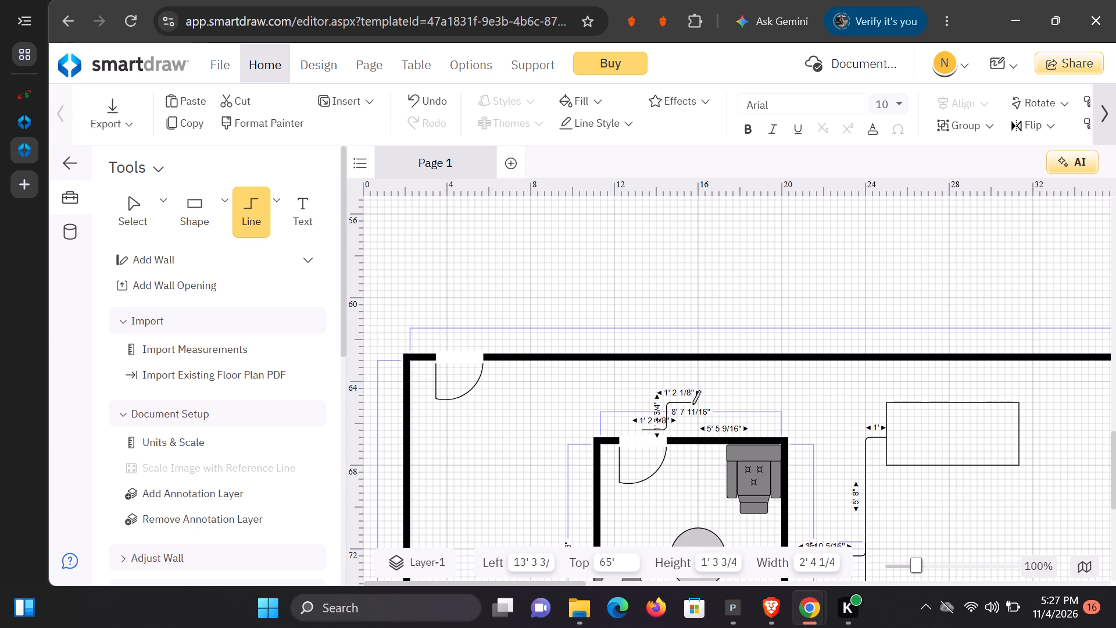
drag(692, 404, 845, 406)
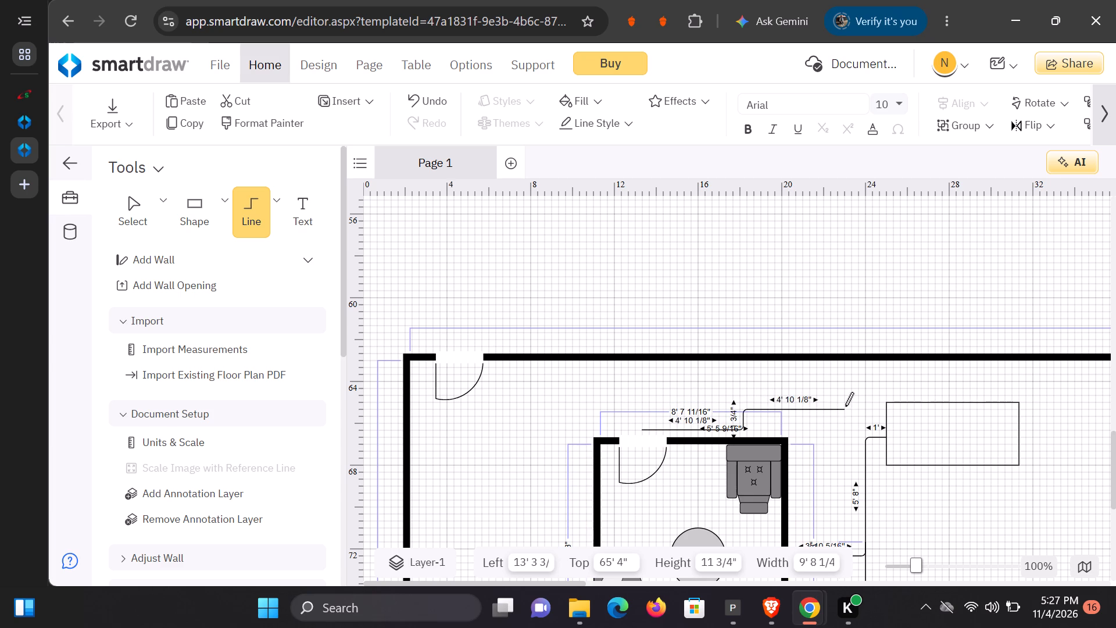
drag(845, 406, 882, 410)
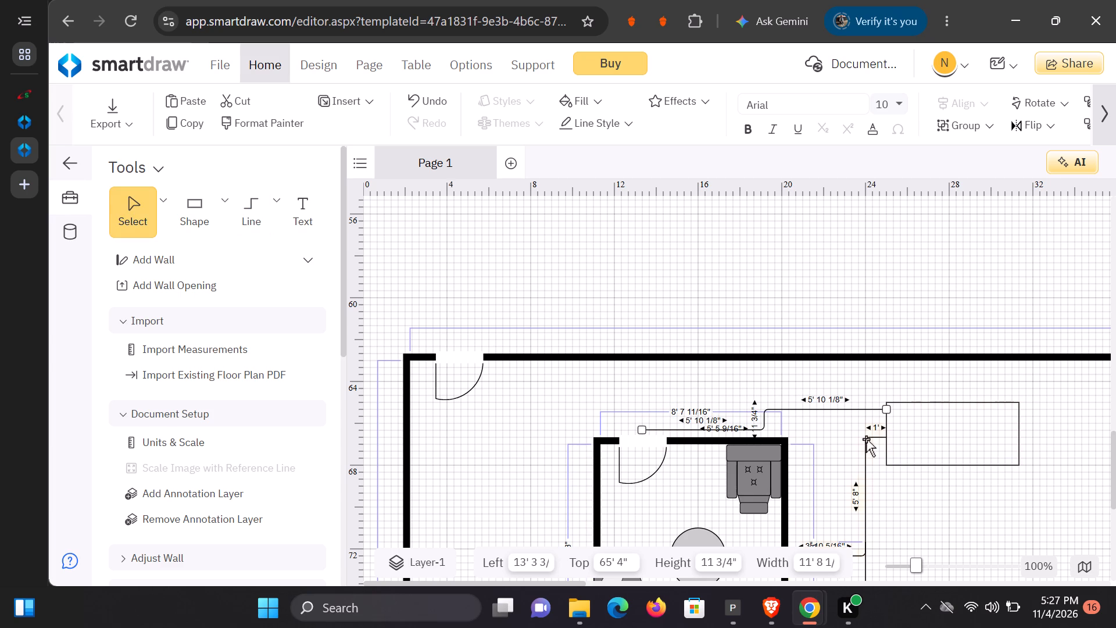
Add a short straight line, about 4" long, from the connector's free end down to the inner room's door opening.
scroll(865, 440, down, 1)
click(276, 204)
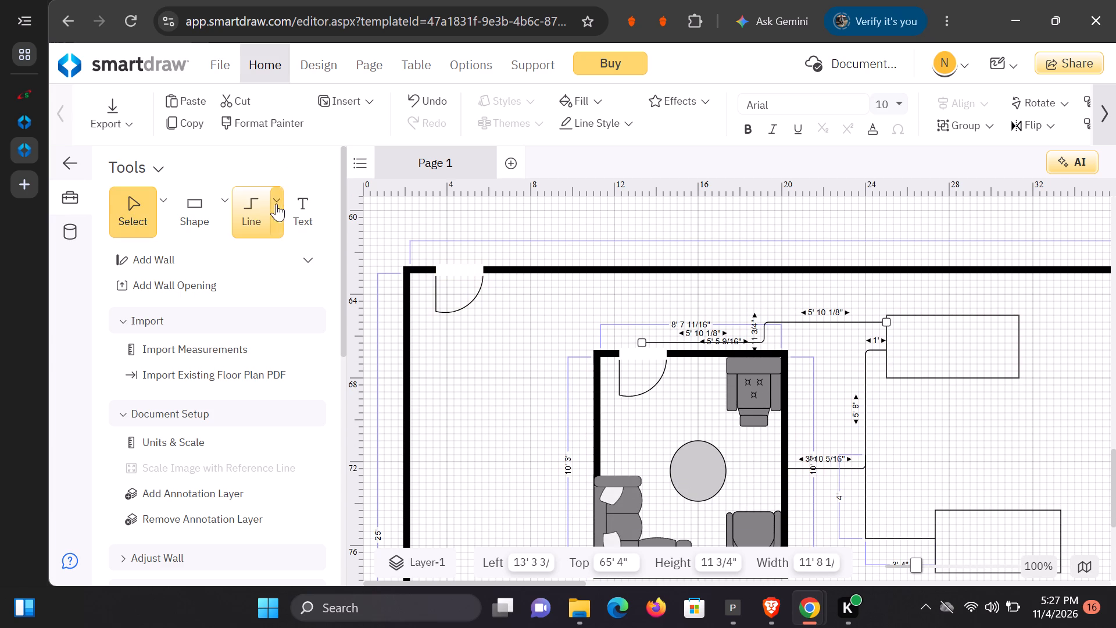
click(320, 265)
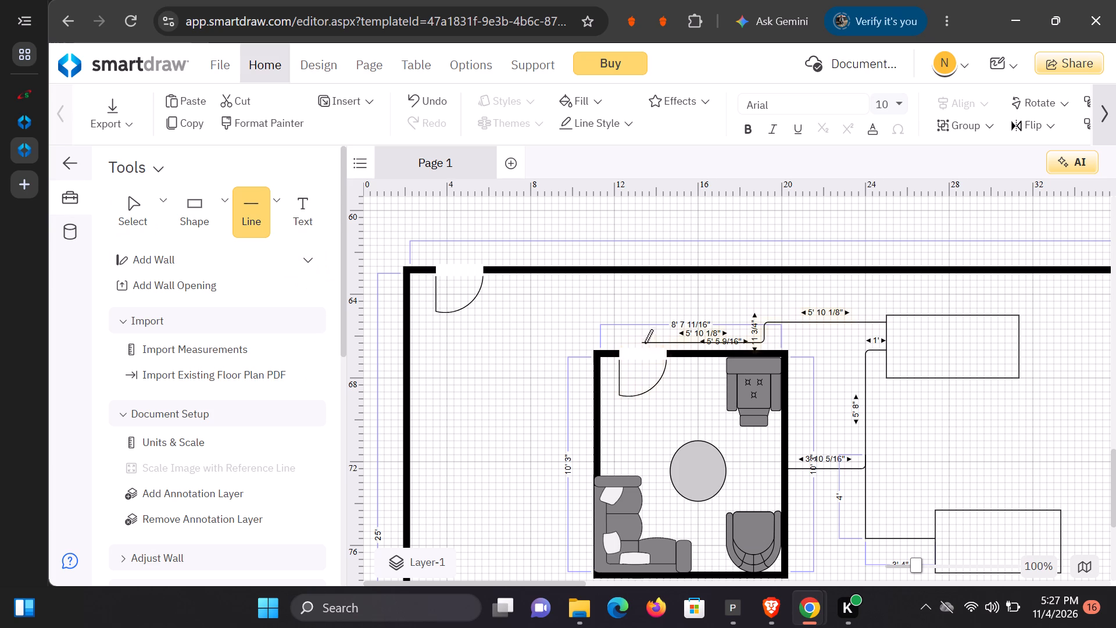
drag(642, 343, 645, 351)
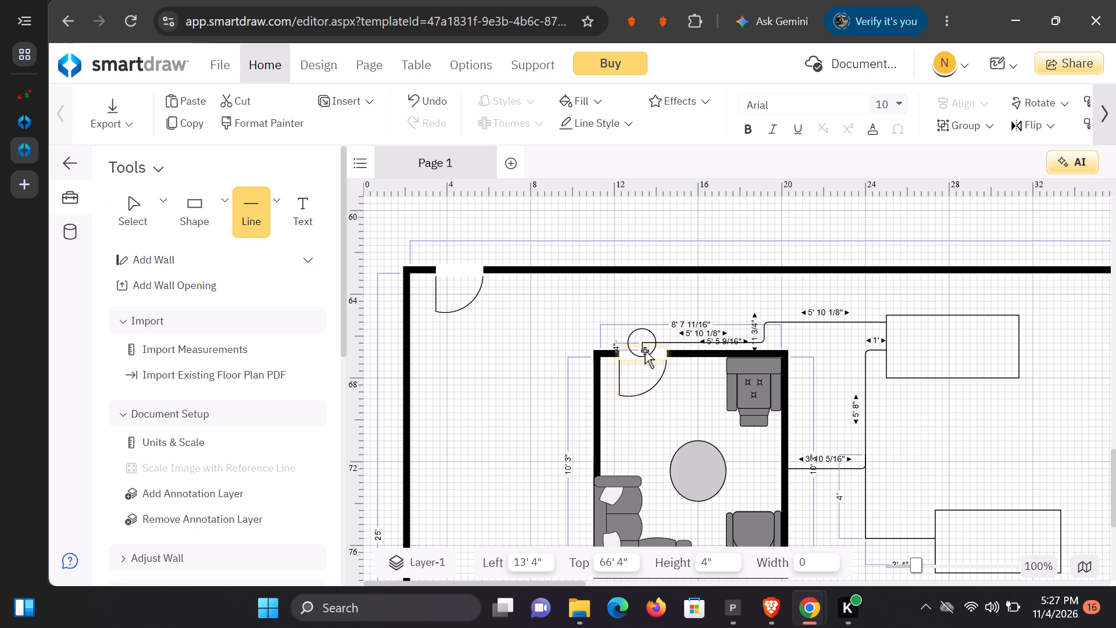
drag(645, 351, 645, 354)
click(604, 319)
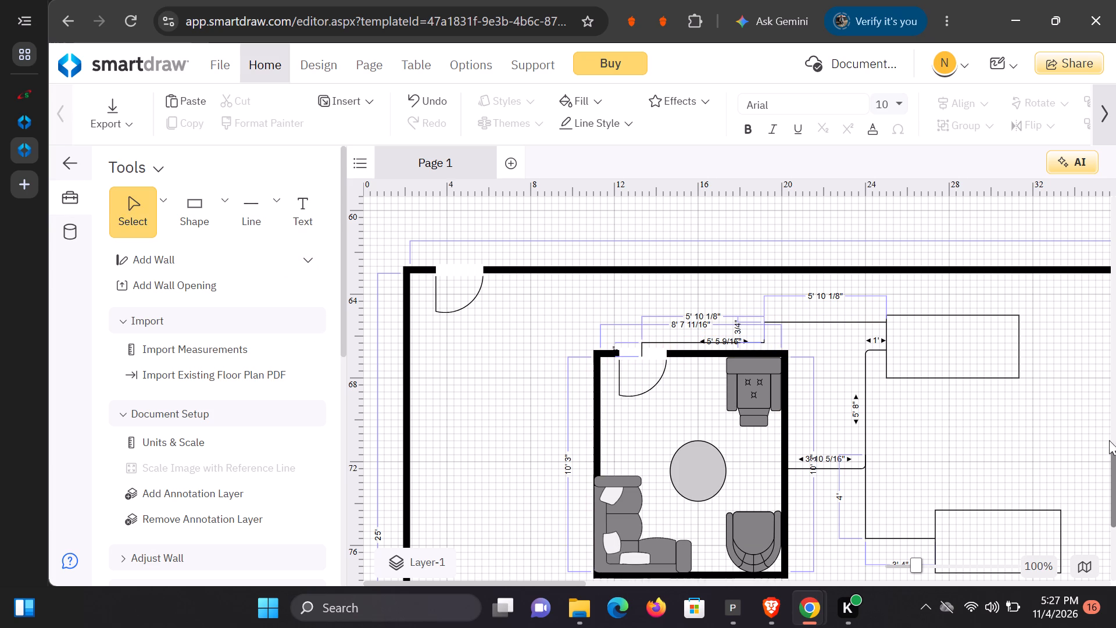
Draw a vertical straight line about 14' long upward from the top middle of the lower-left rectangle.
scroll(1065, 406, down, 1)
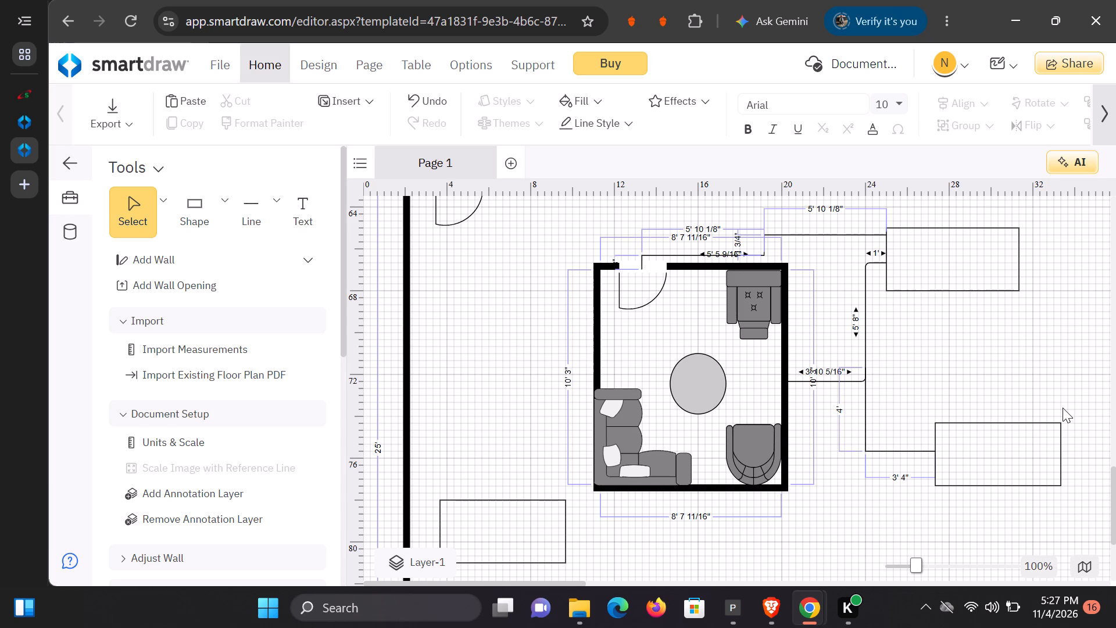
click(273, 208)
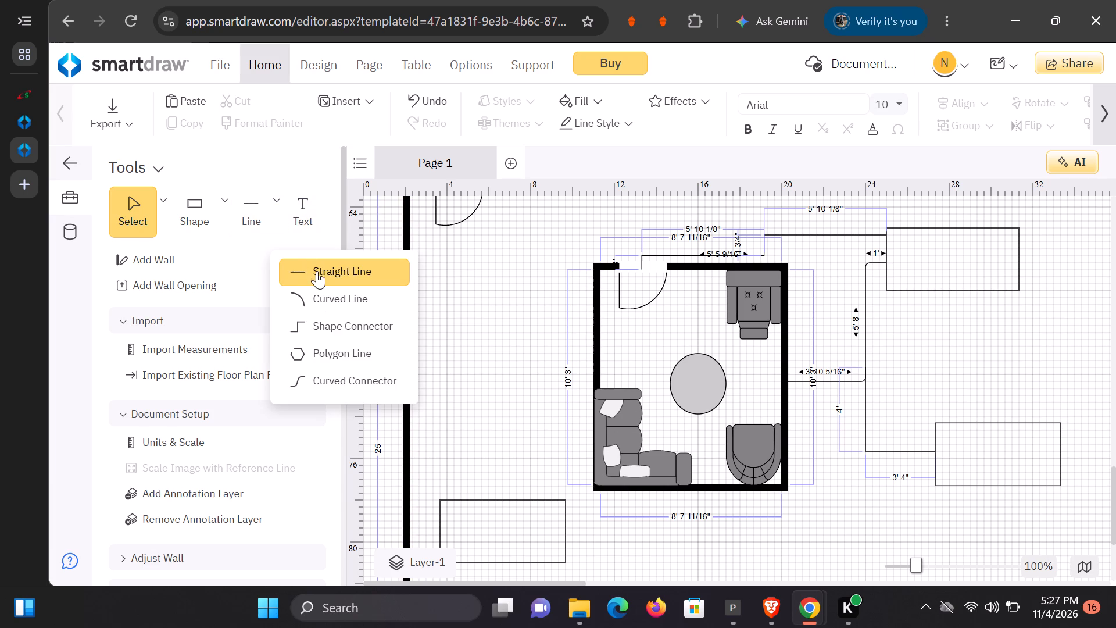
click(318, 271)
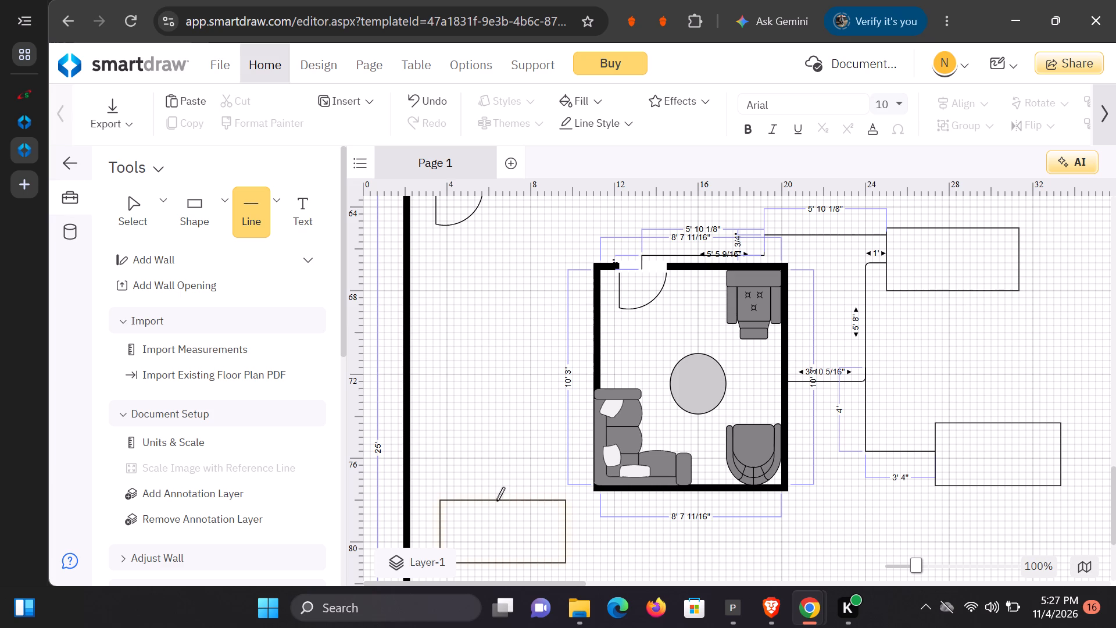
drag(498, 501, 505, 432)
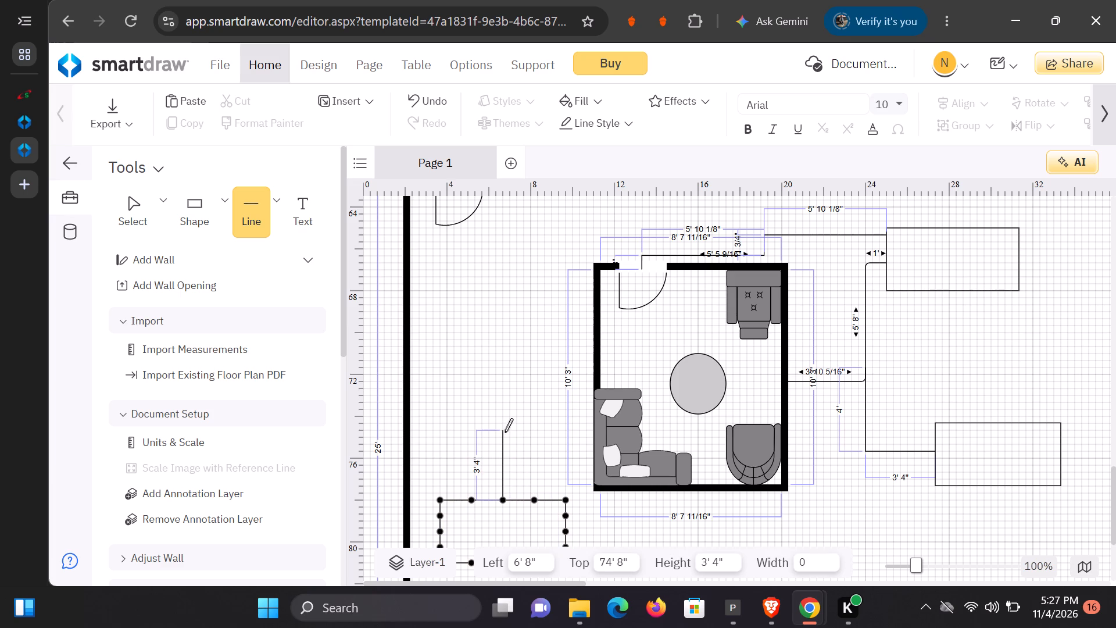
drag(505, 432, 506, 377)
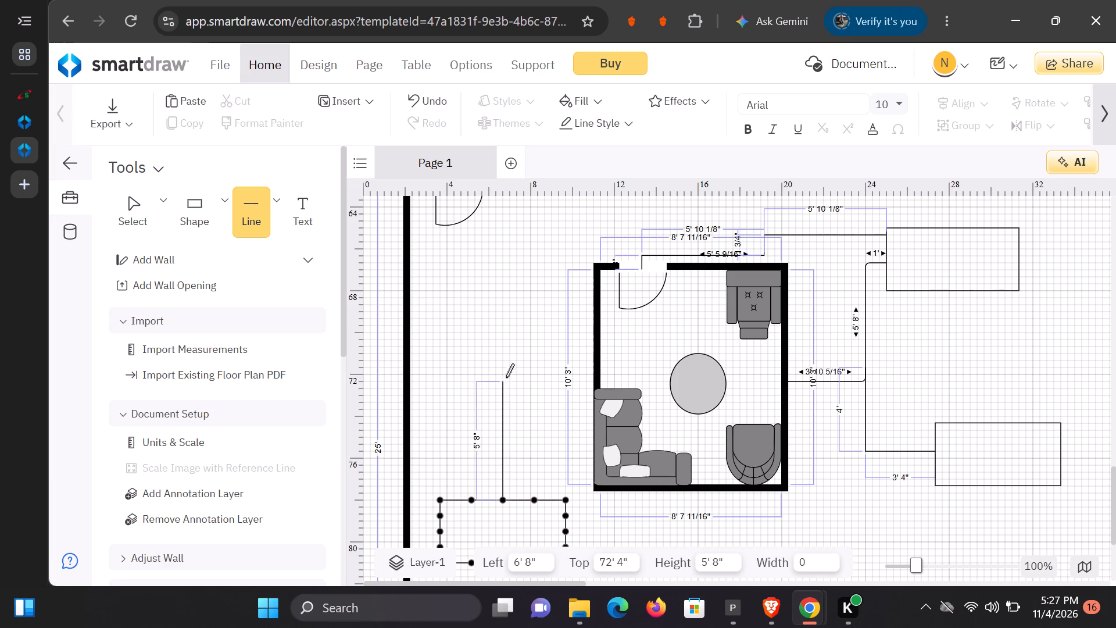
drag(506, 377, 503, 342)
drag(503, 342, 509, 271)
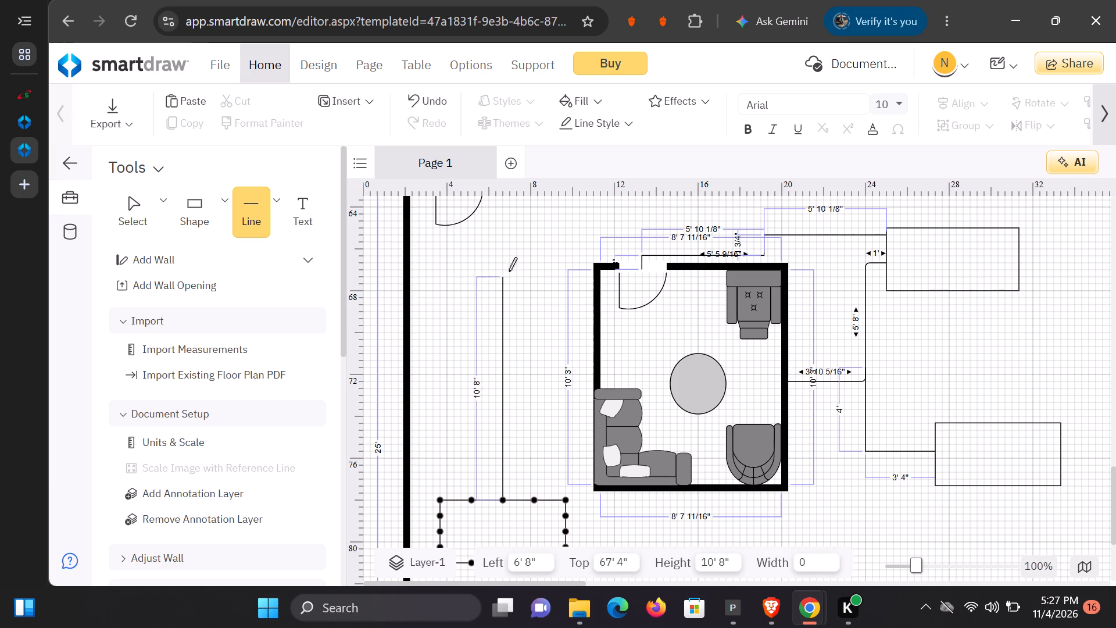
drag(509, 271, 505, 206)
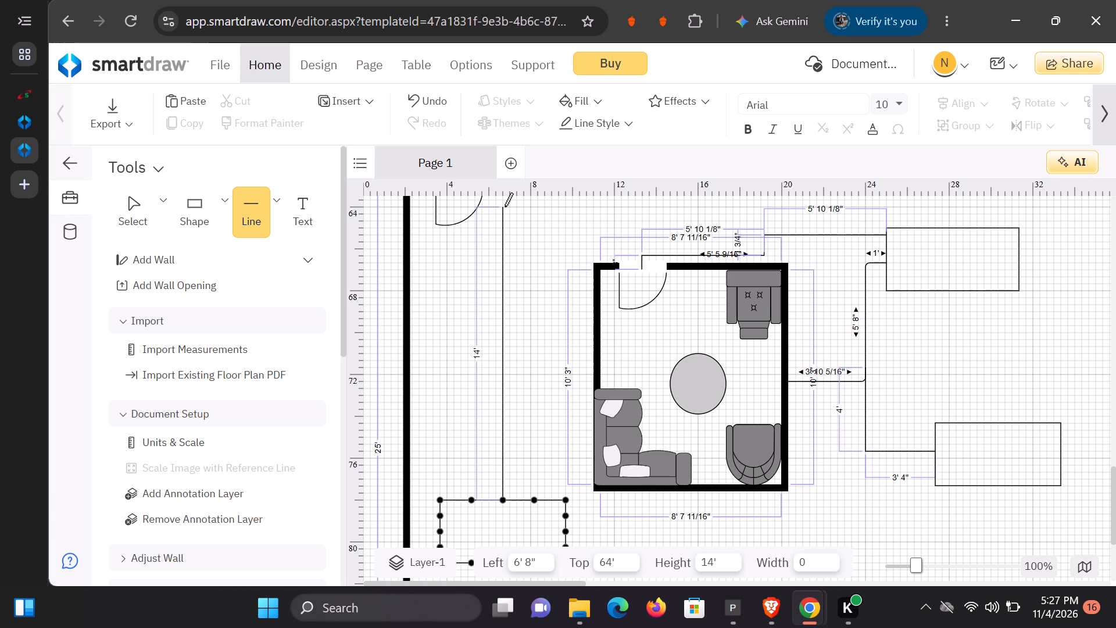
drag(505, 206, 517, 207)
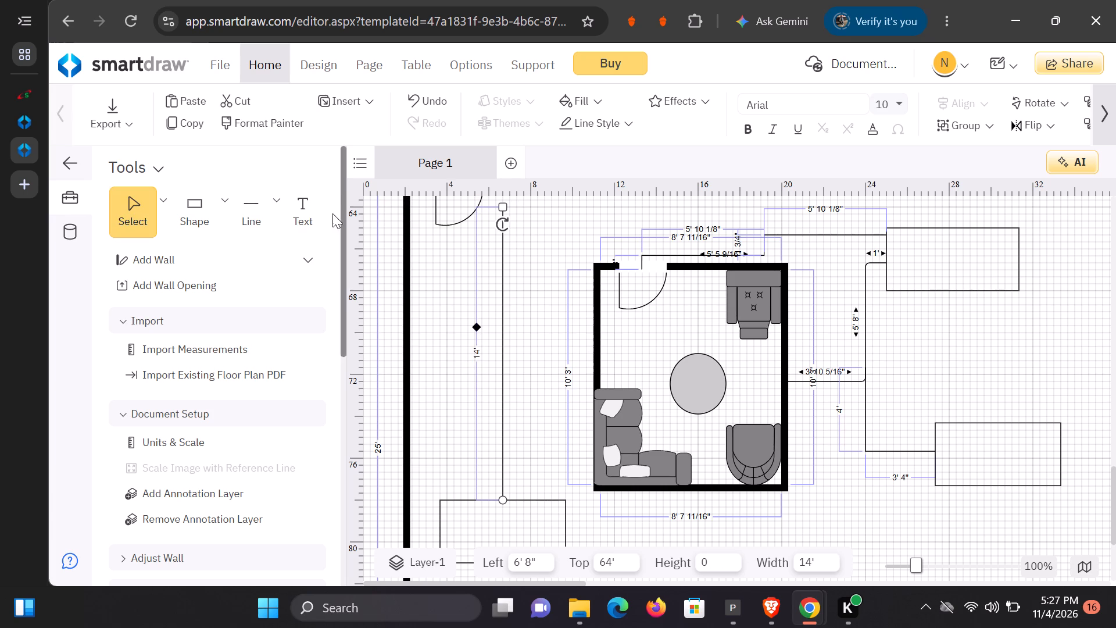
Draw a horizontal line about 6' 8" long from the top of the 14' vertical line toward the inner room's door.
click(276, 216)
click(320, 272)
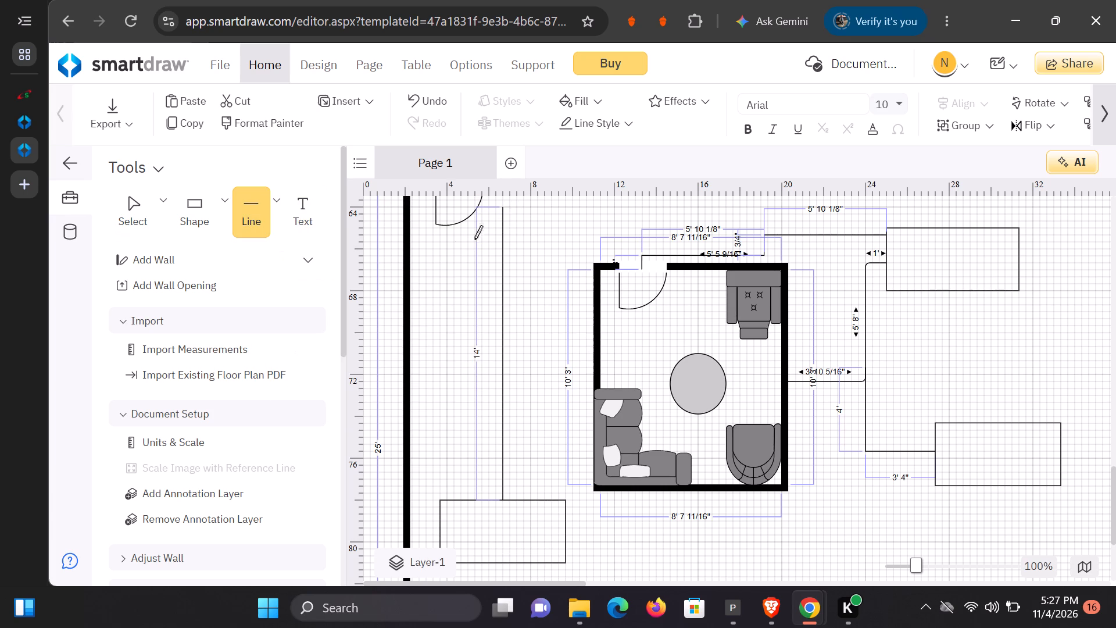
drag(504, 208, 520, 209)
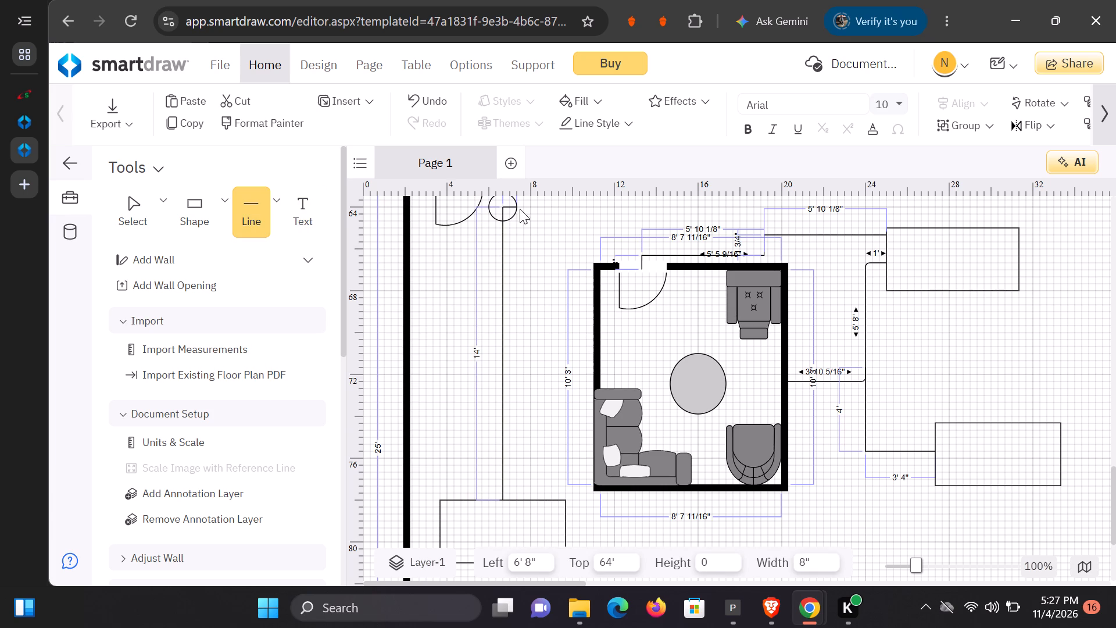
drag(520, 209, 609, 213)
drag(609, 213, 642, 210)
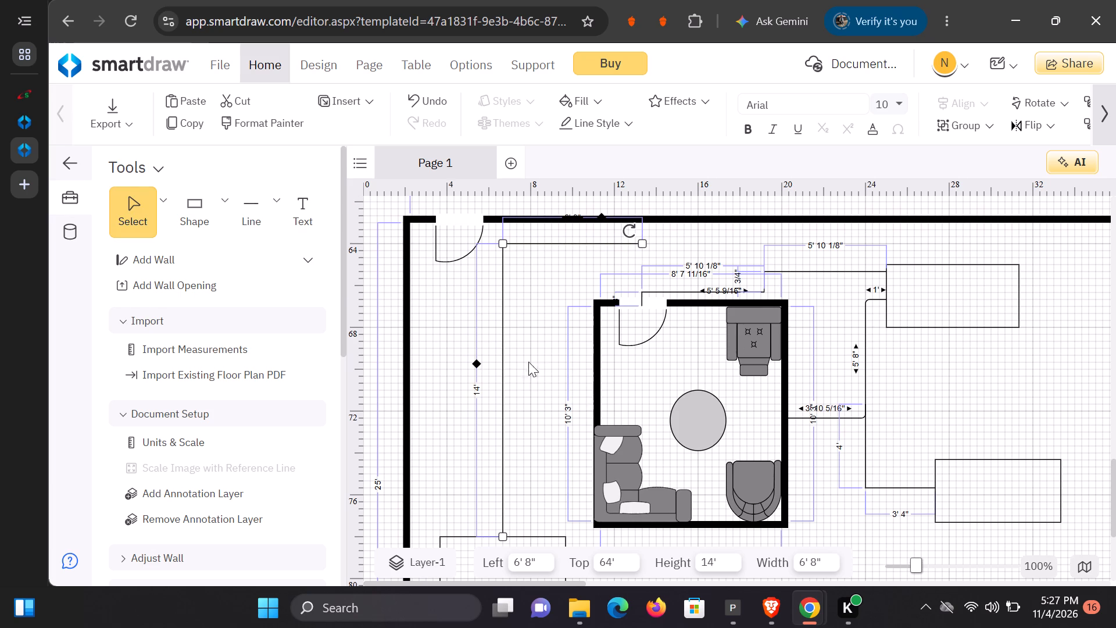
Thicken the joined vertical and horizontal line to the third of the five preset line thicknesses.
click(504, 342)
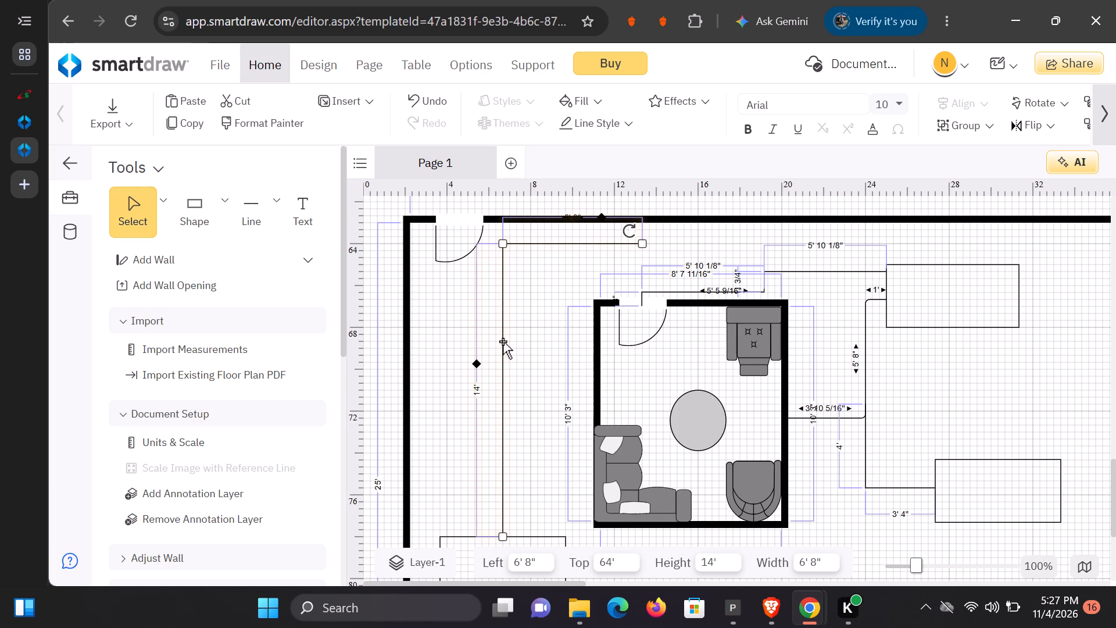
right_click(500, 333)
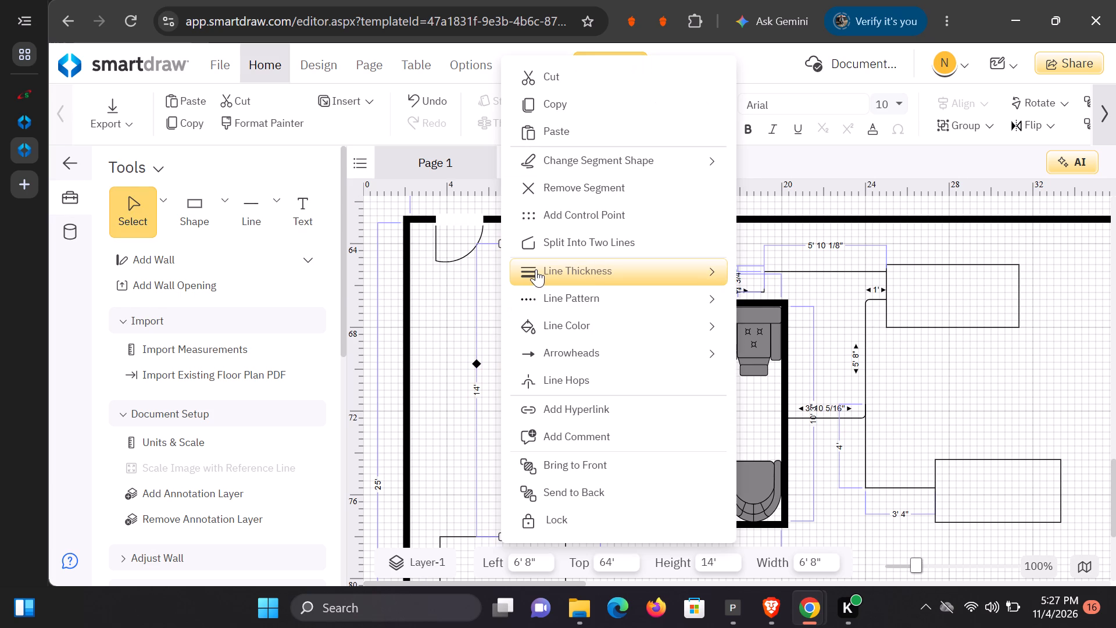
click(536, 269)
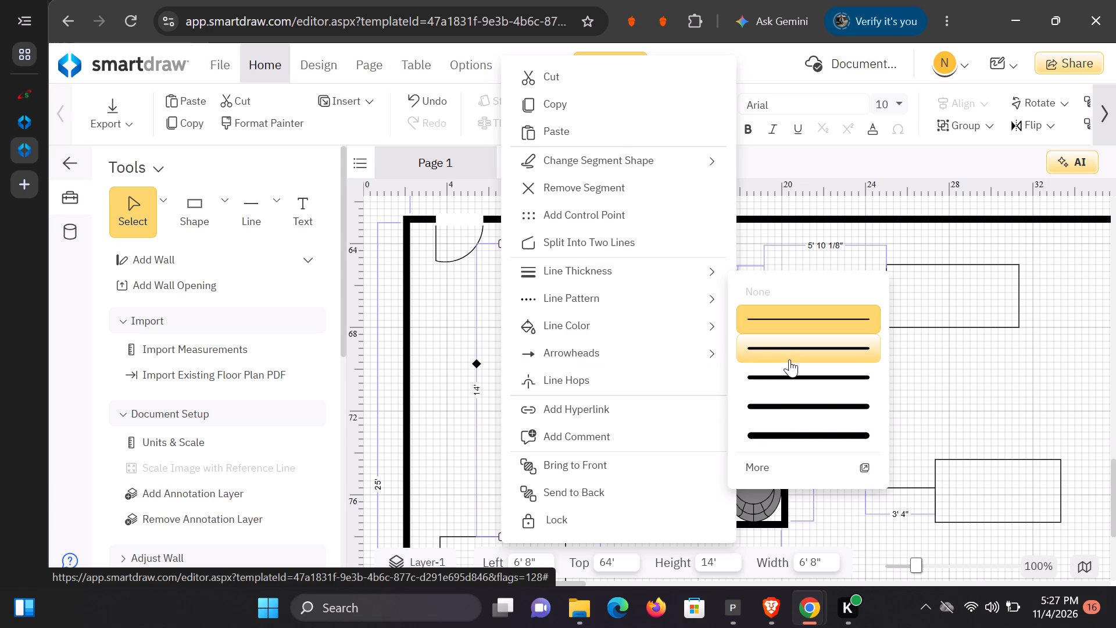
click(788, 378)
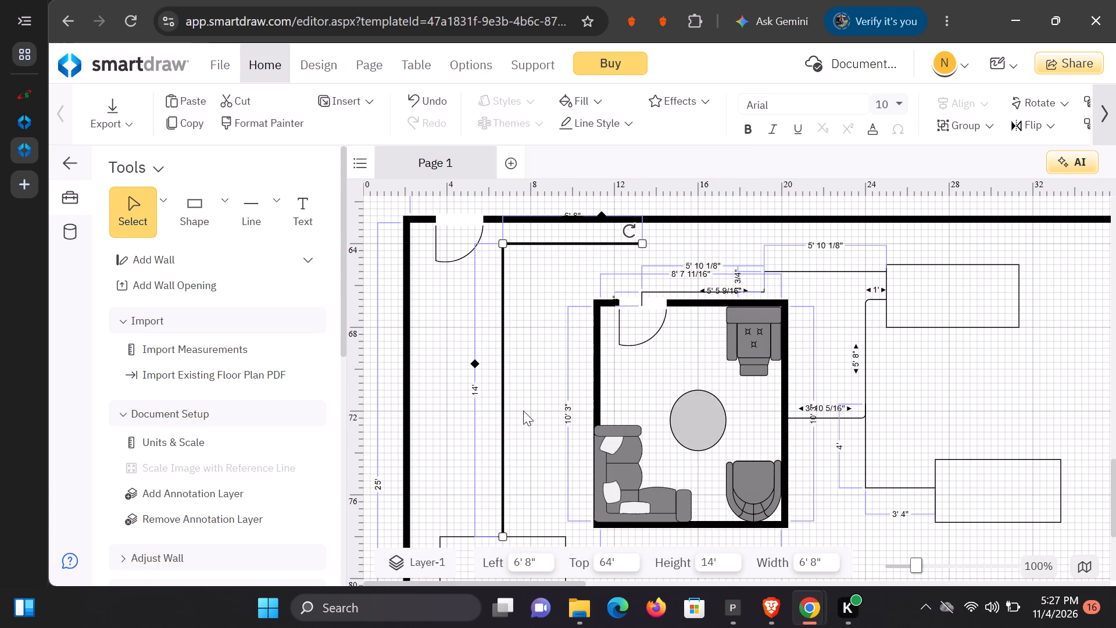
Draw a vertical line about 1' long downward from the thick line's free end, above the inner room's door.
click(276, 217)
click(323, 270)
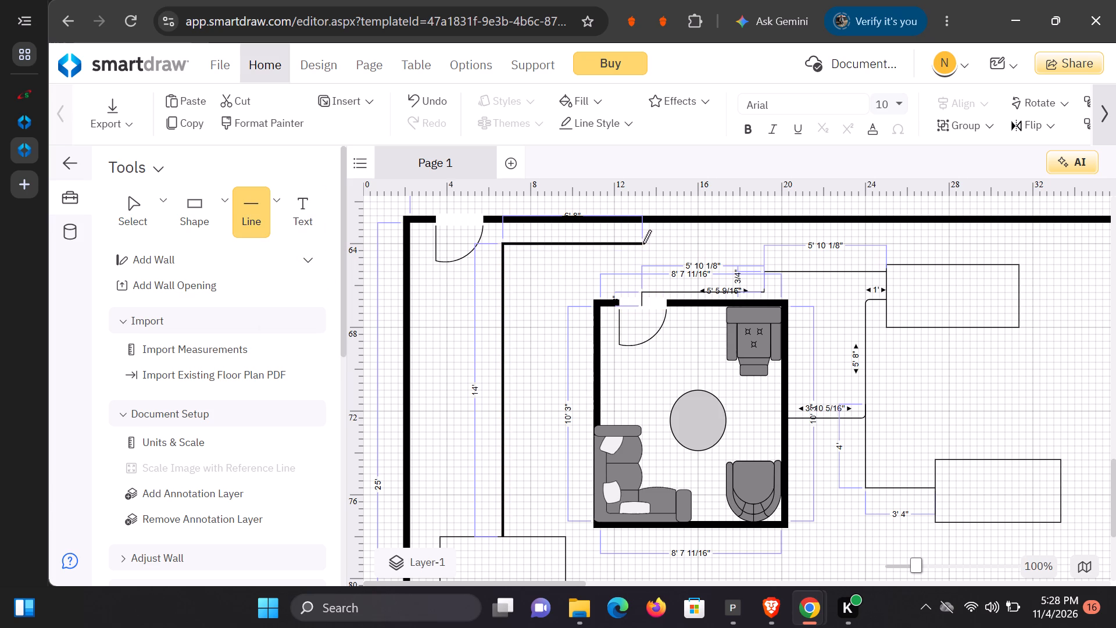
drag(641, 244, 641, 247)
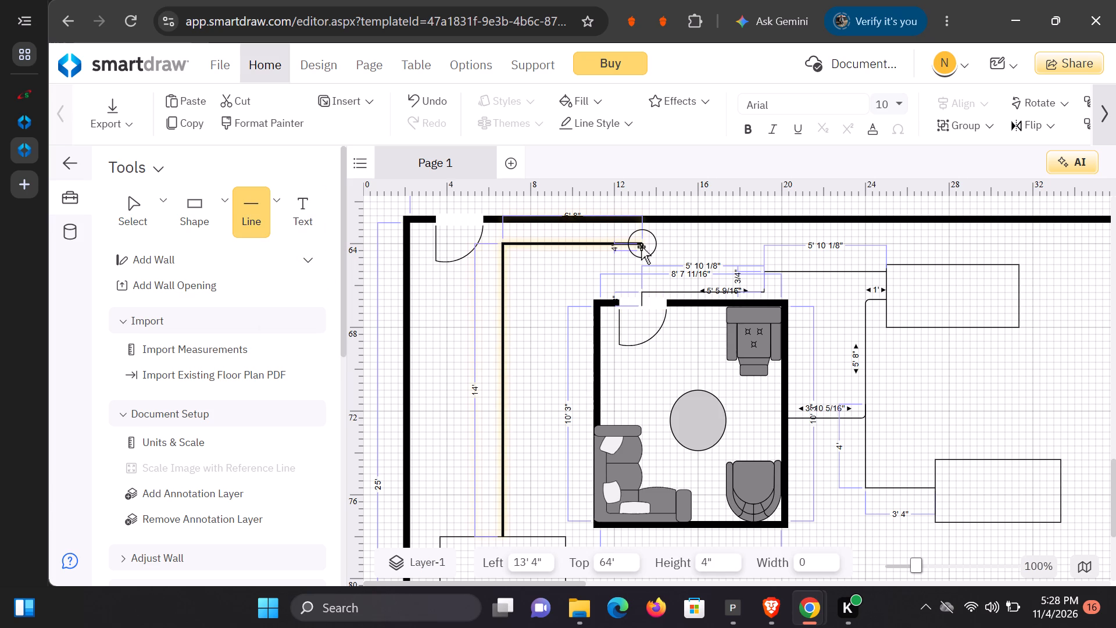
drag(641, 247, 641, 266)
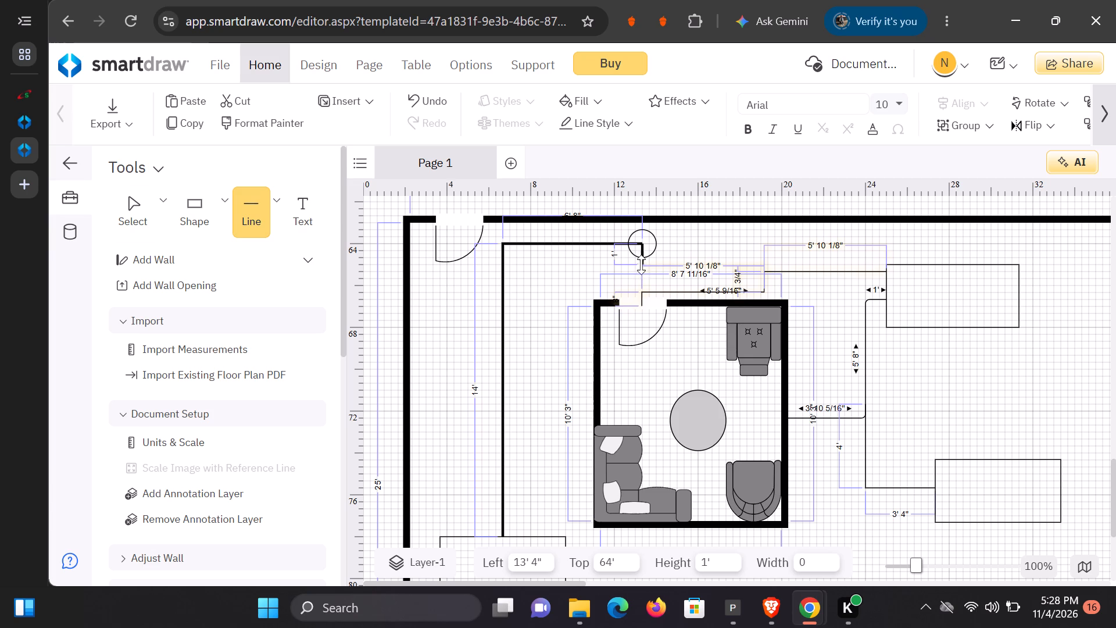
Adjust the thick line to Left 7' with a 6' 4" horizontal run, keeping its 1' end segment vertical above the inner room's door.
click(637, 242)
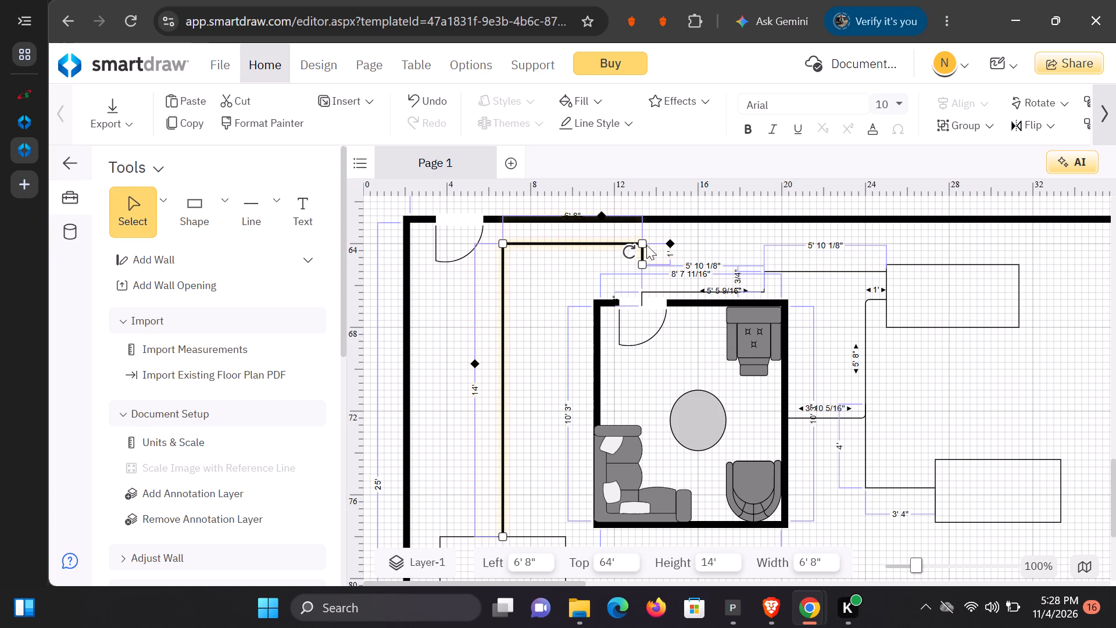
drag(643, 245, 637, 246)
drag(640, 246, 646, 245)
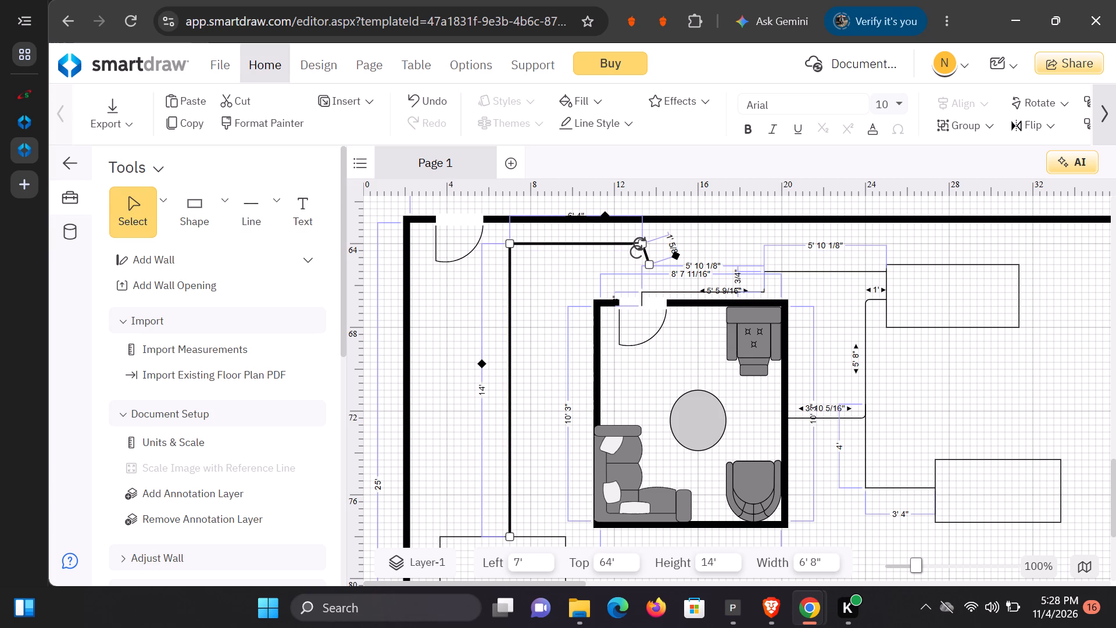
drag(652, 263, 650, 263)
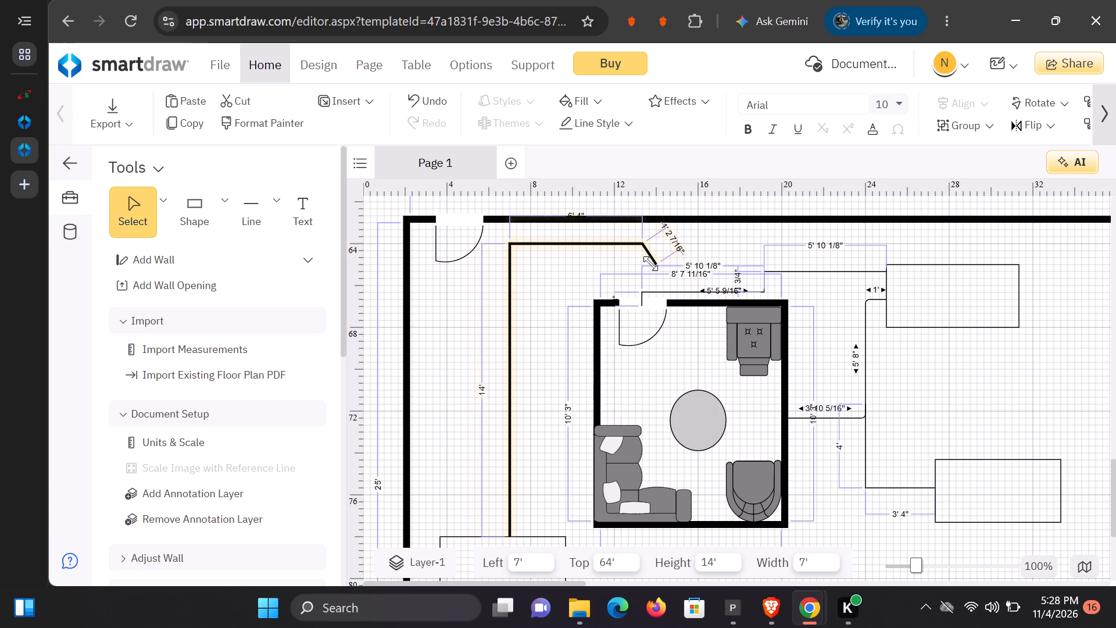
drag(650, 263, 645, 262)
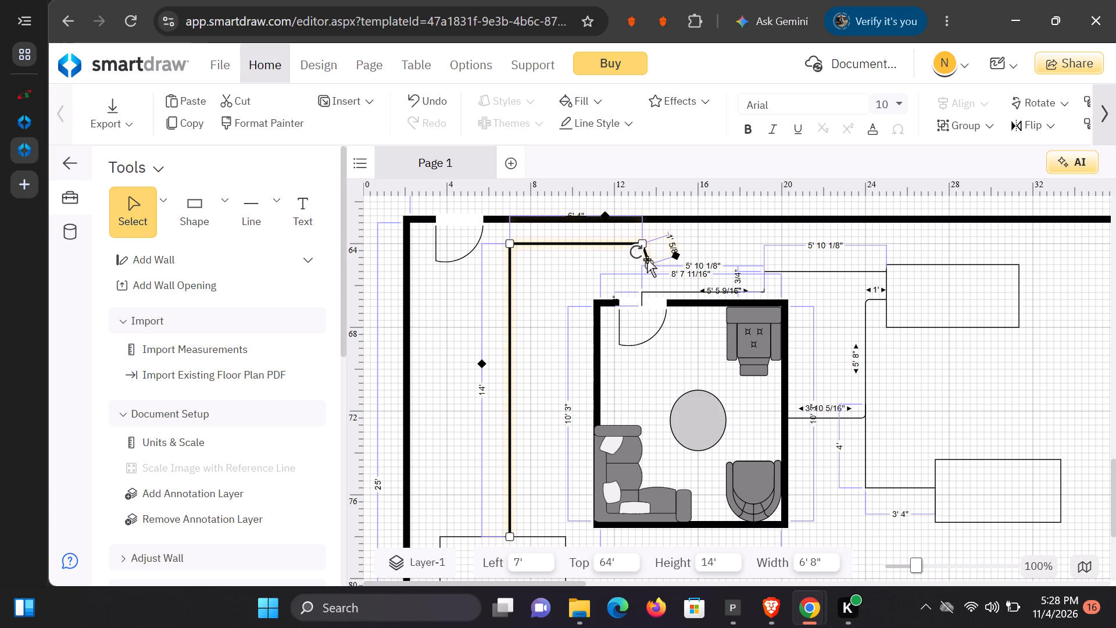
drag(652, 263, 641, 266)
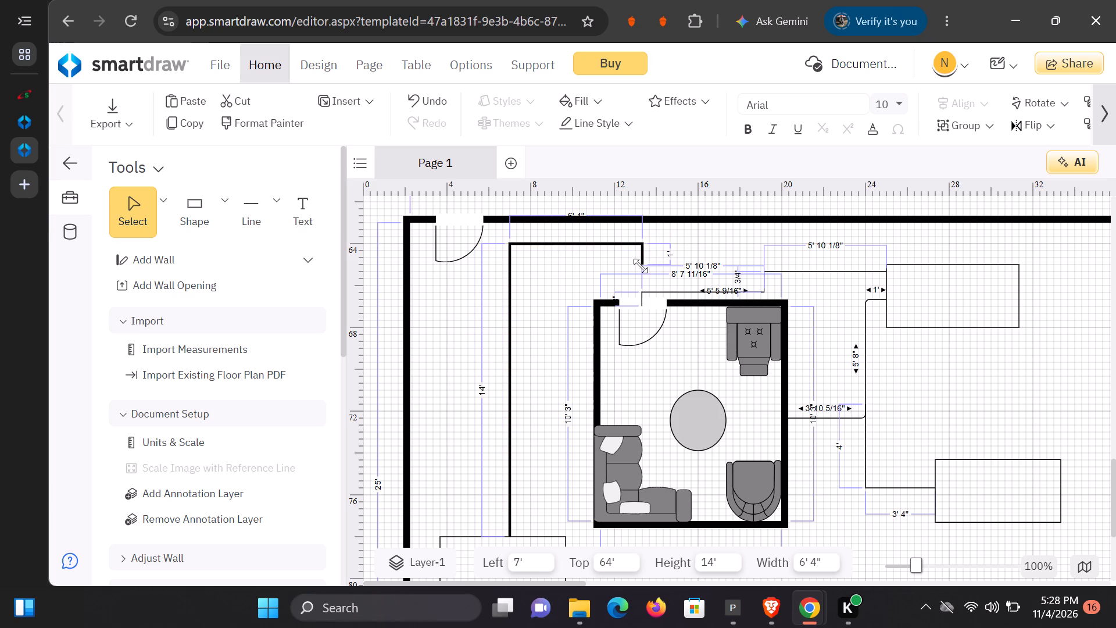
drag(641, 266, 639, 266)
click(585, 257)
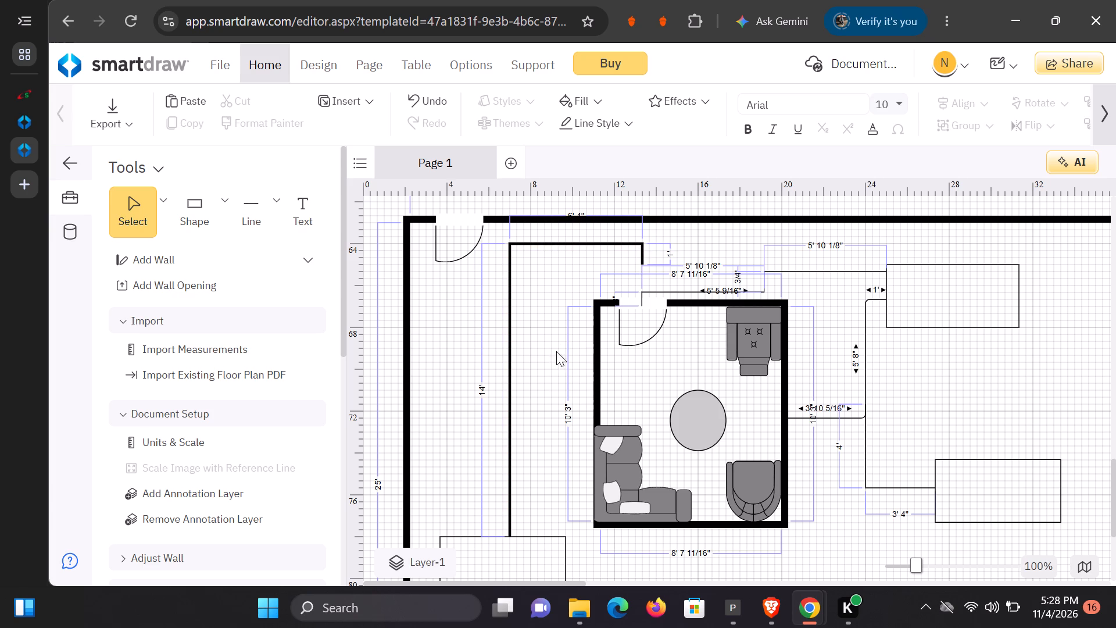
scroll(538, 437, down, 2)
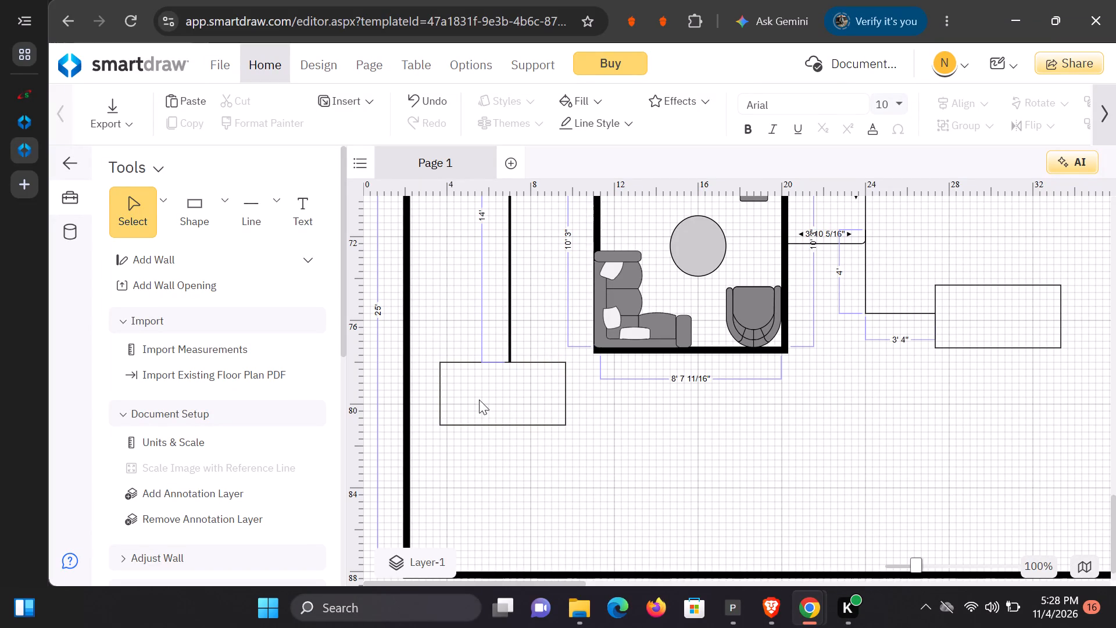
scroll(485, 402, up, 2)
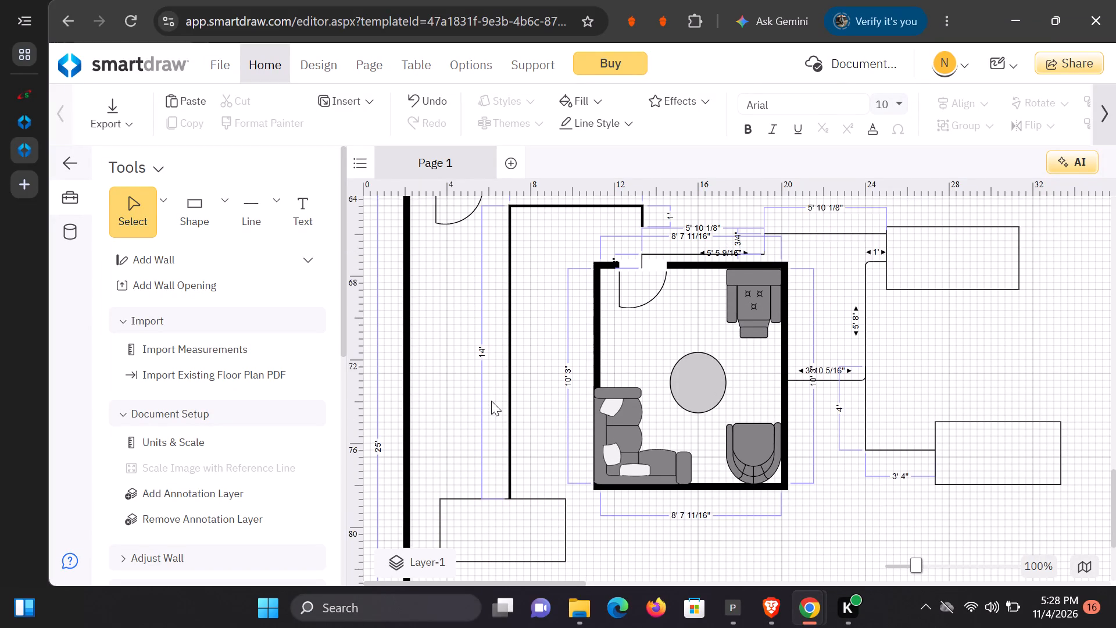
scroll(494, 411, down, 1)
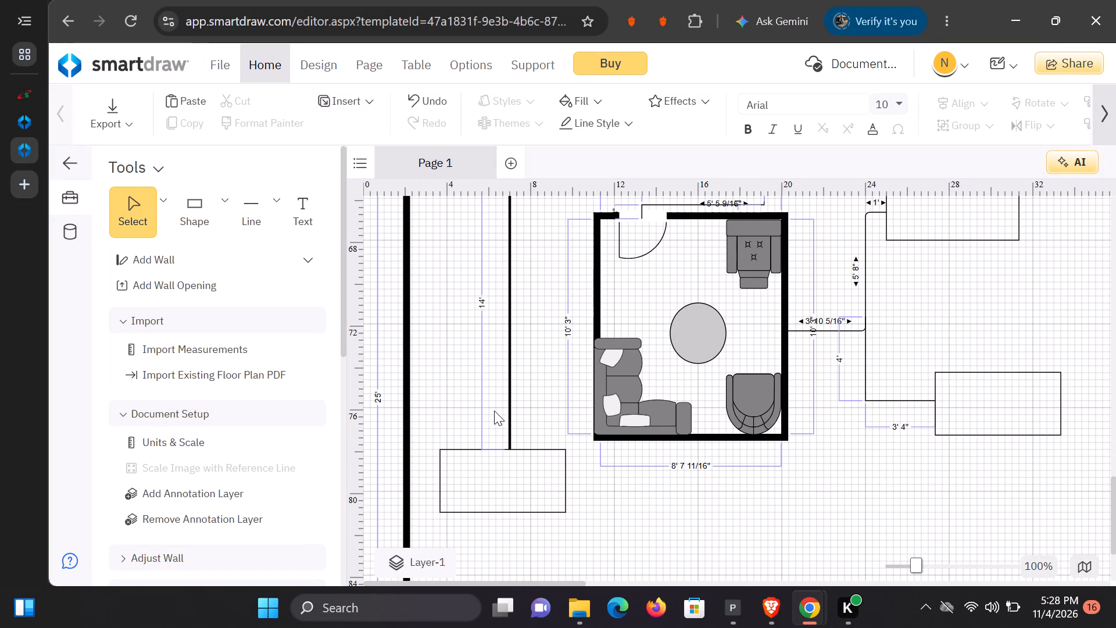
Insert a 12 x 18 Room outline from the room outline symbols into the plan beyond the inner room.
drag(969, 342, 1085, 325)
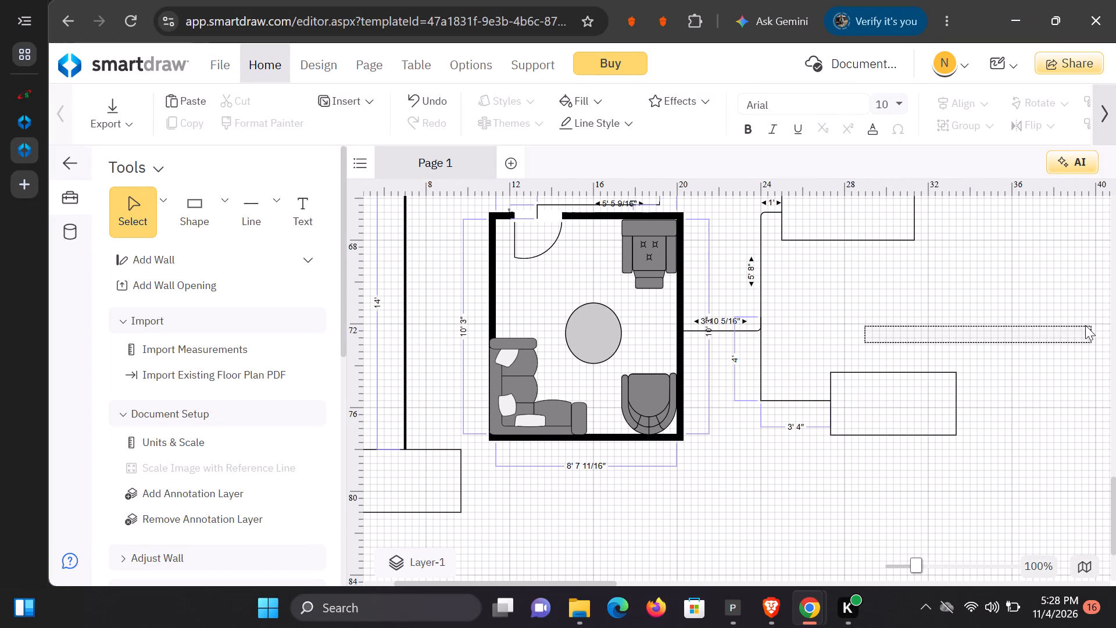
drag(1085, 325, 1085, 324)
drag(1068, 331, 1111, 341)
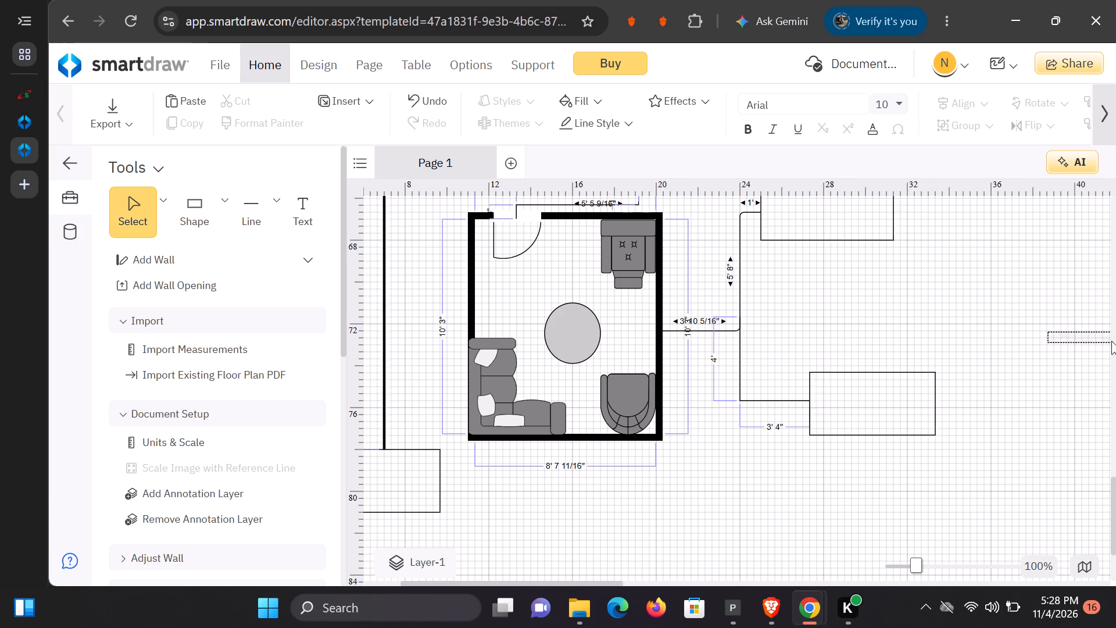
drag(1111, 341, 1108, 340)
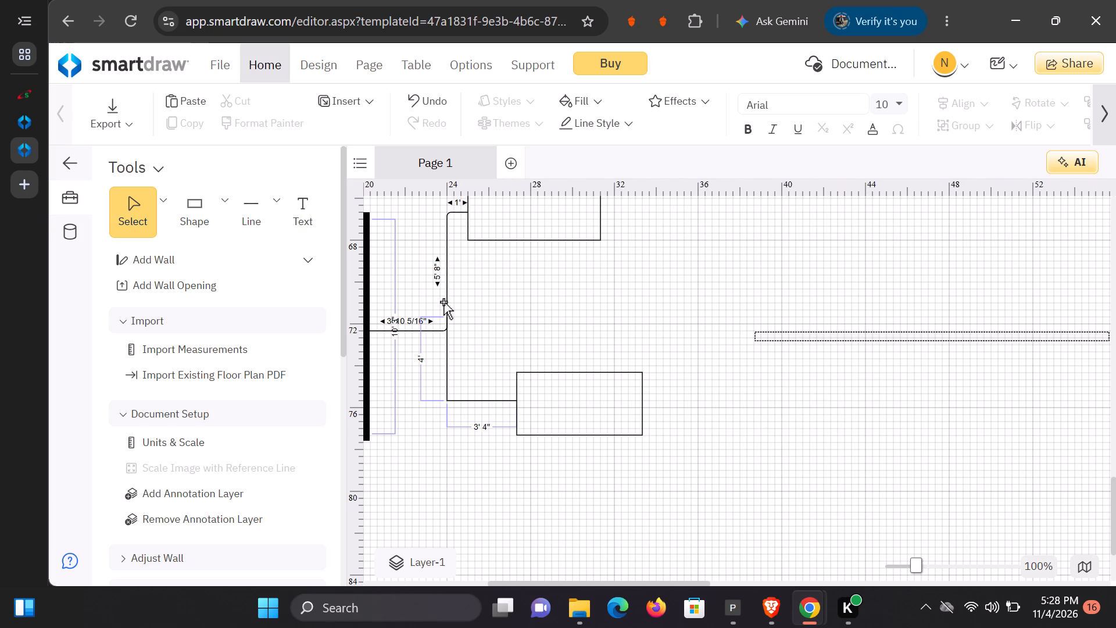
scroll(105, 627, down, 5)
scroll(246, 455, down, 6)
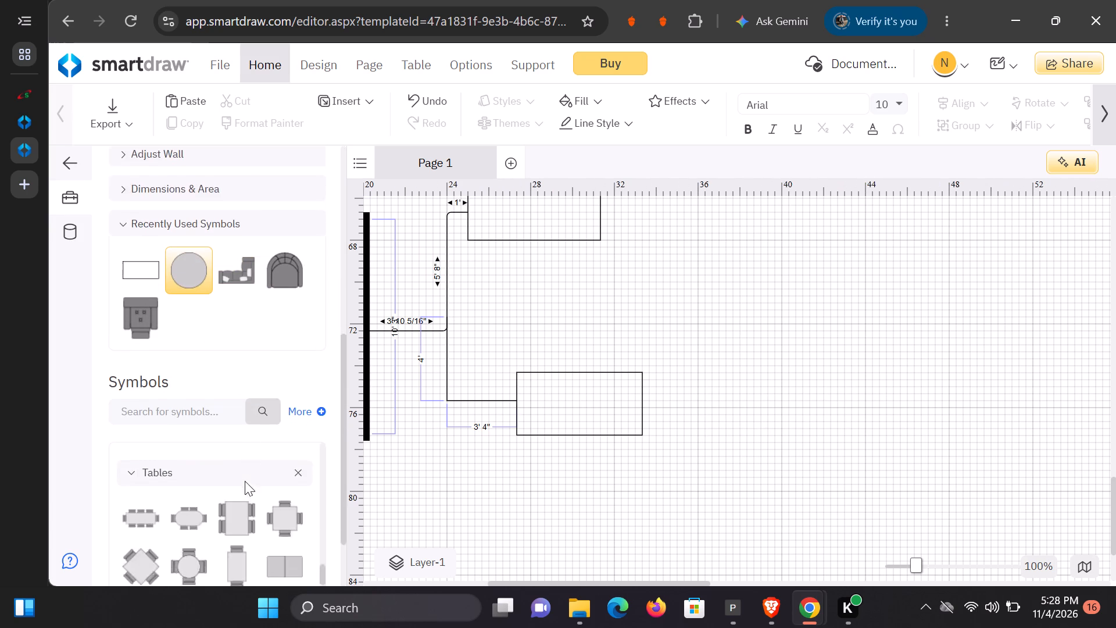
scroll(241, 501, down, 2)
scroll(241, 501, up, 4)
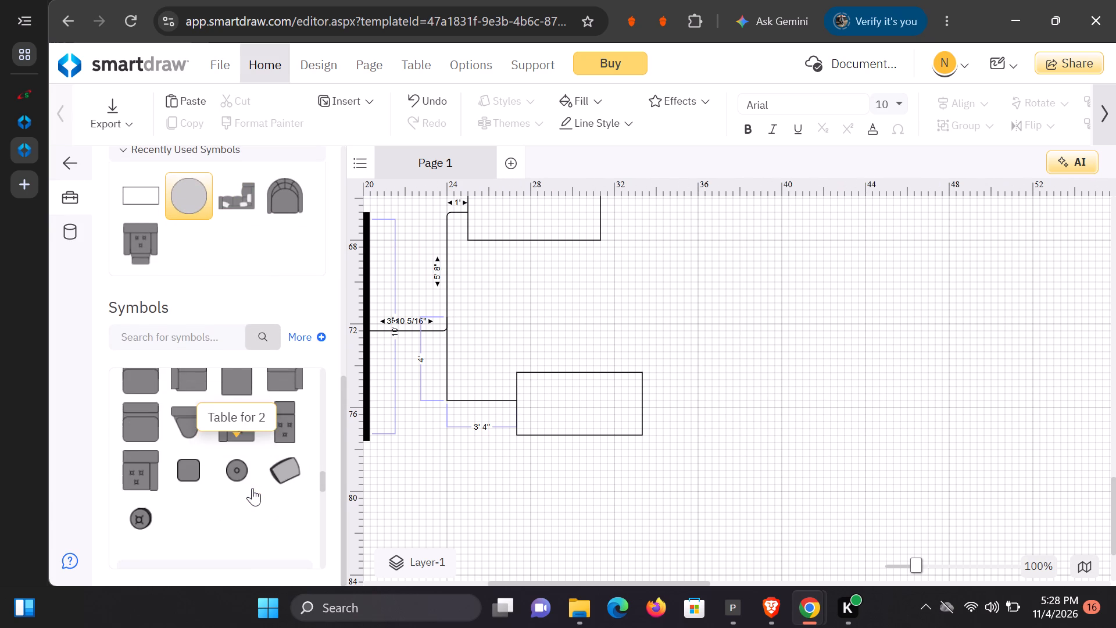
scroll(251, 488, down, 1)
scroll(251, 488, up, 8)
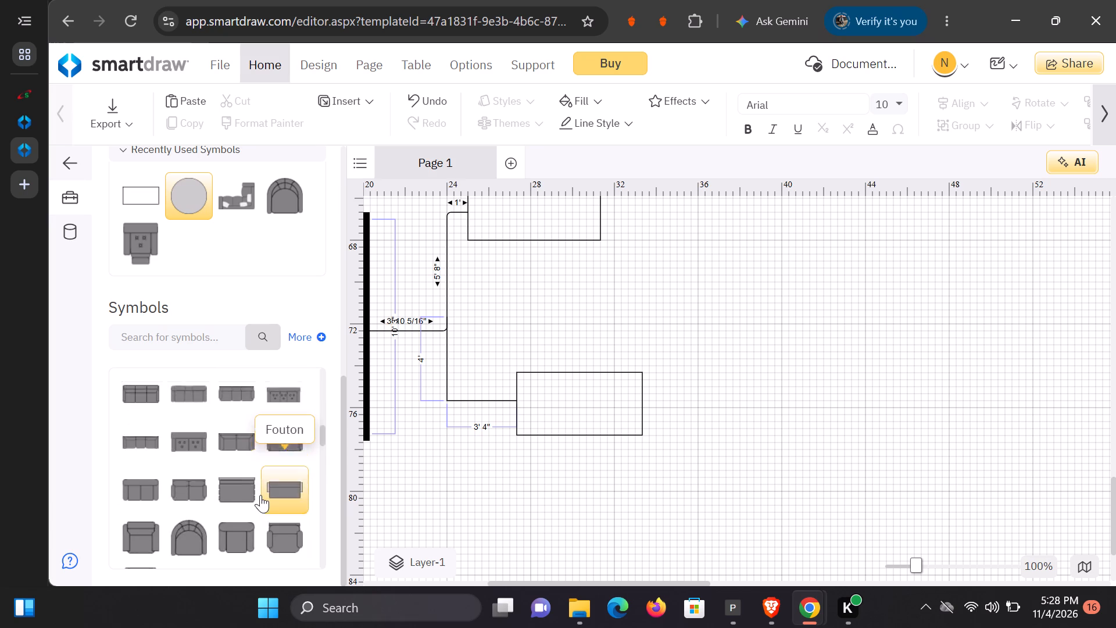
scroll(260, 495, up, 3)
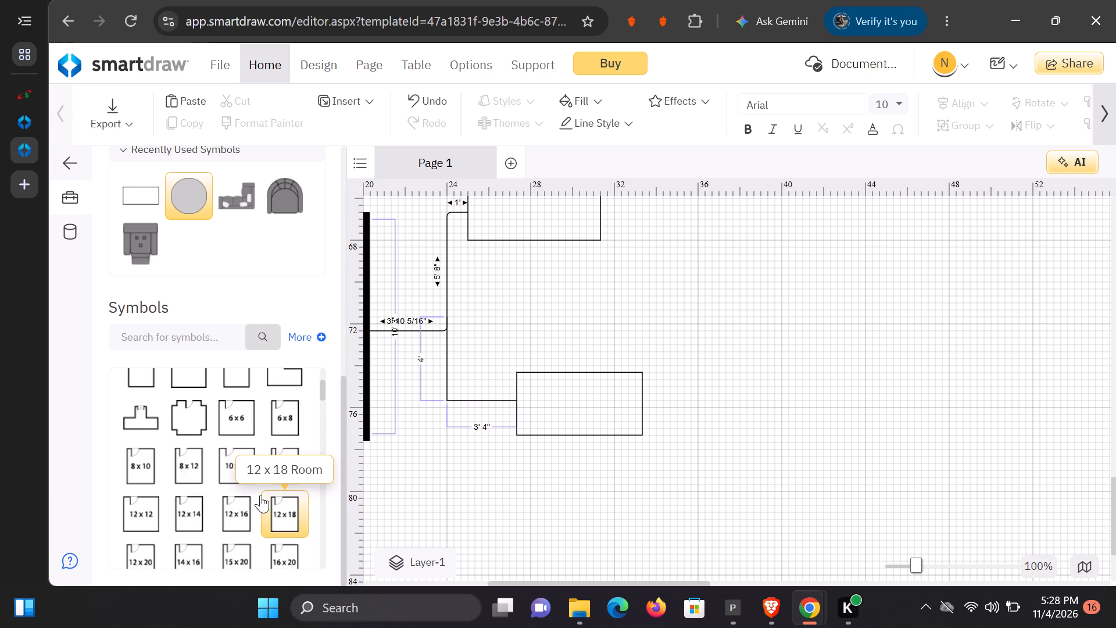
click(281, 511)
double_click(280, 512)
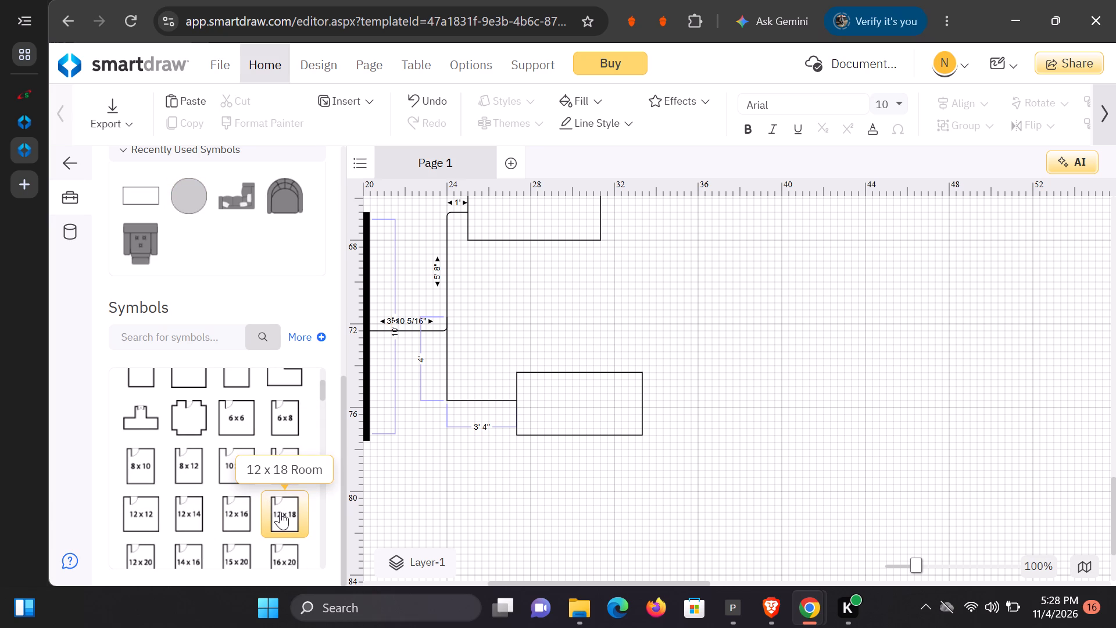
double_click(282, 515)
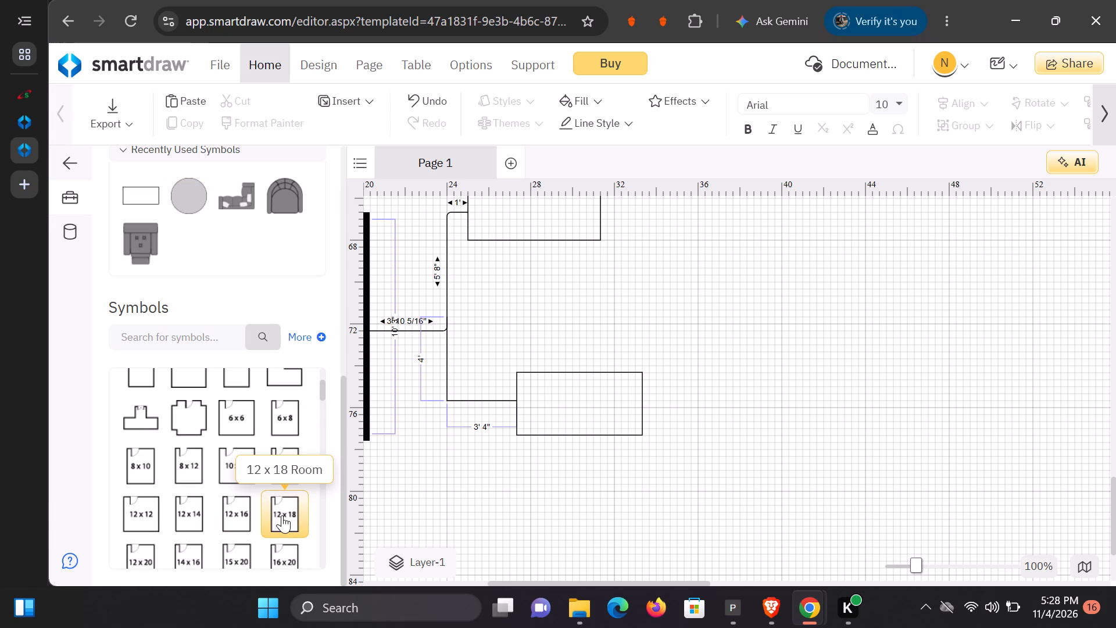
double_click(291, 518)
double_click(281, 511)
scroll(298, 498, down, 1)
click(425, 484)
double_click(306, 515)
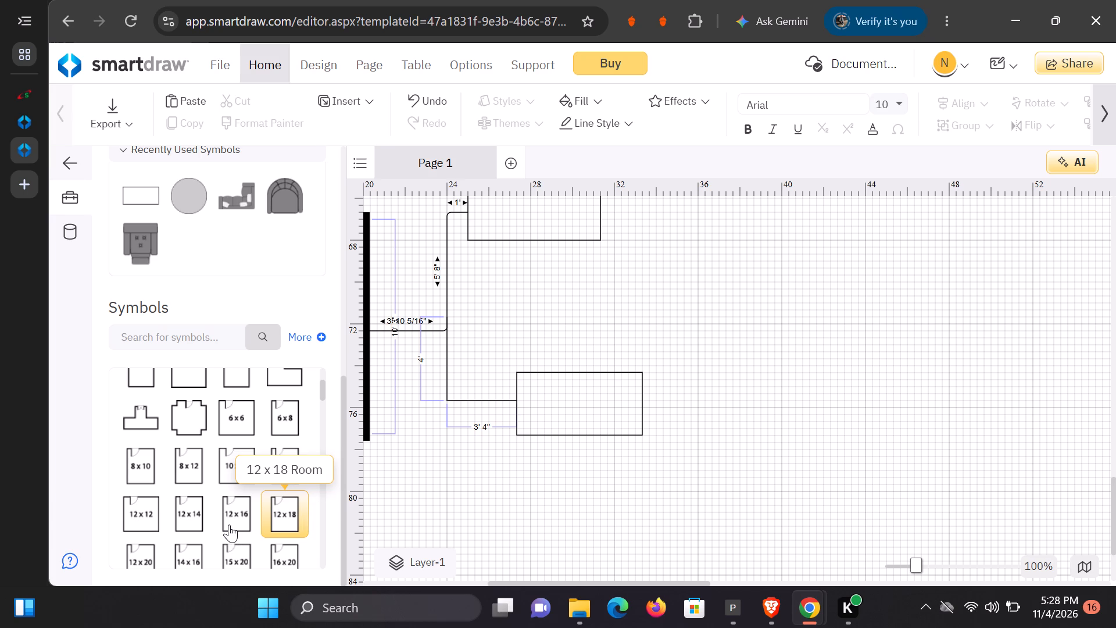
double_click(229, 524)
scroll(399, 452, down, 2)
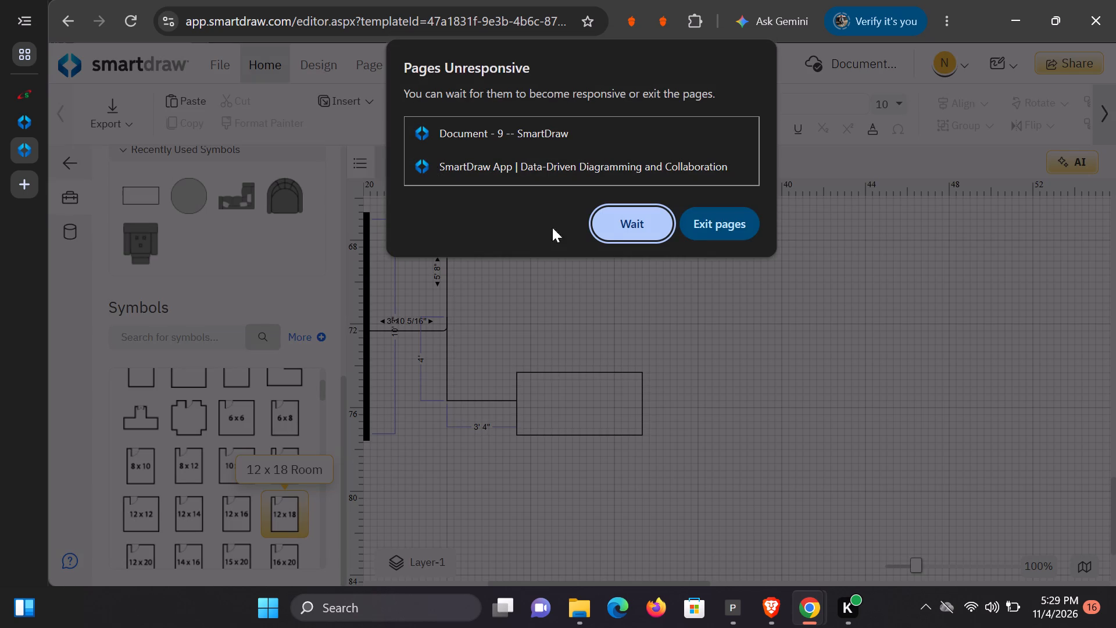
click(638, 224)
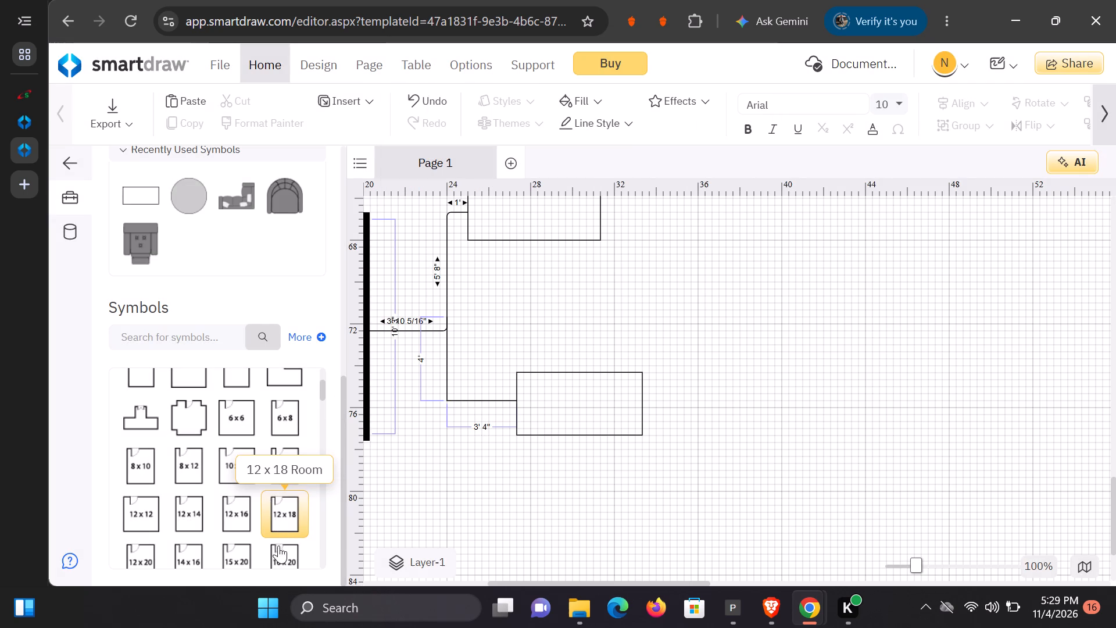
double_click(288, 521)
click(851, 229)
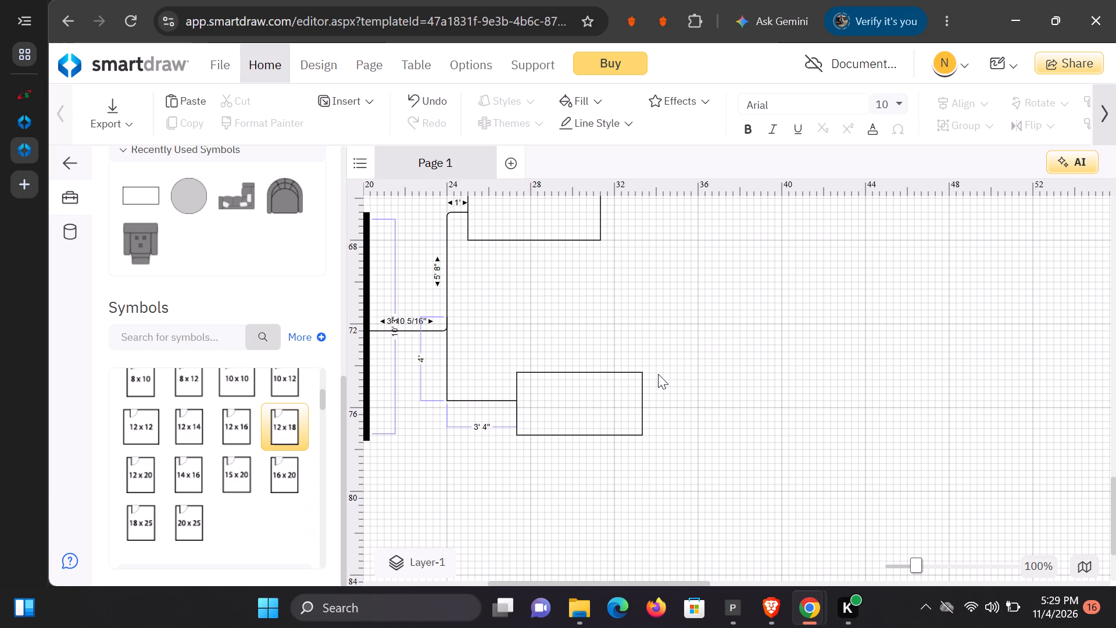
click(302, 416)
click(305, 415)
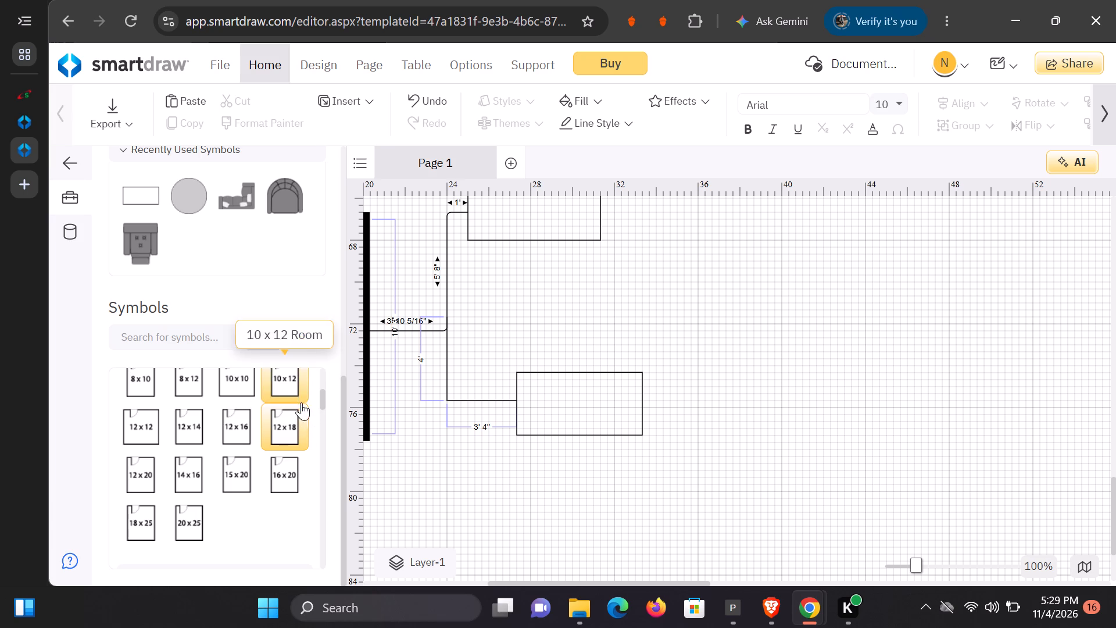
double_click(302, 424)
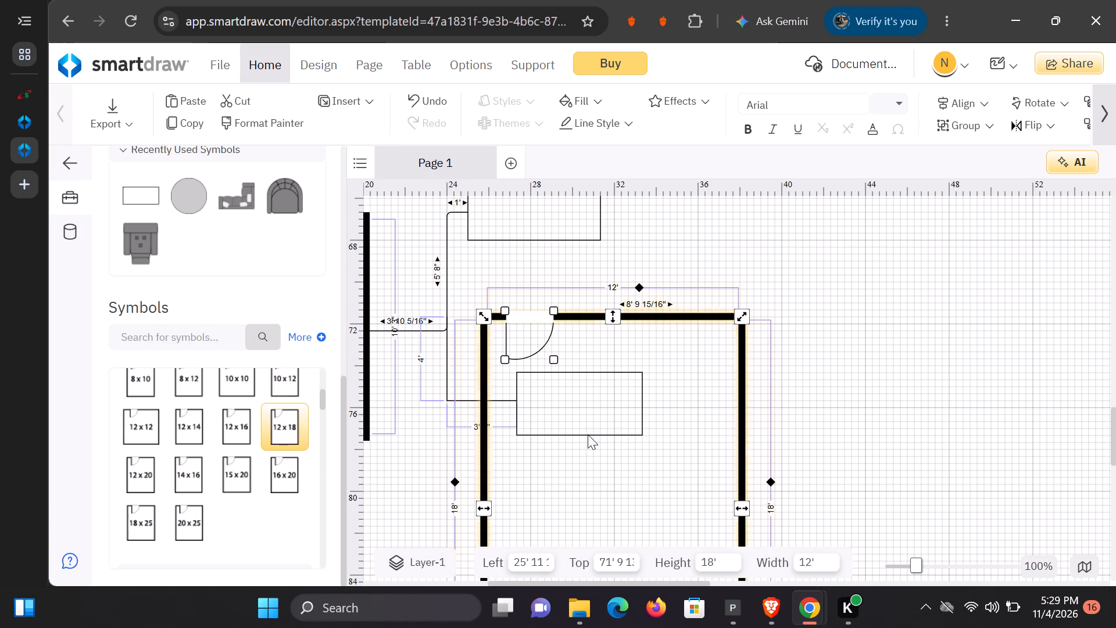
Move the new 12 x 18 room clear of the link lines, to about Left 37' 6", Top 70'.
drag(649, 319, 852, 296)
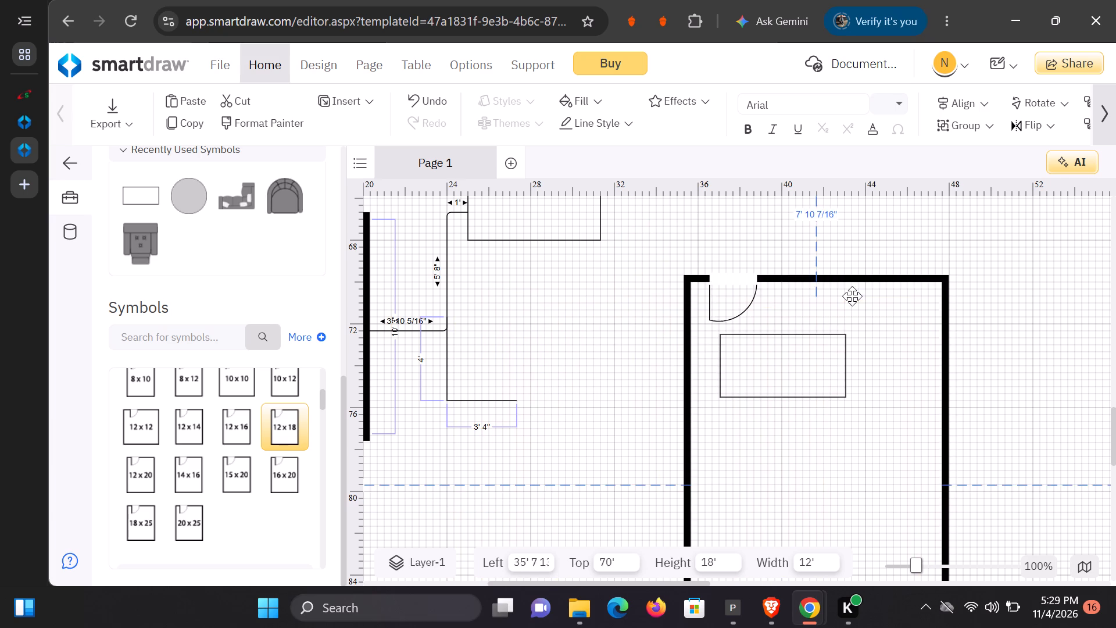
drag(852, 296, 892, 280)
Move the 6' by 3' label box out of the new room to the end of the 3' 4" line, at Left 27' 4".
drag(803, 374, 796, 385)
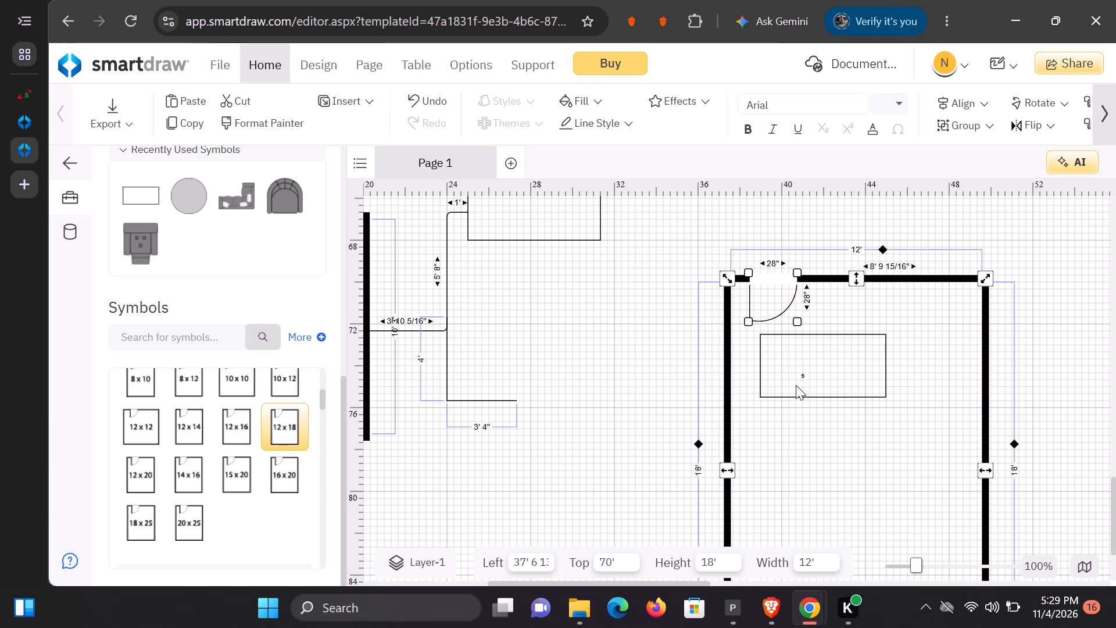
drag(796, 385, 786, 400)
drag(782, 396, 550, 429)
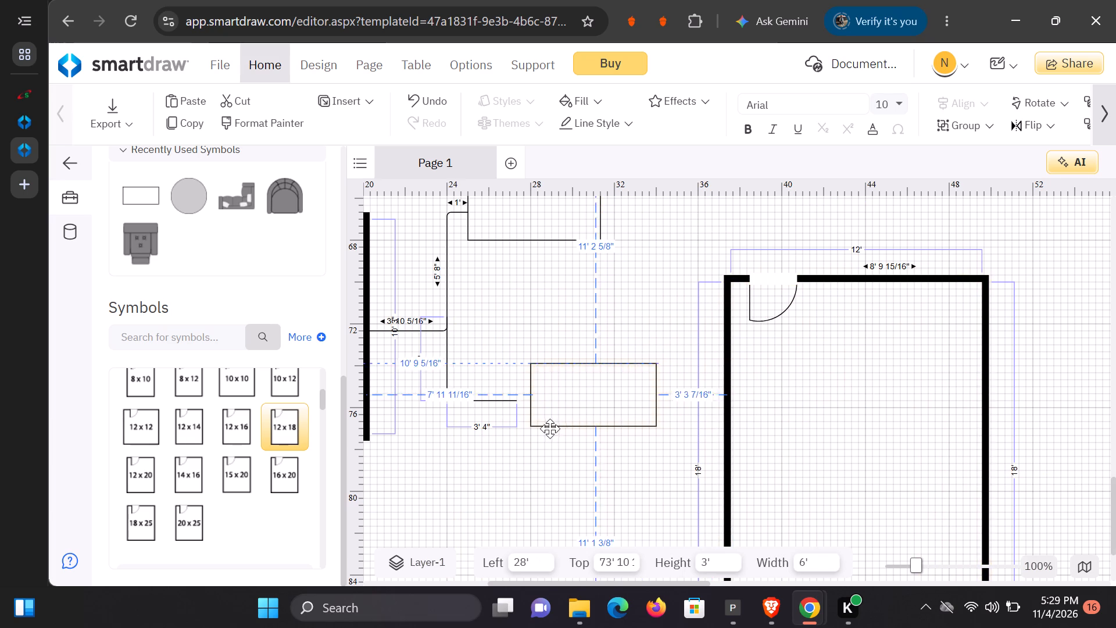
drag(550, 429, 539, 430)
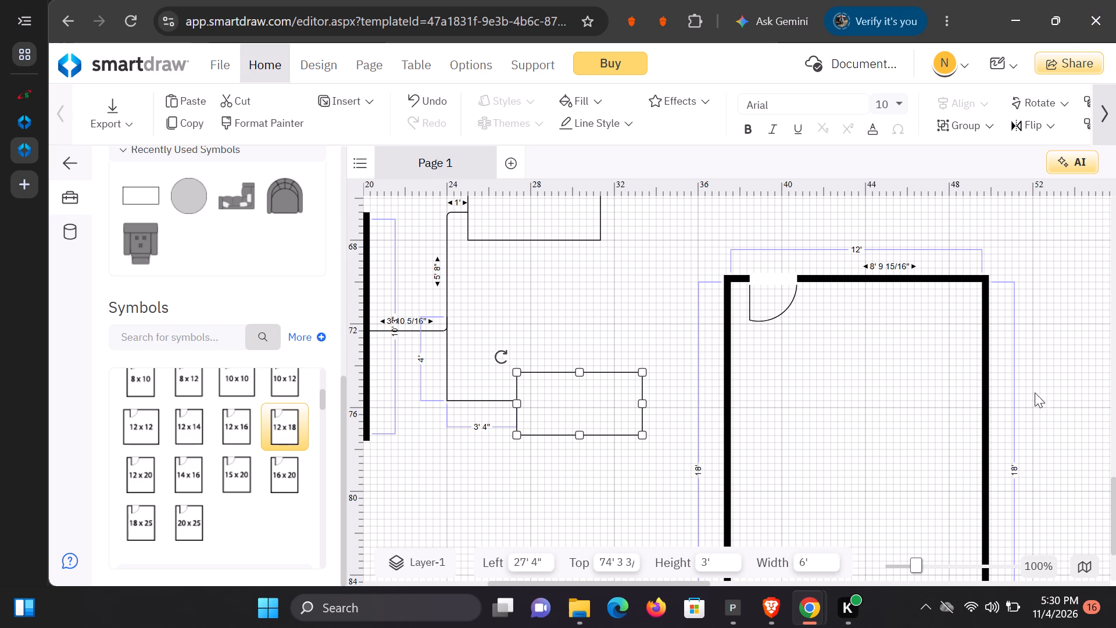
Draw a shape connector from the label box's top midpoint, about 5' 7 3/4" up and 9' across, to above the new room's door.
scroll(1034, 367, down, 3)
scroll(1028, 393, up, 1)
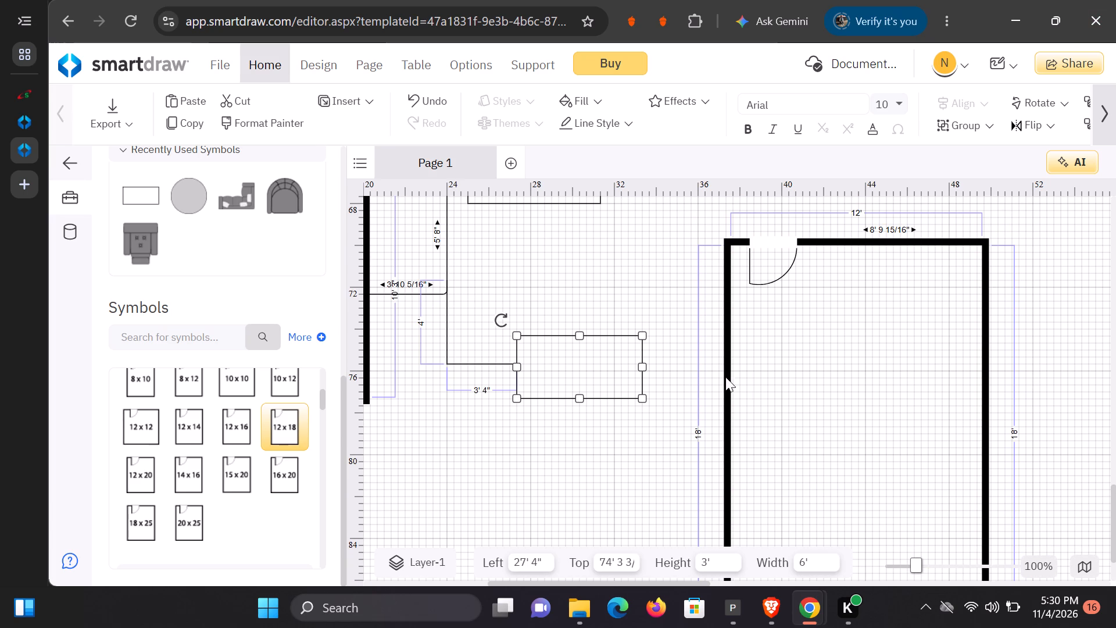
scroll(282, 356, up, 3)
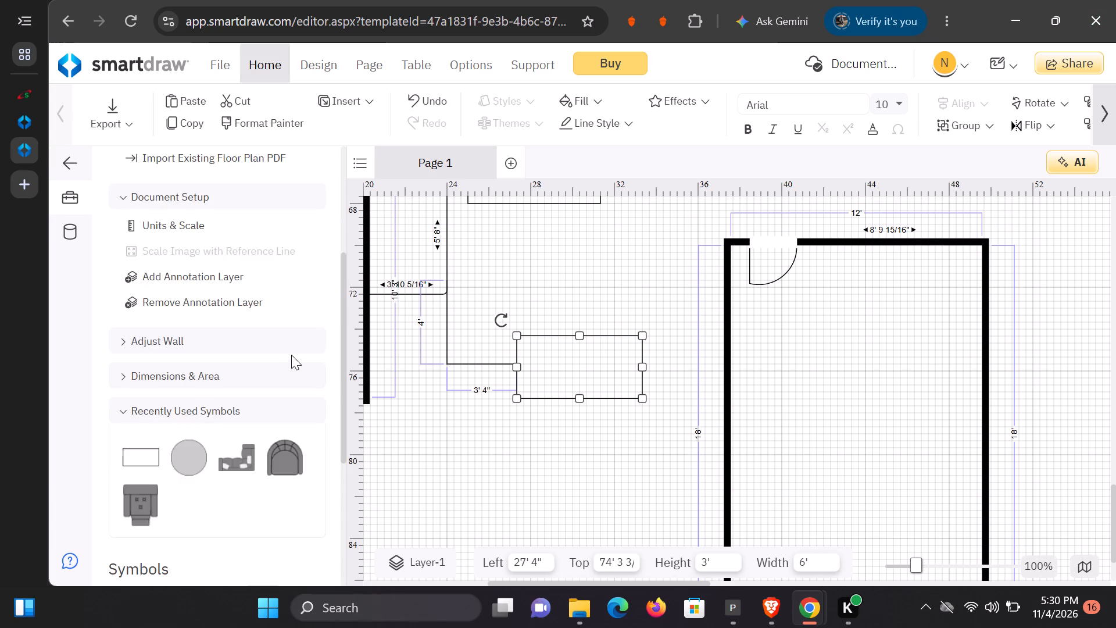
scroll(292, 359, up, 2)
scroll(292, 339, down, 8)
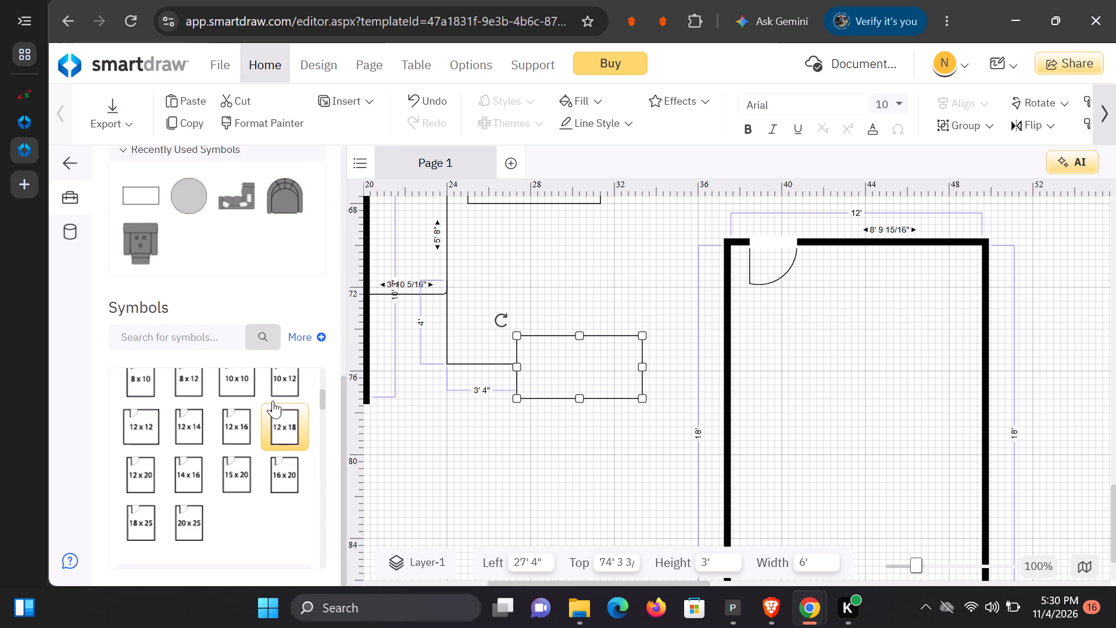
scroll(261, 417, down, 3)
scroll(259, 427, up, 11)
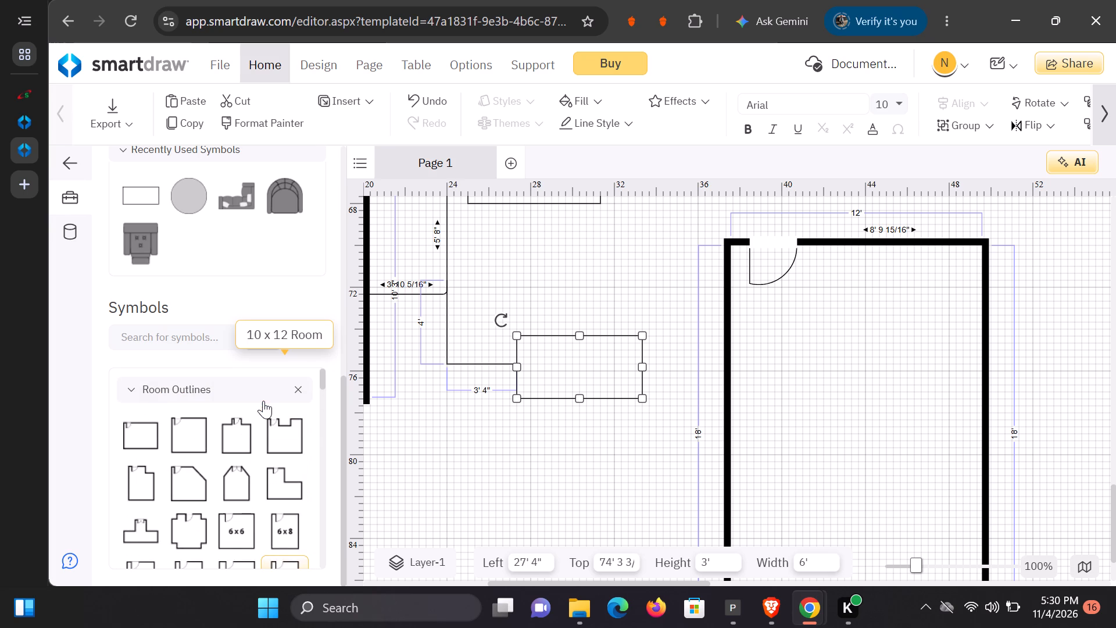
scroll(263, 401, up, 4)
scroll(276, 329, up, 5)
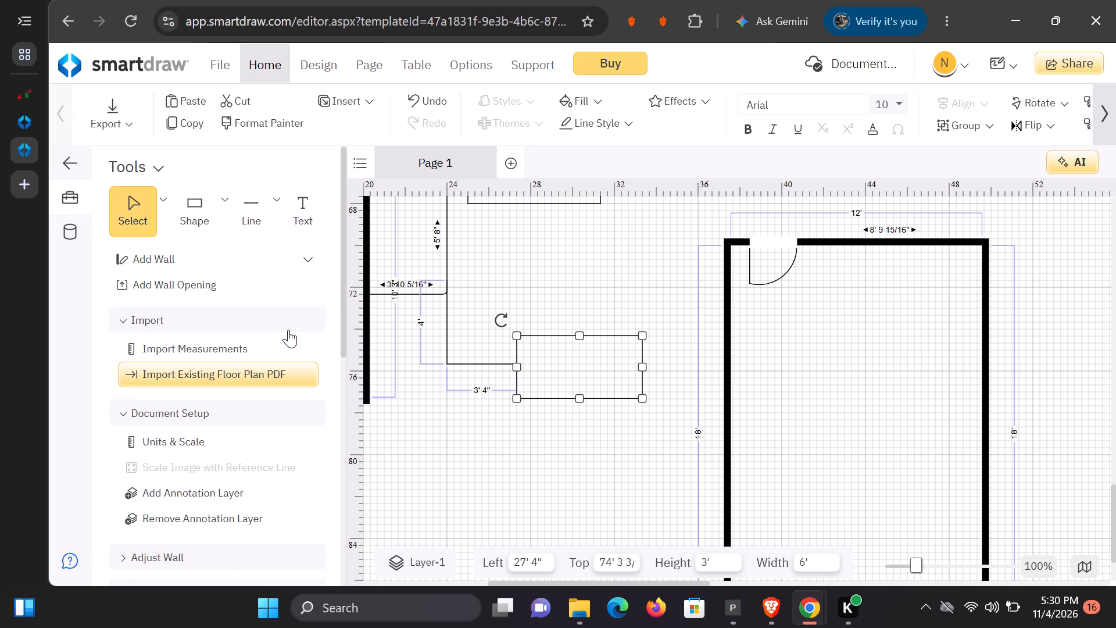
click(275, 204)
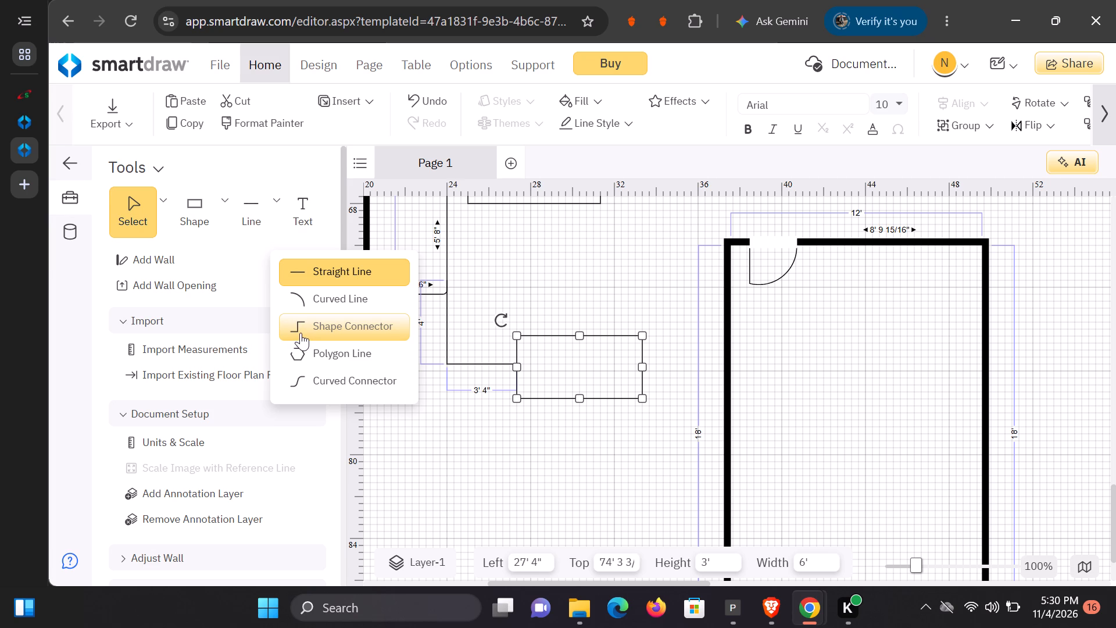
click(335, 330)
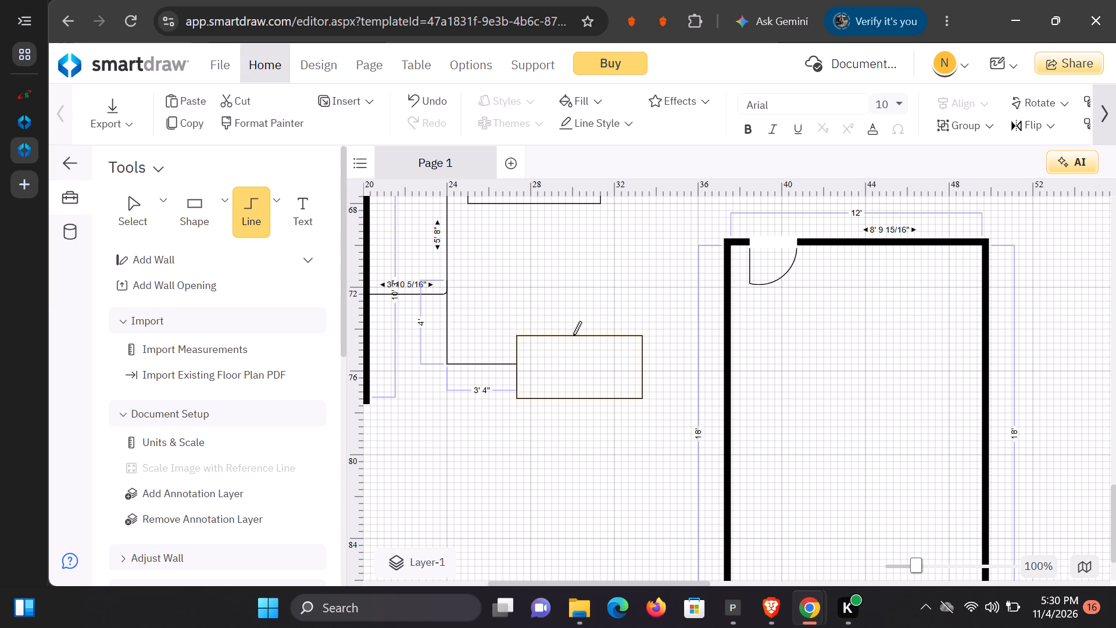
drag(573, 335, 644, 224)
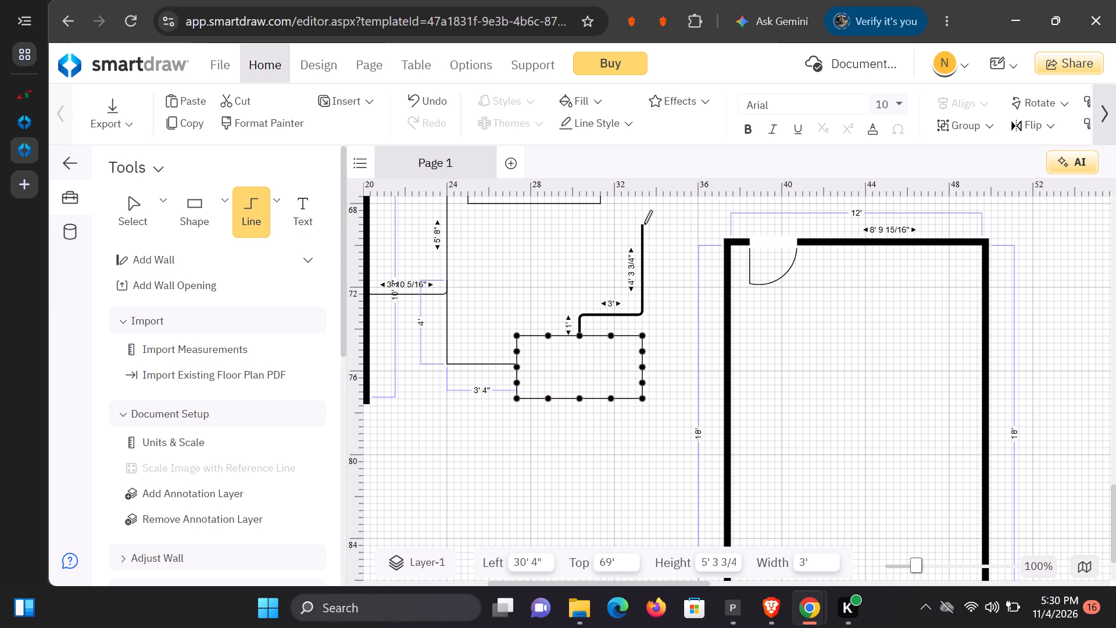
drag(644, 224, 718, 226)
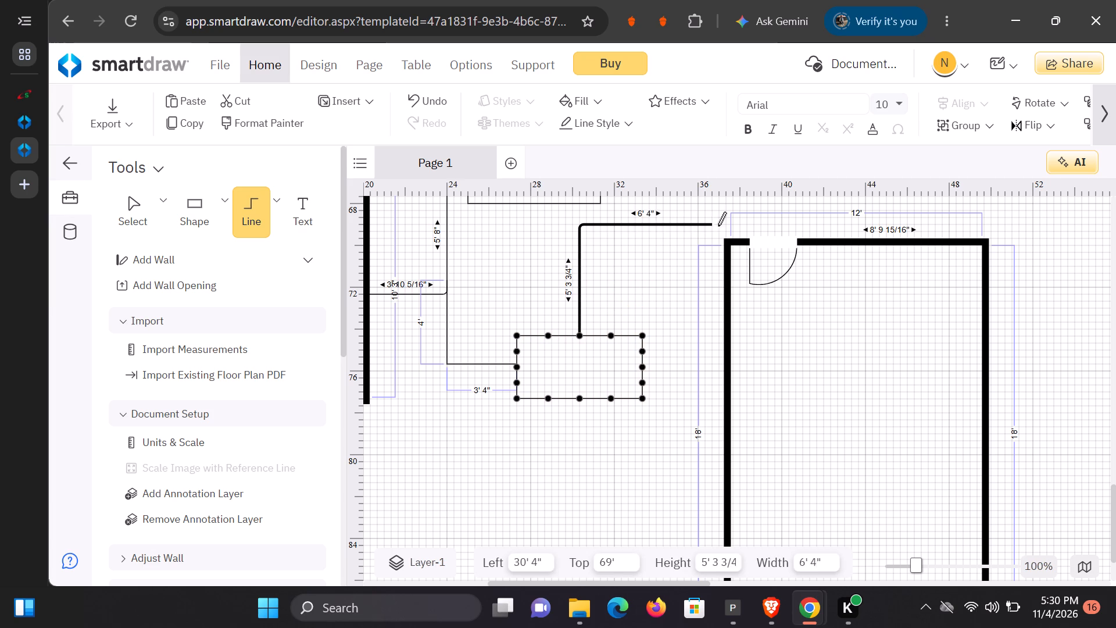
drag(718, 226, 770, 214)
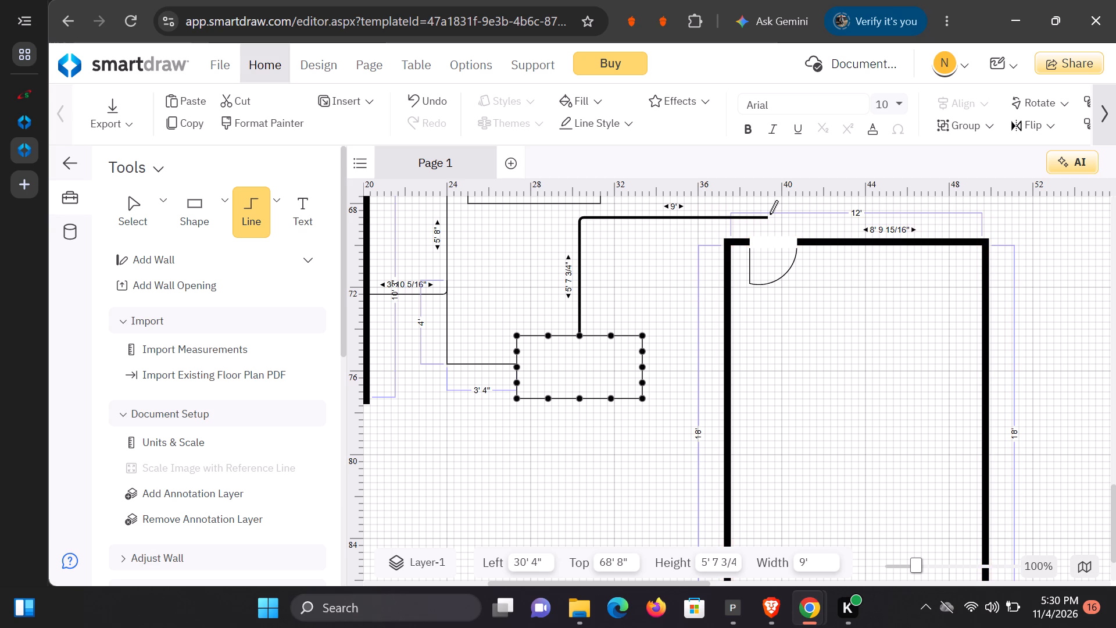
drag(770, 214, 770, 215)
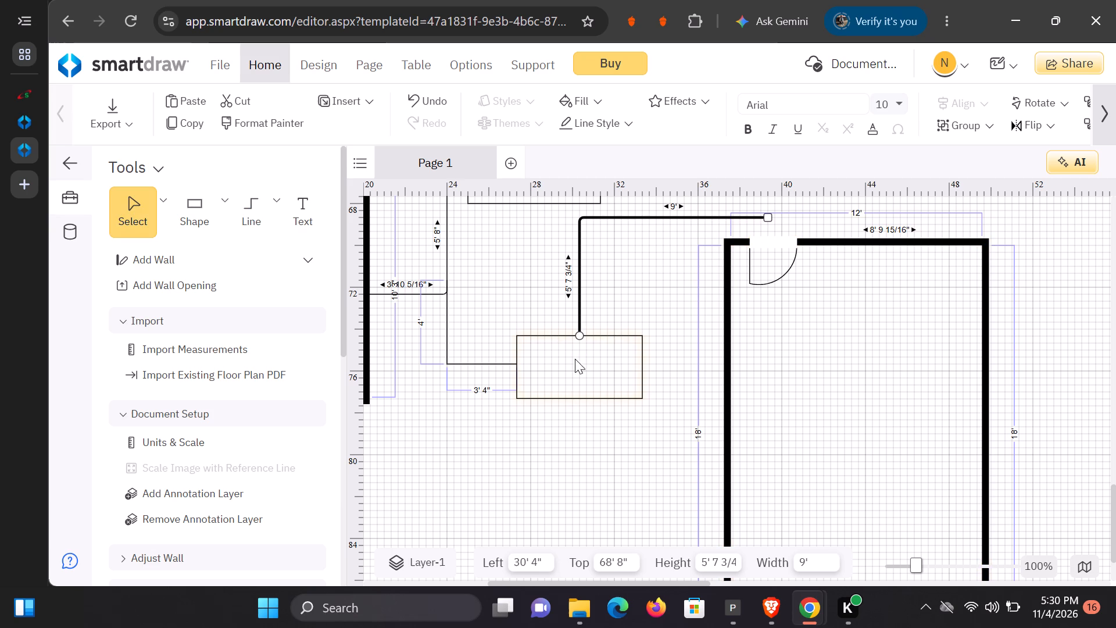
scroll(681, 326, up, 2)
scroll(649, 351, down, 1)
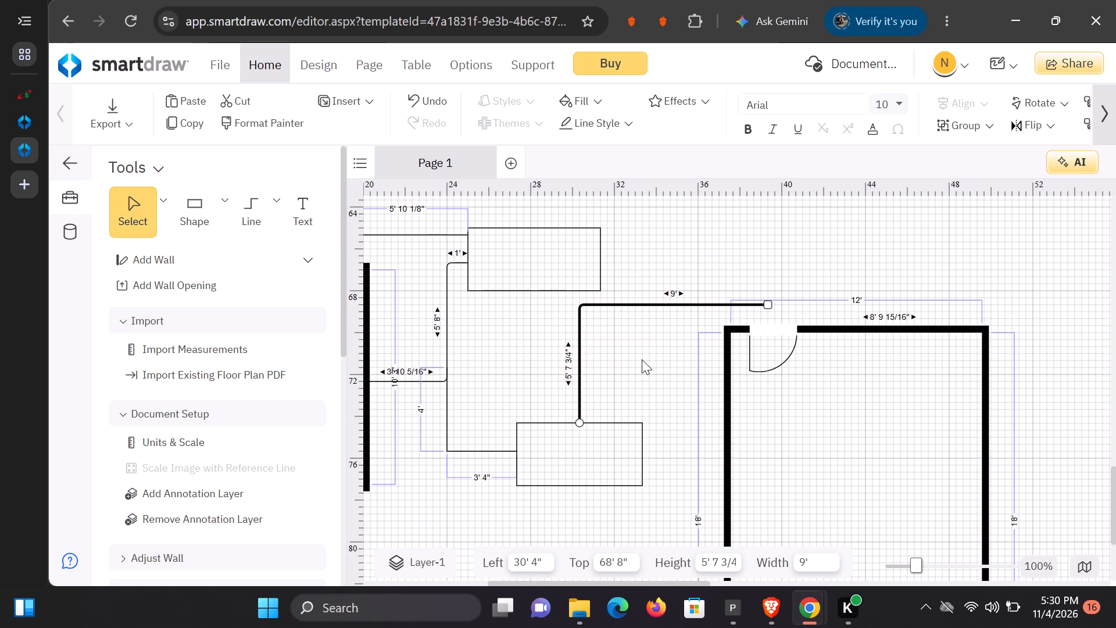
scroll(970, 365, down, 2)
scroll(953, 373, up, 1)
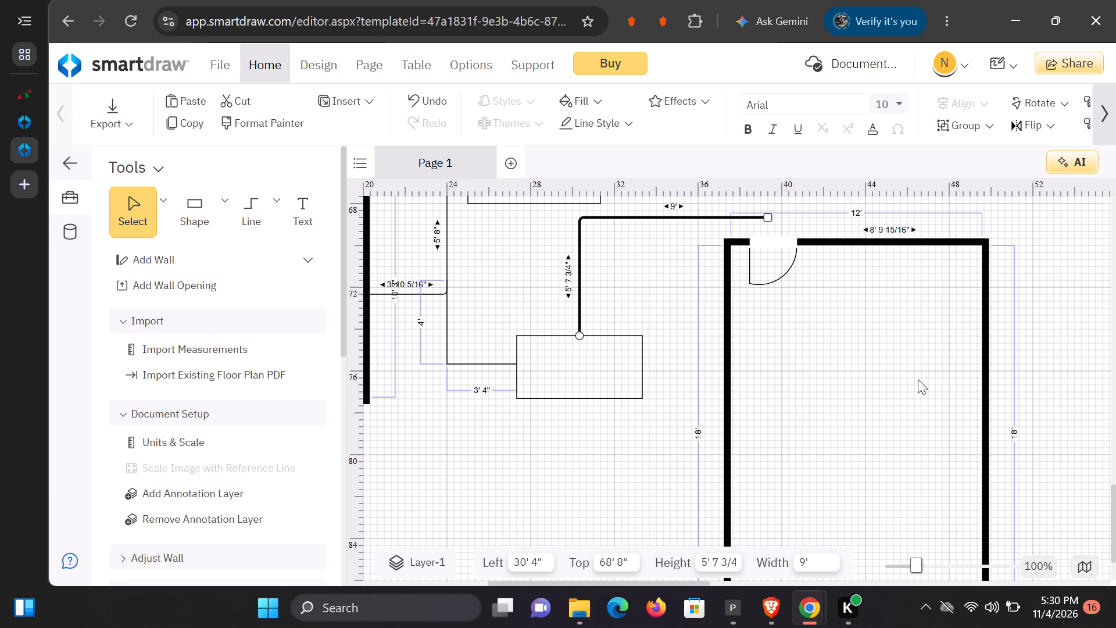
Insert a Sectional Sofa with Pillows from the recently used symbols into the 12 x 18 room, at about Left 38' 4", Top 73'.
scroll(918, 379, down, 1)
scroll(918, 379, up, 1)
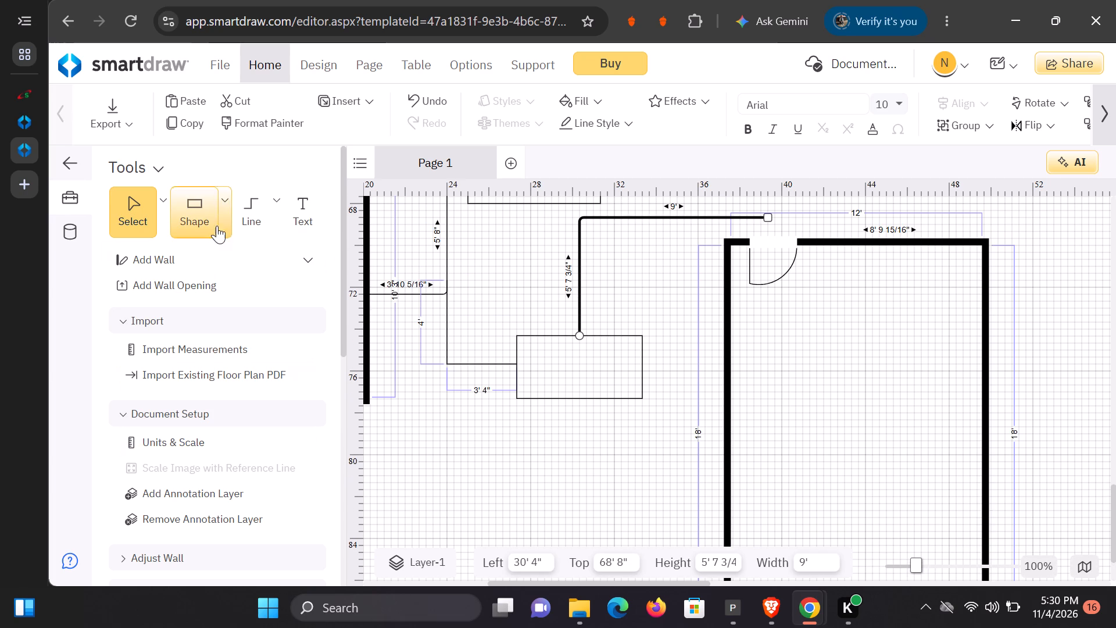
scroll(202, 379, down, 3)
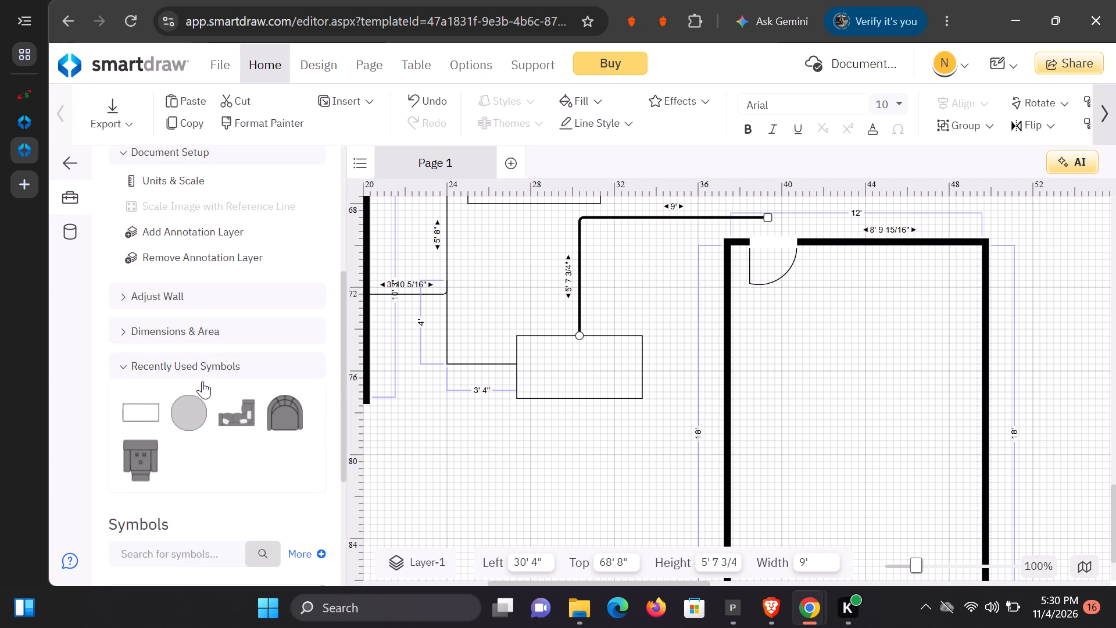
scroll(202, 381, down, 1)
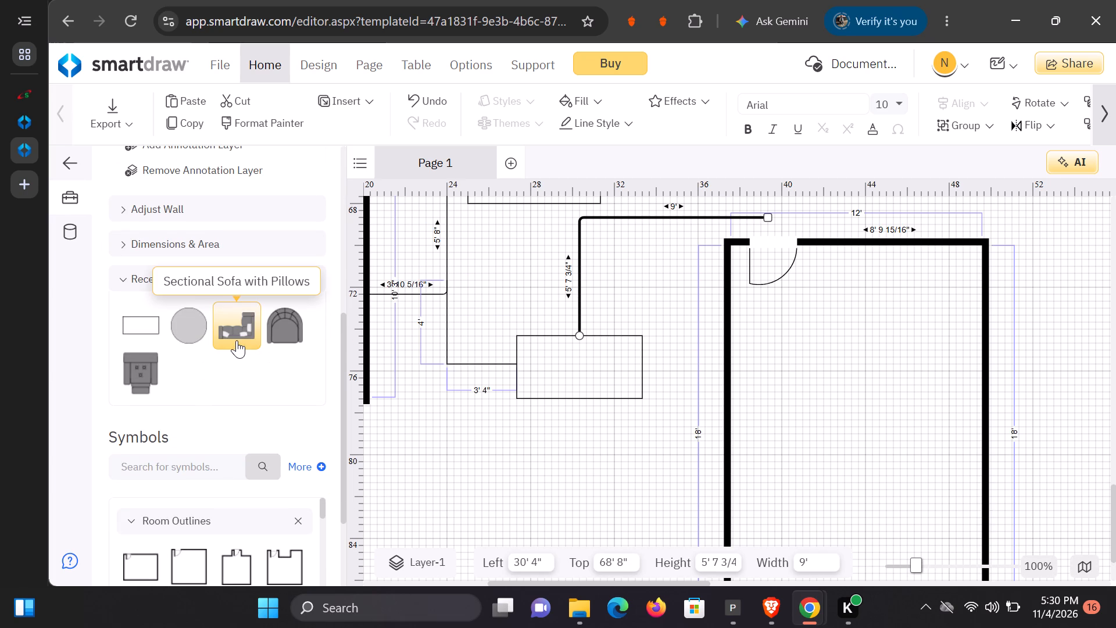
click(239, 339)
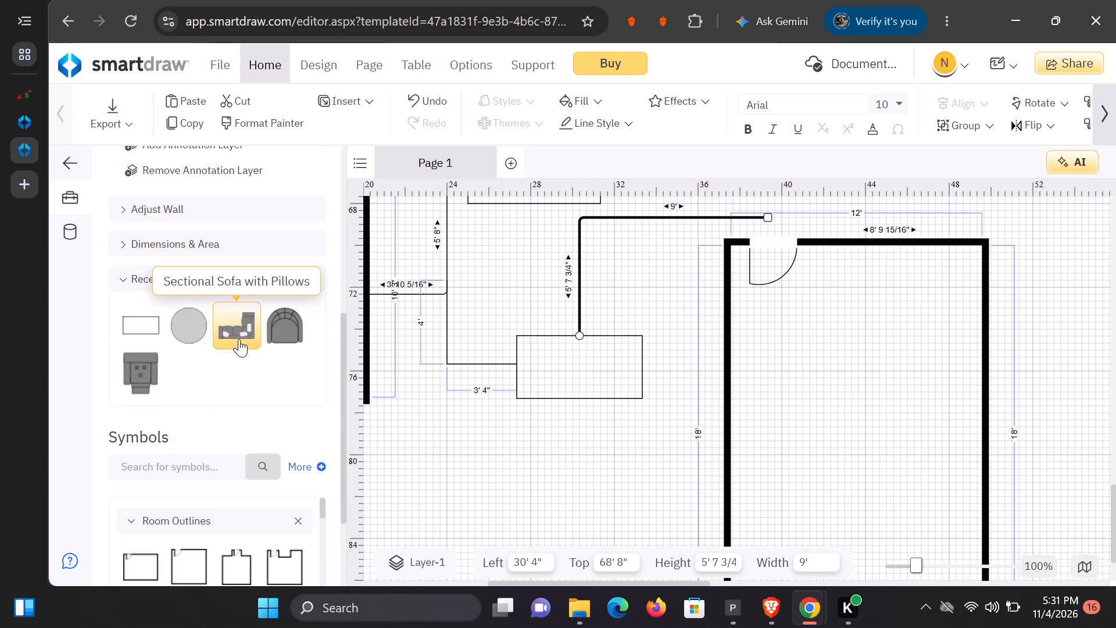
click(239, 339)
double_click(239, 339)
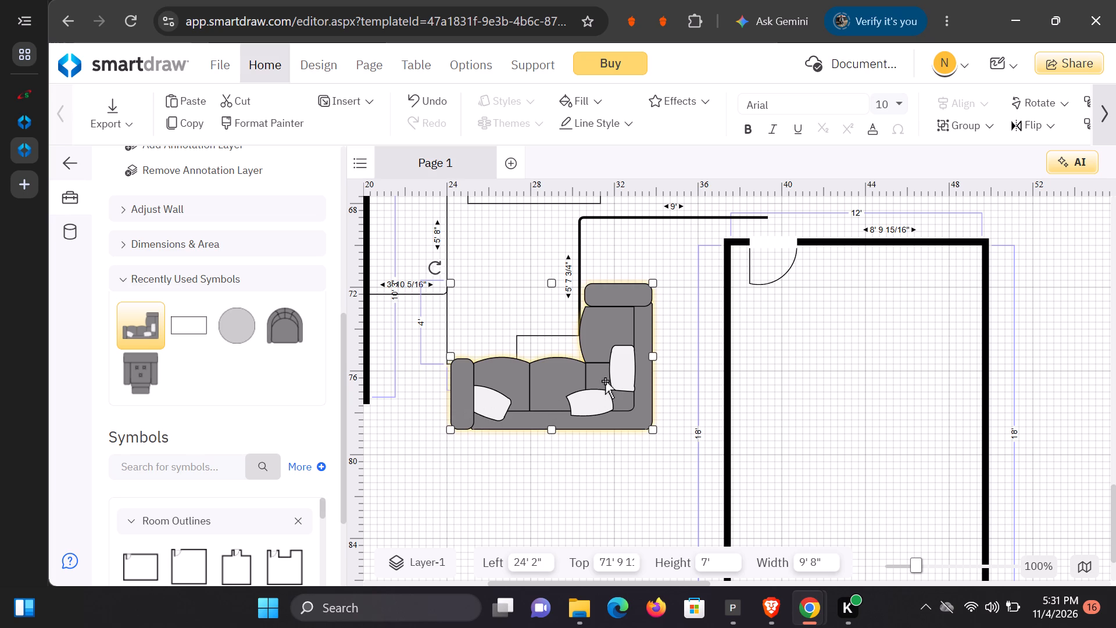
drag(603, 378, 788, 381)
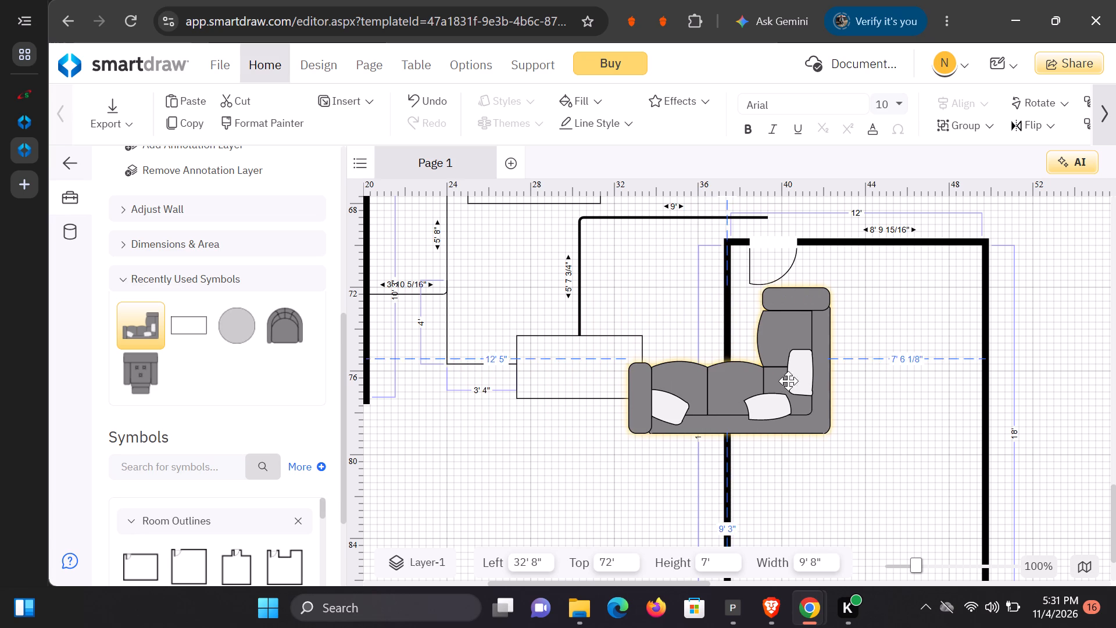
drag(788, 381, 903, 399)
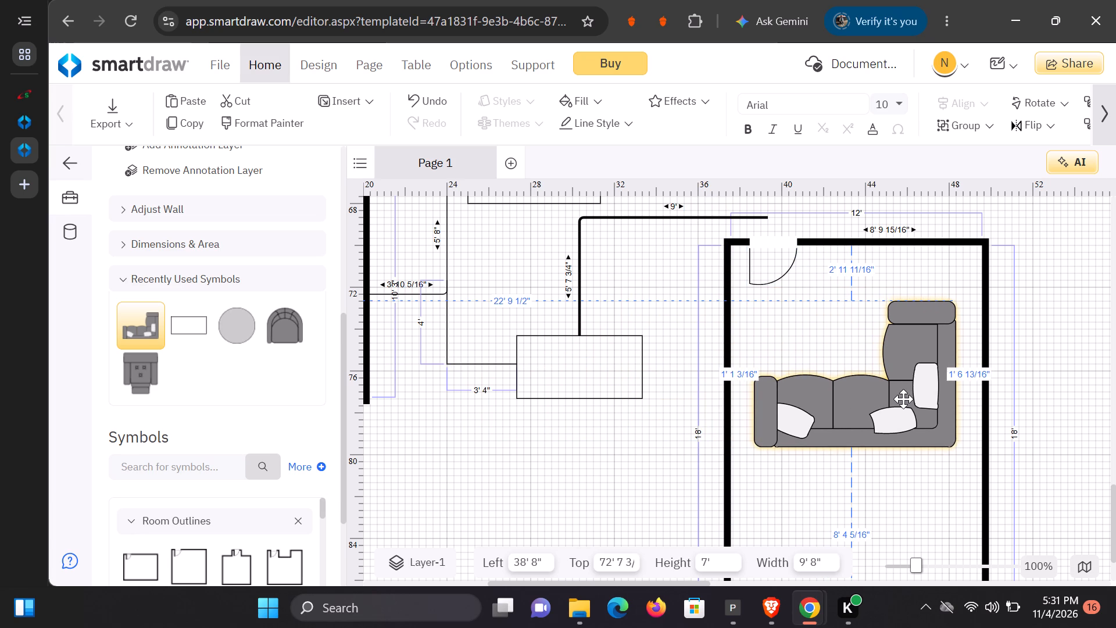
drag(903, 399, 901, 400)
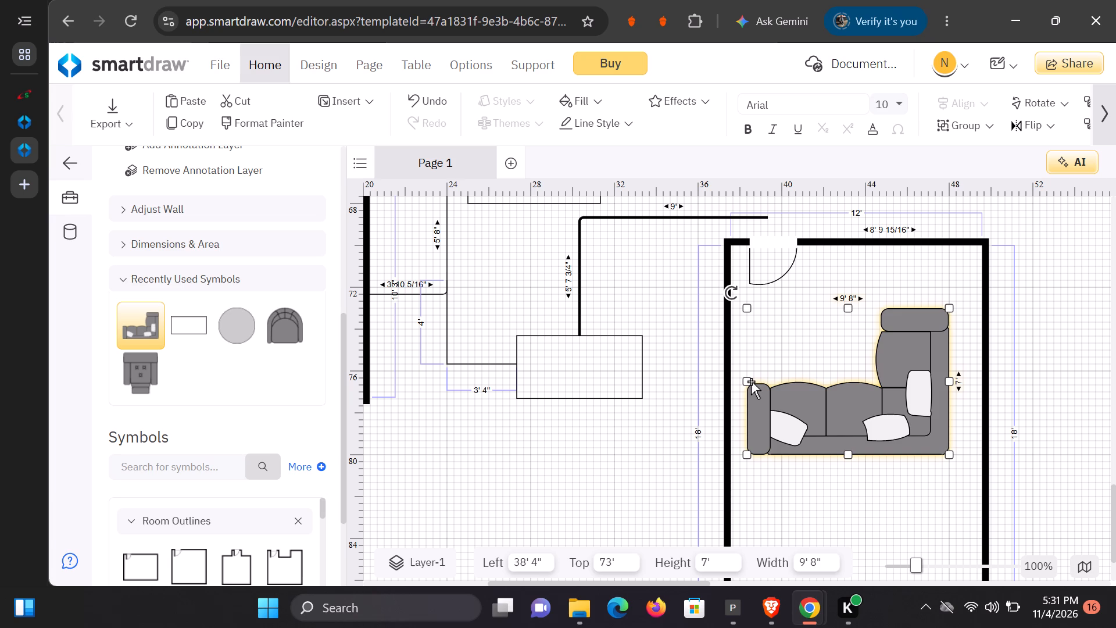
Shrink the sectional sofa to Height 3' 8" and Width 4' 2", and rotate it a quarter turn clockwise.
drag(747, 383, 761, 367)
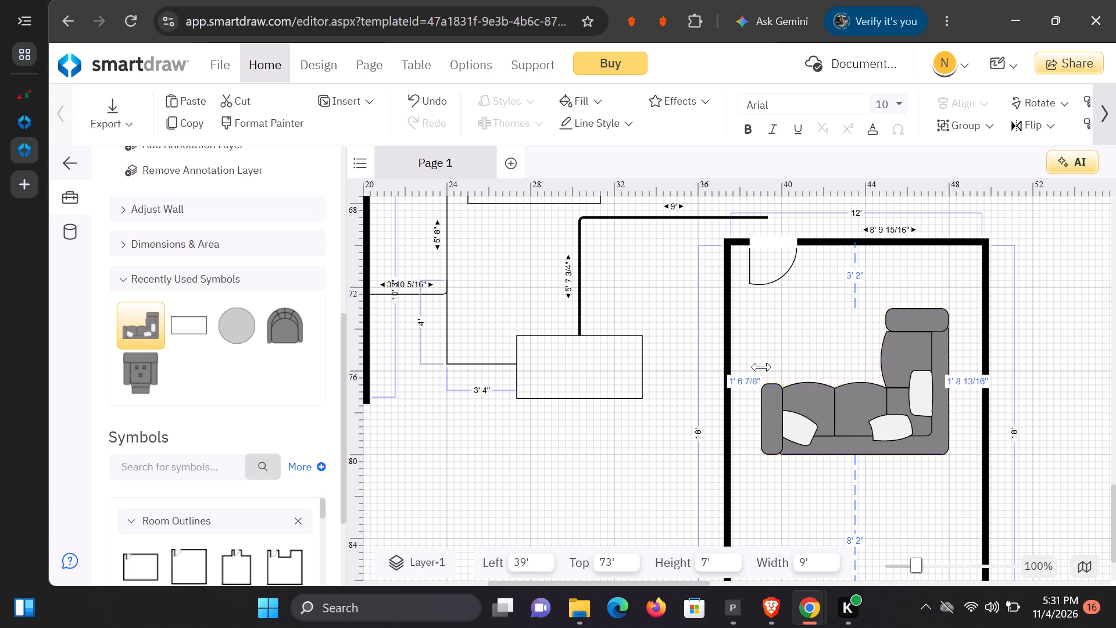
drag(761, 367, 799, 375)
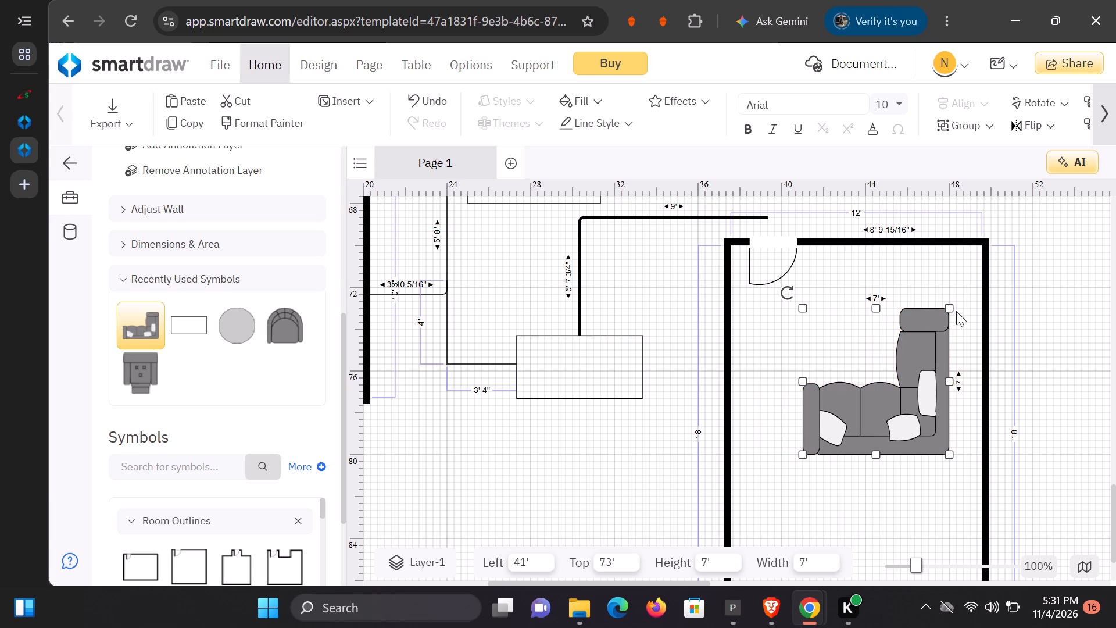
drag(948, 306, 945, 336)
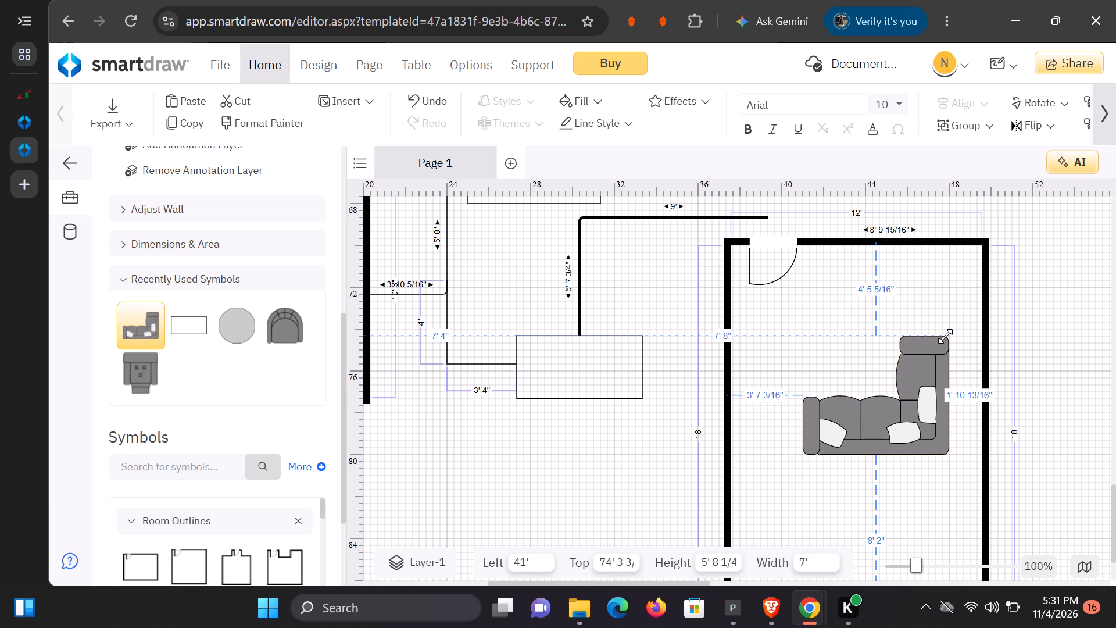
drag(945, 336, 928, 374)
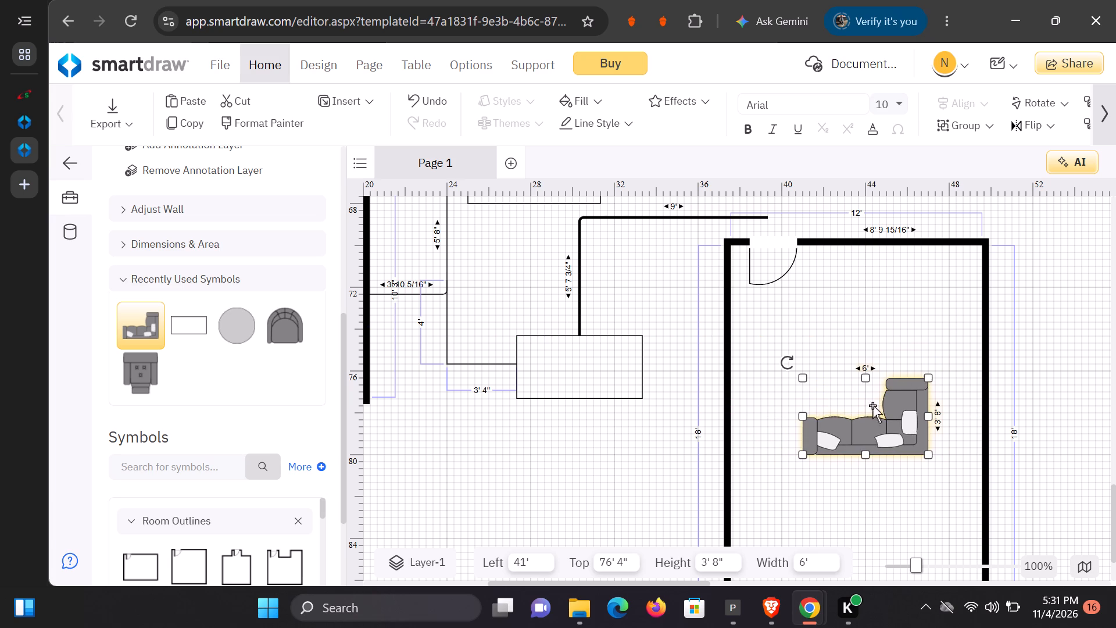
drag(784, 364, 781, 352)
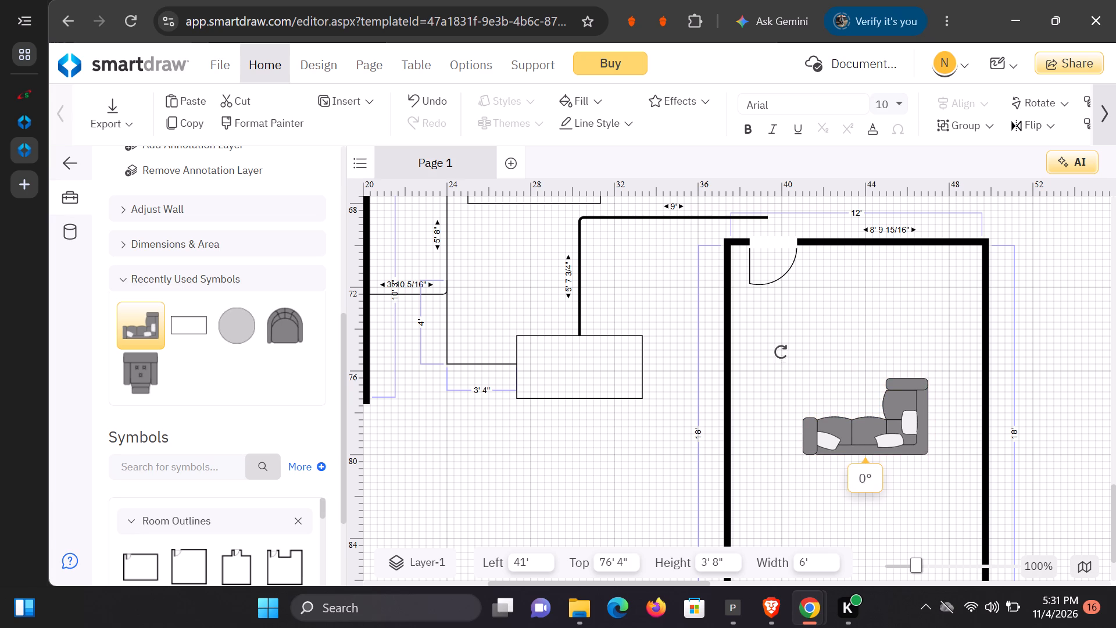
drag(781, 352, 890, 374)
scroll(953, 327, down, 1)
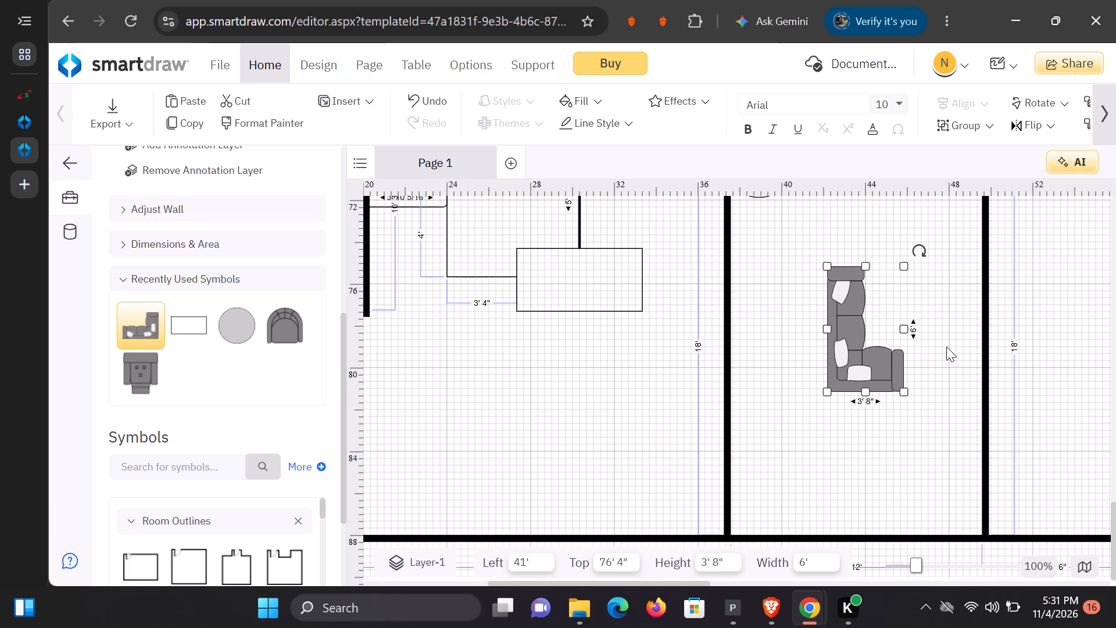
drag(864, 263, 864, 301)
Move the sectional sofa into the 12 x 18 room's lower-left corner, at about Left 37' 4", Top 84' 3/4".
drag(846, 343, 820, 378)
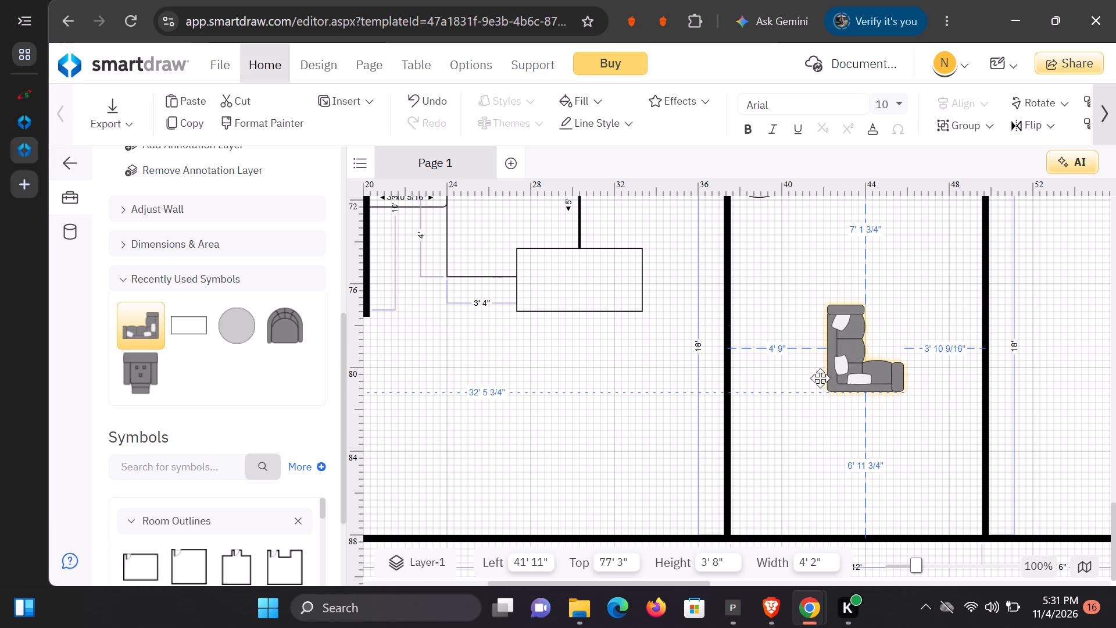
drag(820, 378, 749, 483)
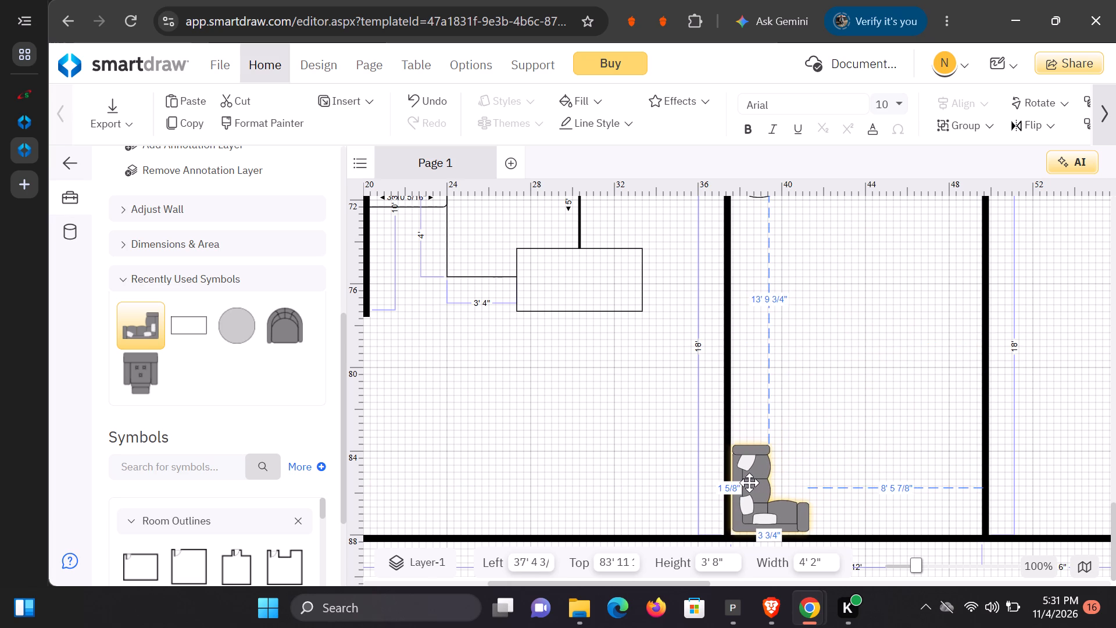
drag(749, 483, 750, 486)
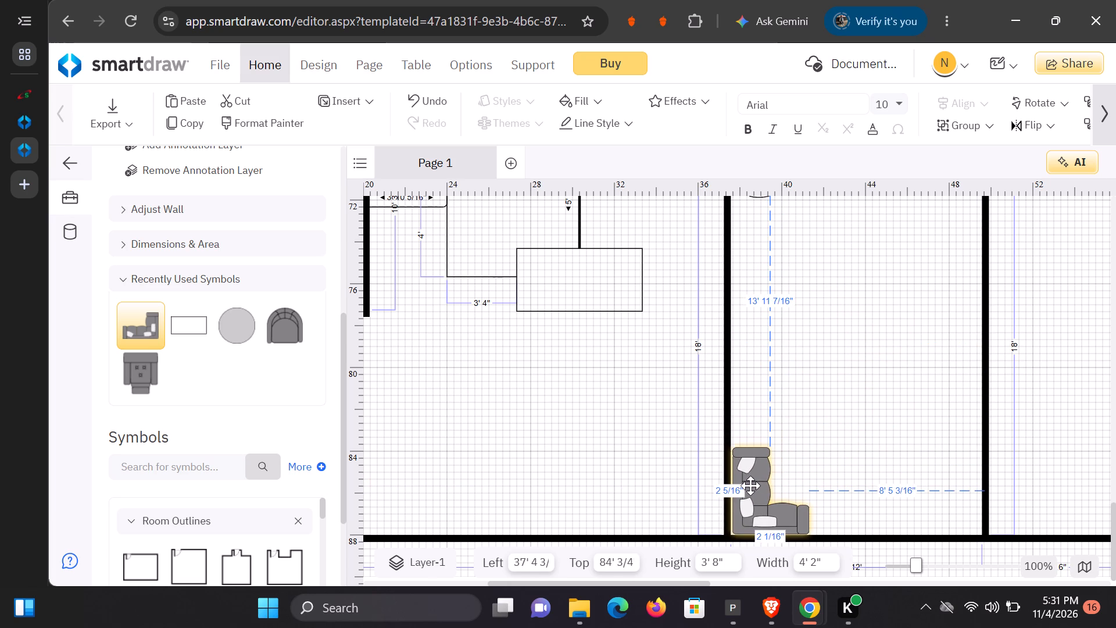
drag(750, 486, 749, 486)
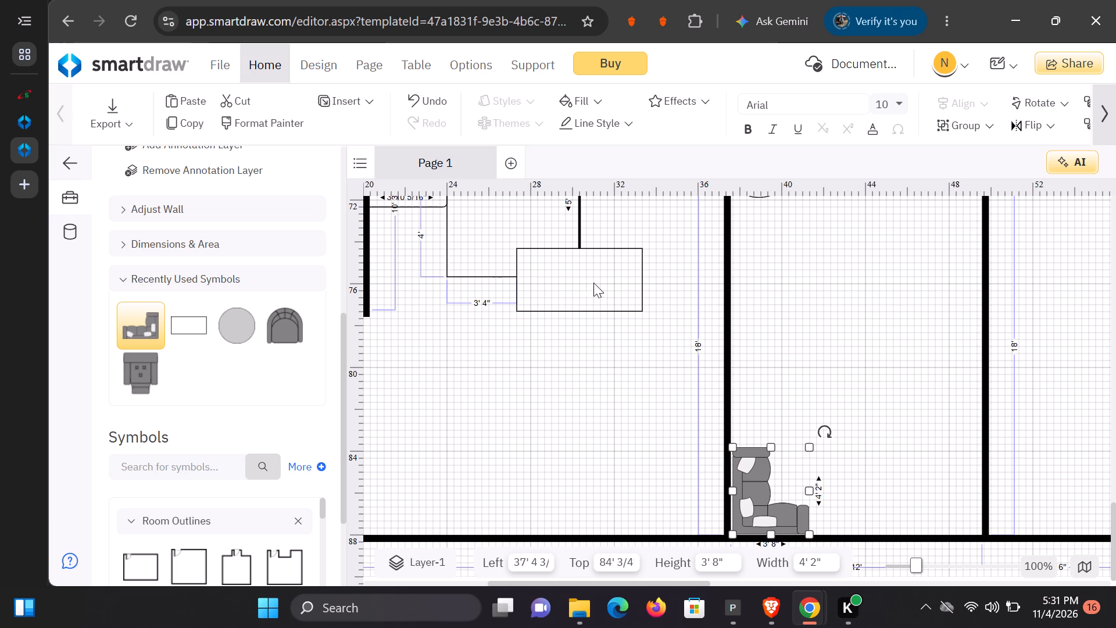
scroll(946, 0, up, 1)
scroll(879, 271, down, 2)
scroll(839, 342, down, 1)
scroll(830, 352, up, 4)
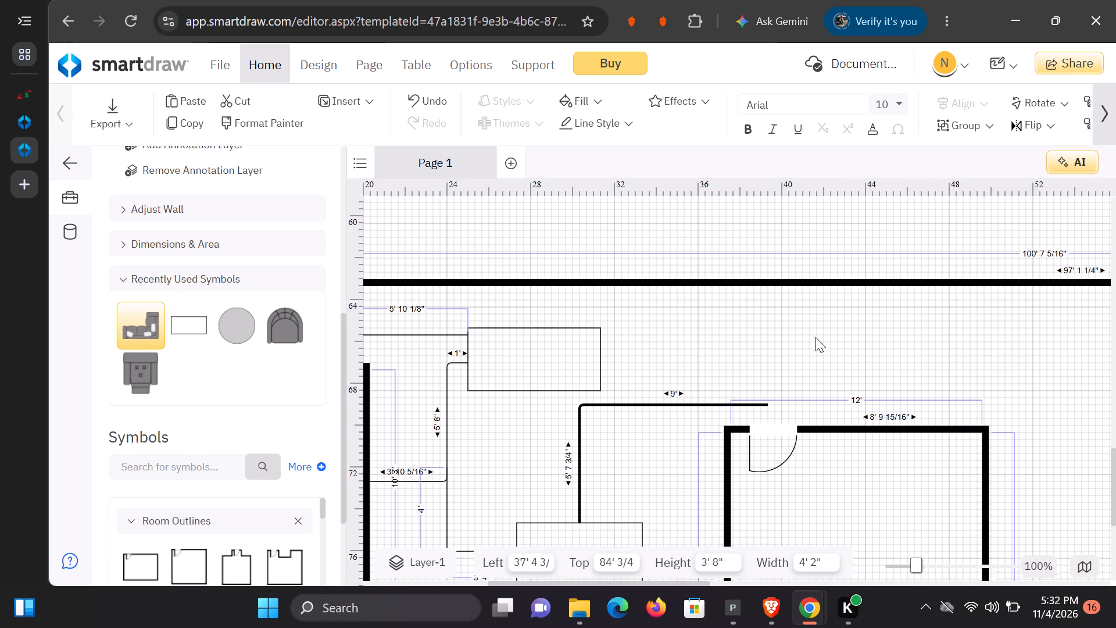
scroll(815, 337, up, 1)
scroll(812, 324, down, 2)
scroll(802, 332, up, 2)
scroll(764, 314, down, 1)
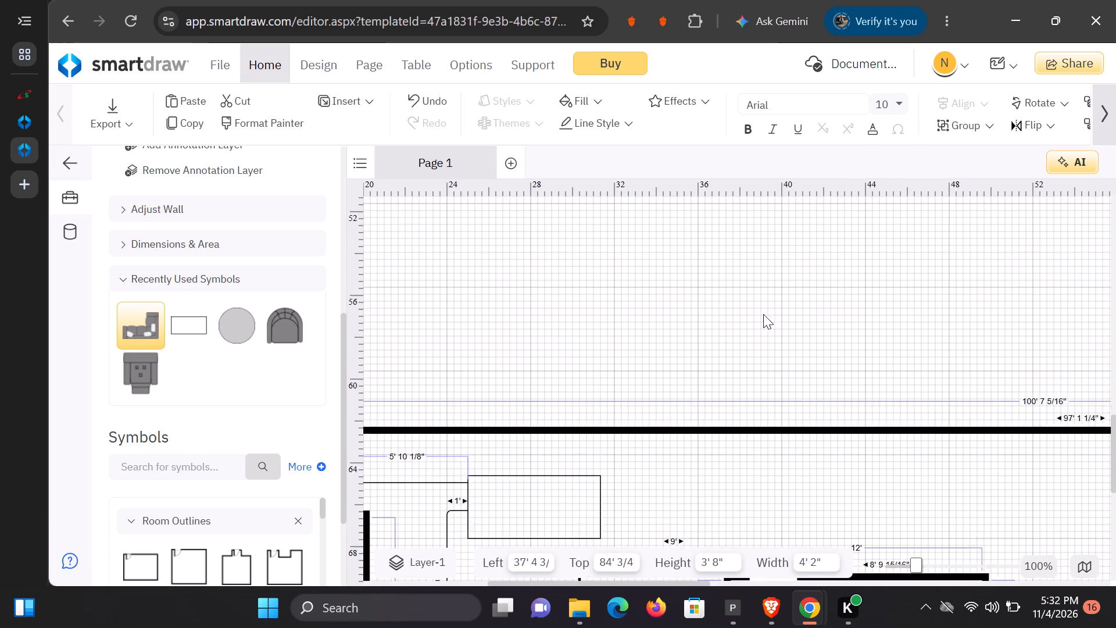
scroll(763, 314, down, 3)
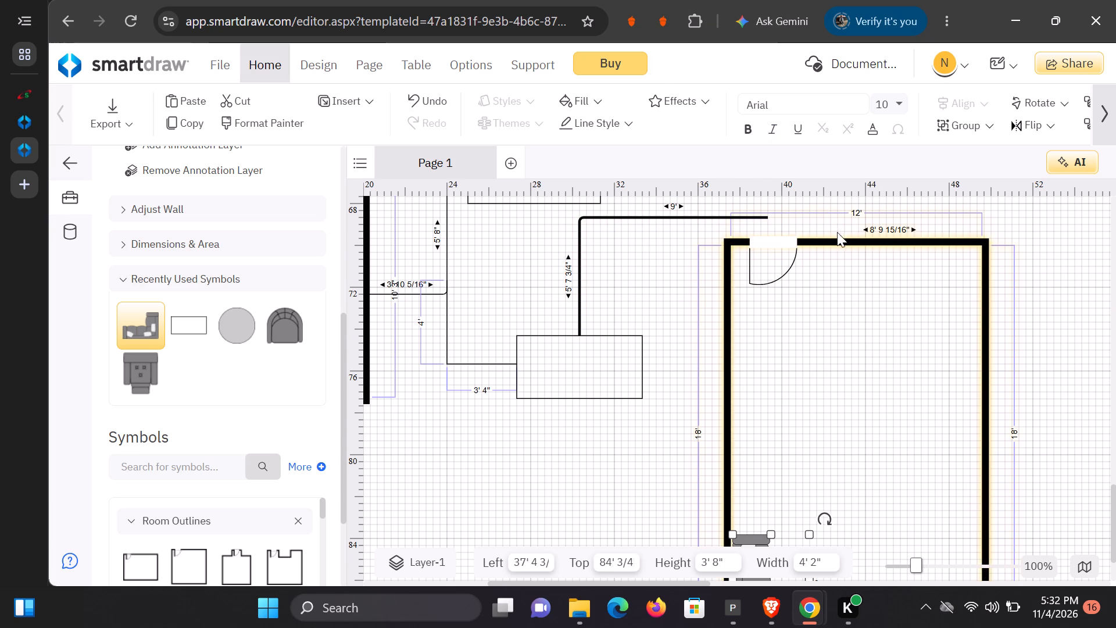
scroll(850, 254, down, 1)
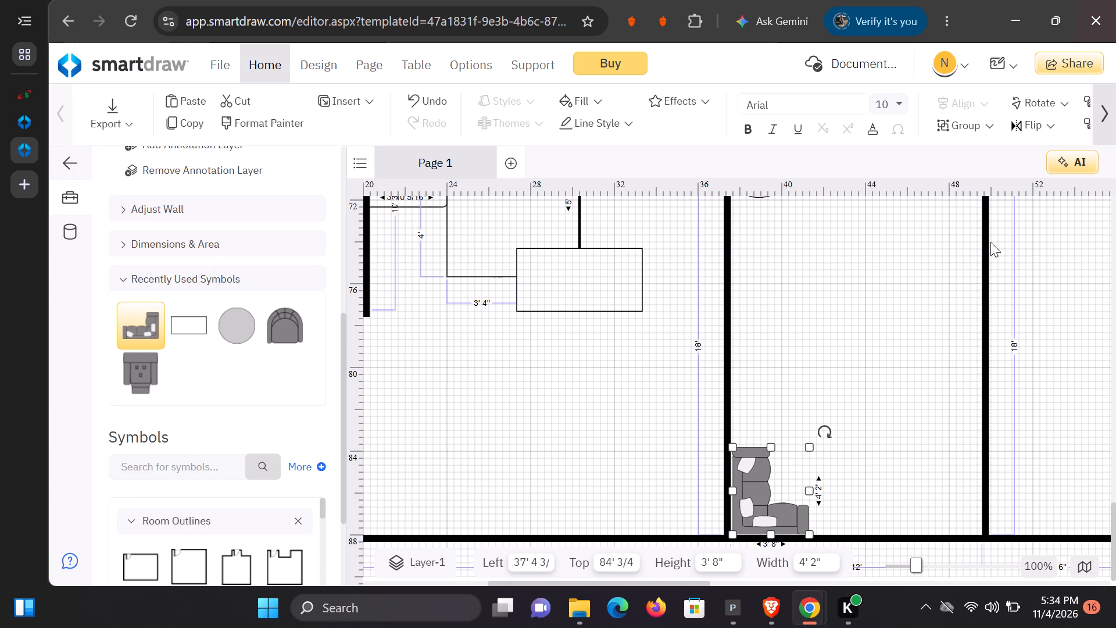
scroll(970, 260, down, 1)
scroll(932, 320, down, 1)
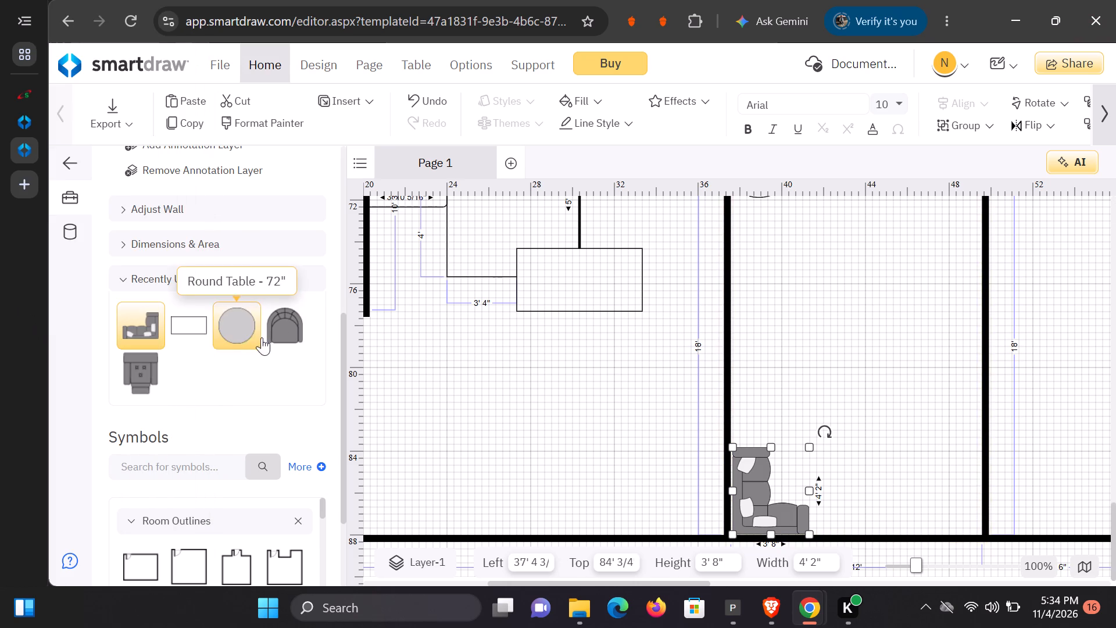
Insert the rounded armchair from the recently used symbols into the 12 x 18 room, at Left 45' 4", Top 81'.
double_click(283, 337)
drag(480, 331, 925, 440)
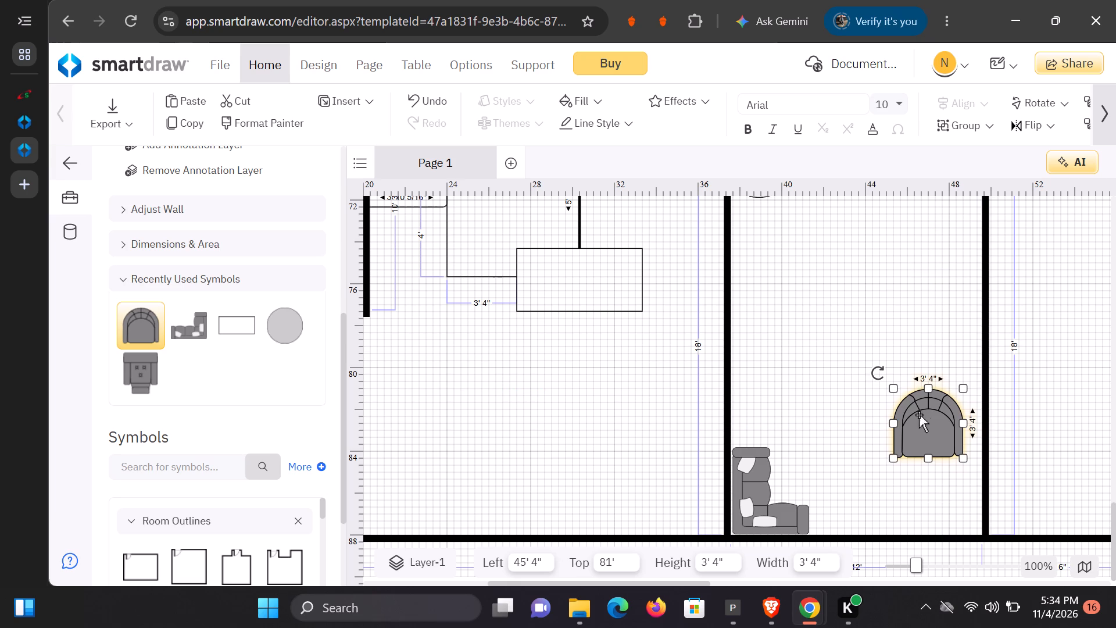
Rotate the armchair half a turn so its curved back faces the 12 x 18 room's bottom wall.
drag(872, 374, 979, 419)
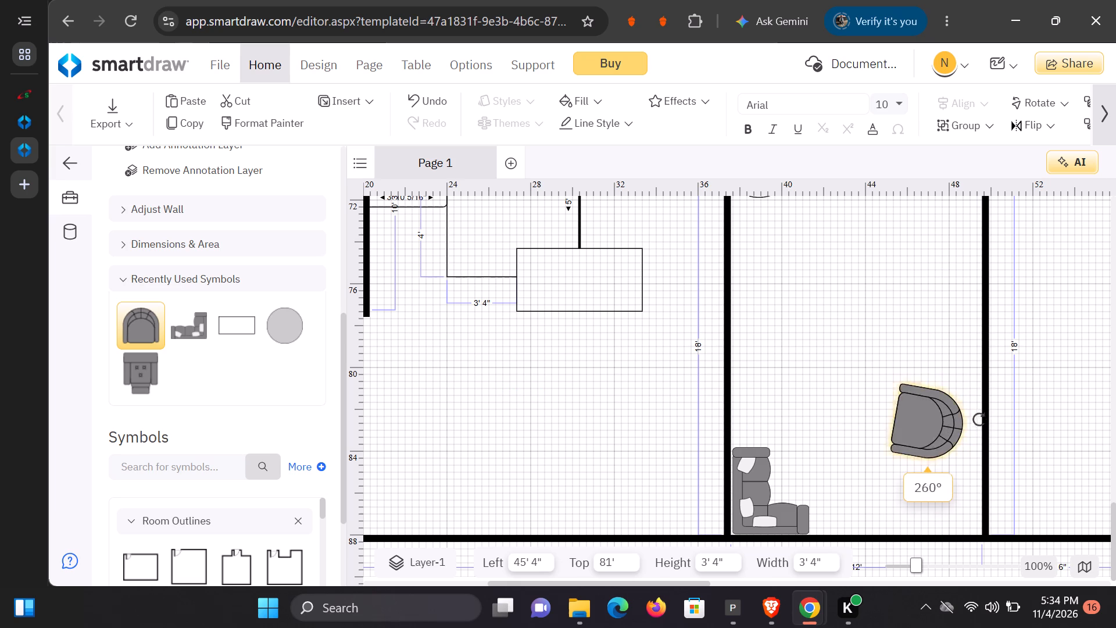
drag(979, 419, 964, 456)
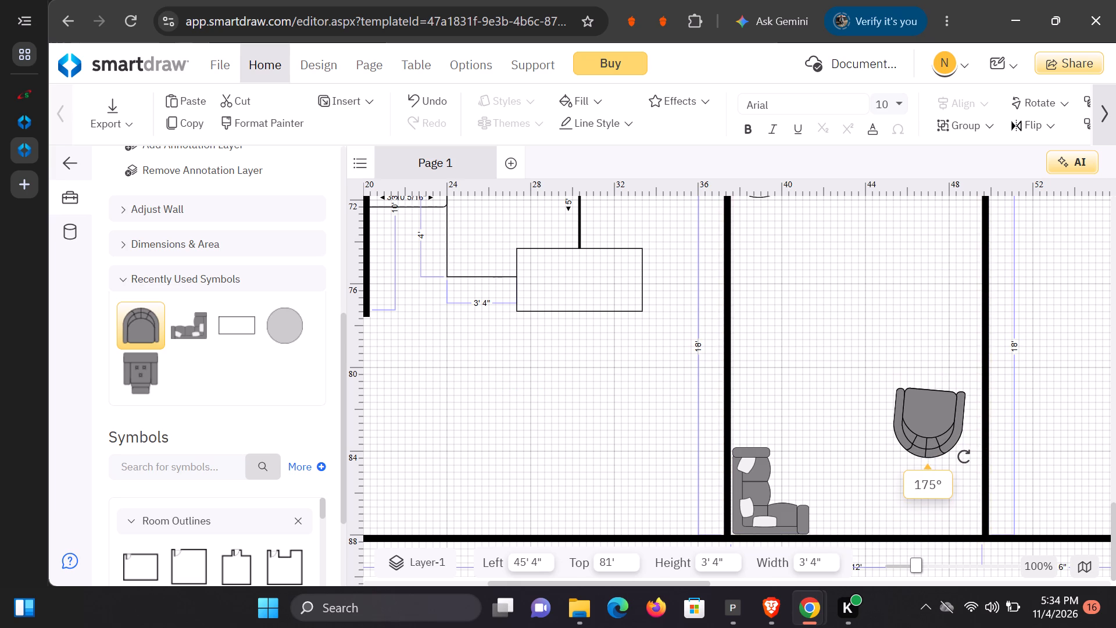
drag(964, 456, 961, 456)
drag(975, 478, 965, 456)
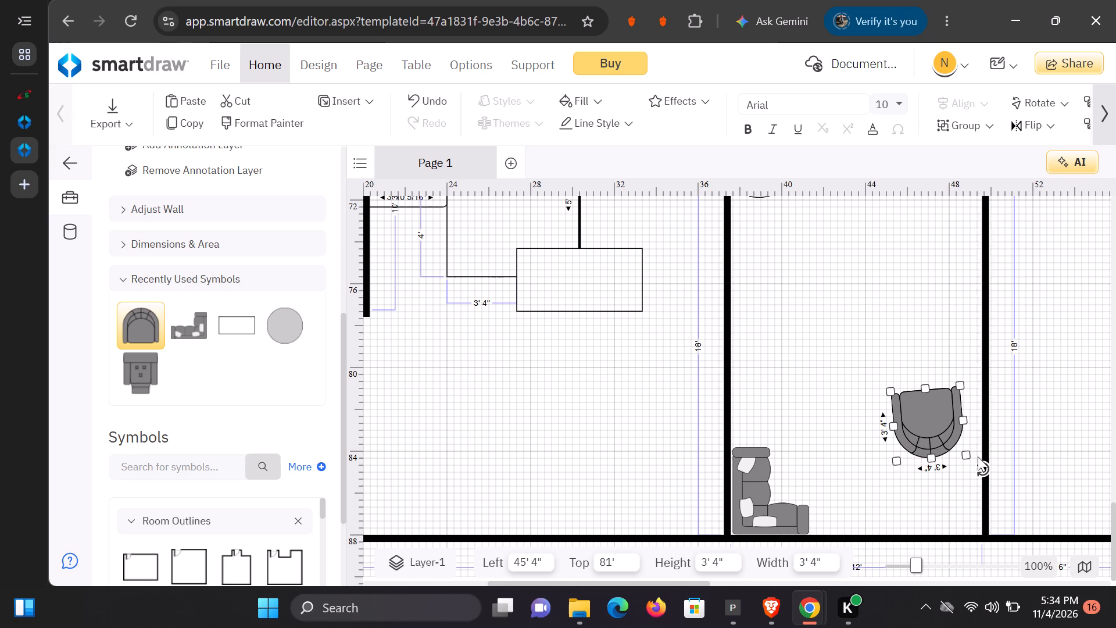
drag(984, 468, 979, 470)
Move the armchair into the 12 x 18 room's lower-right corner, at about Left 46' 1/4", Top 84' 7".
drag(922, 414, 934, 436)
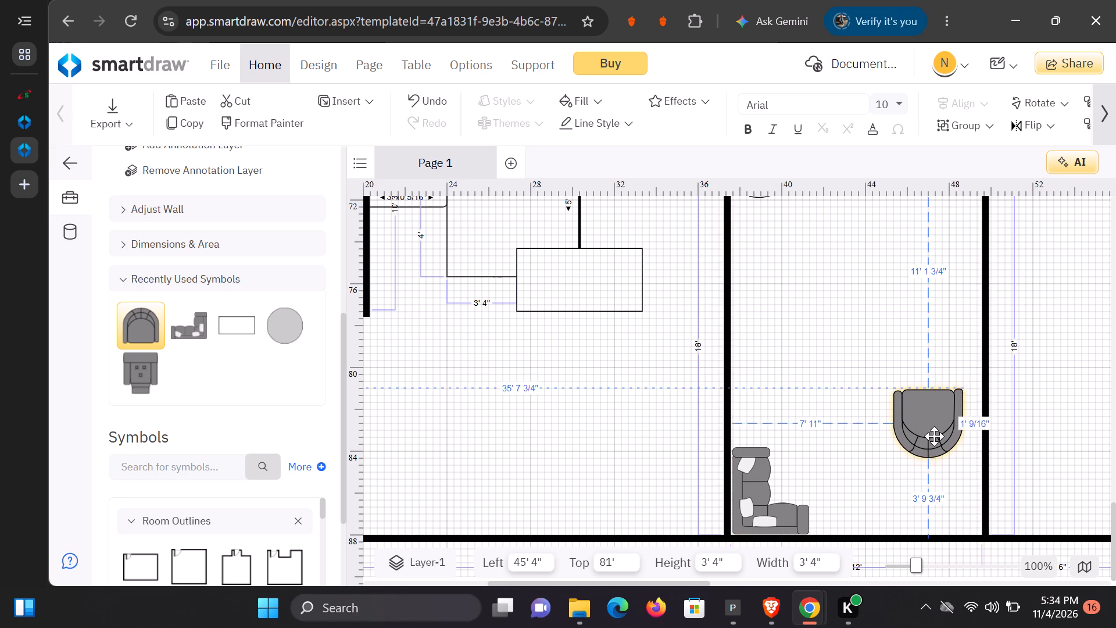
drag(934, 436, 939, 491)
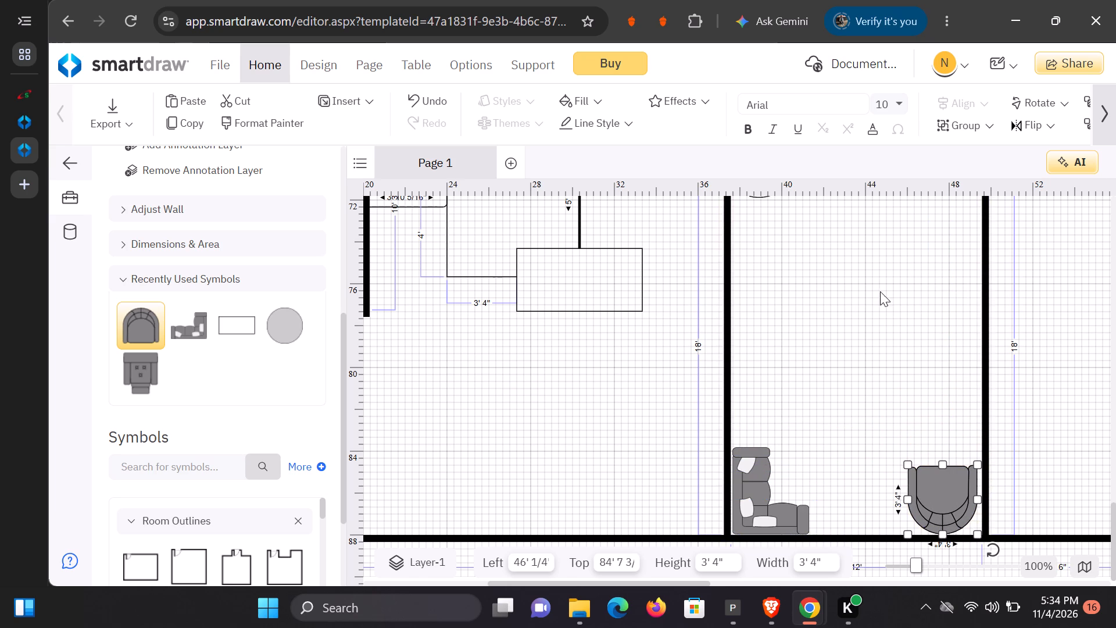
click(1012, 363)
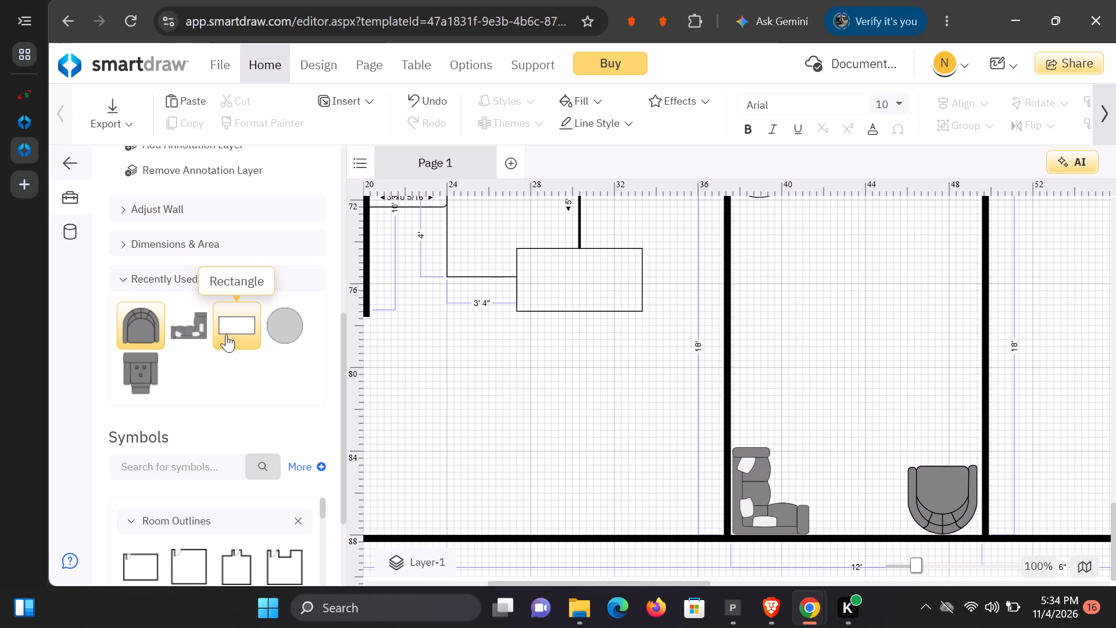
Insert the 72-inch round table from the recently used symbols and move it into the 12 x 18 room, at Left 41', Top 78' 4".
click(284, 336)
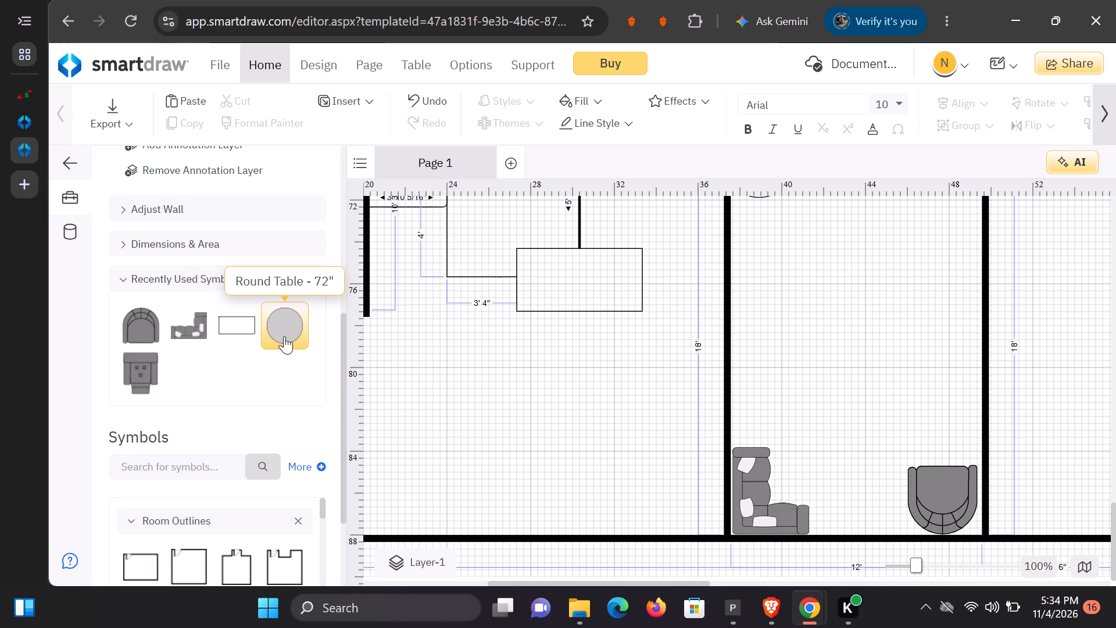
drag(285, 336, 352, 378)
double_click(278, 337)
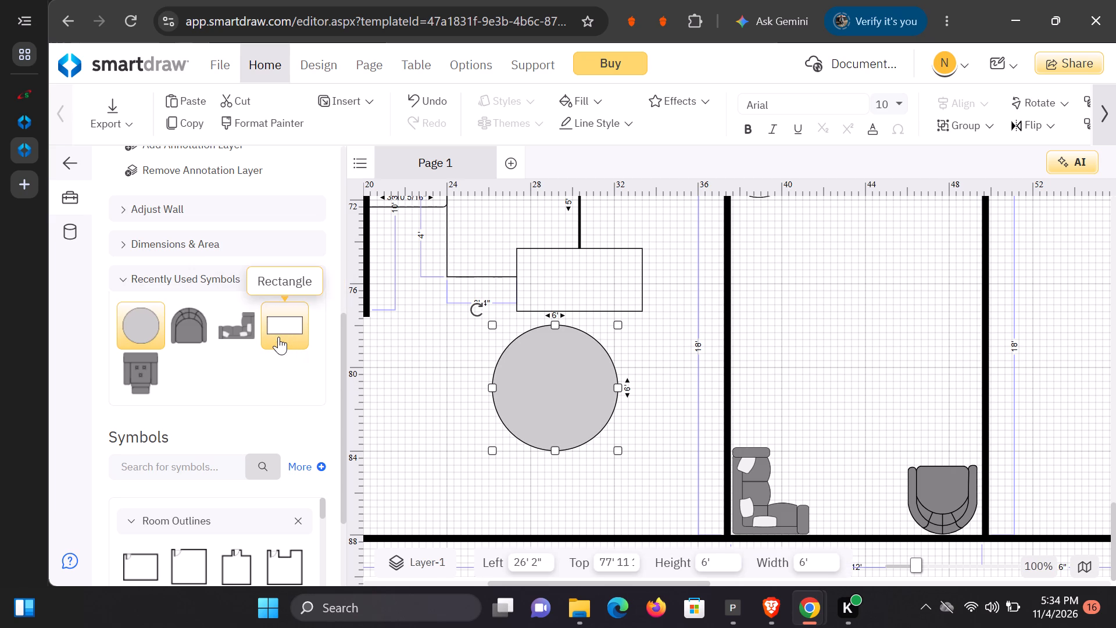
drag(525, 388, 829, 393)
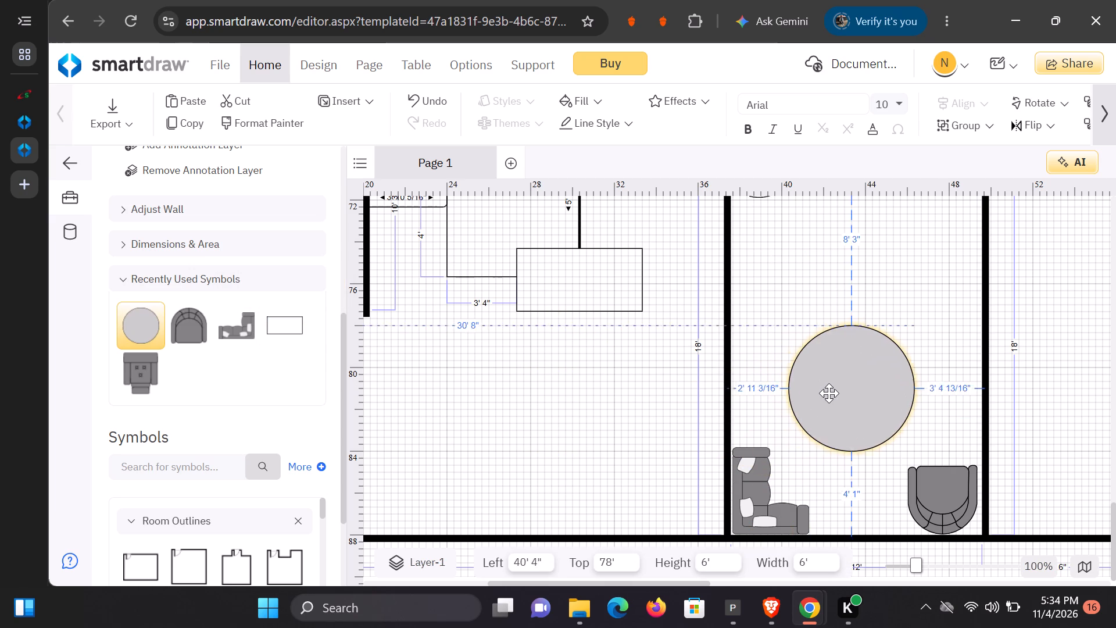
drag(829, 393, 832, 394)
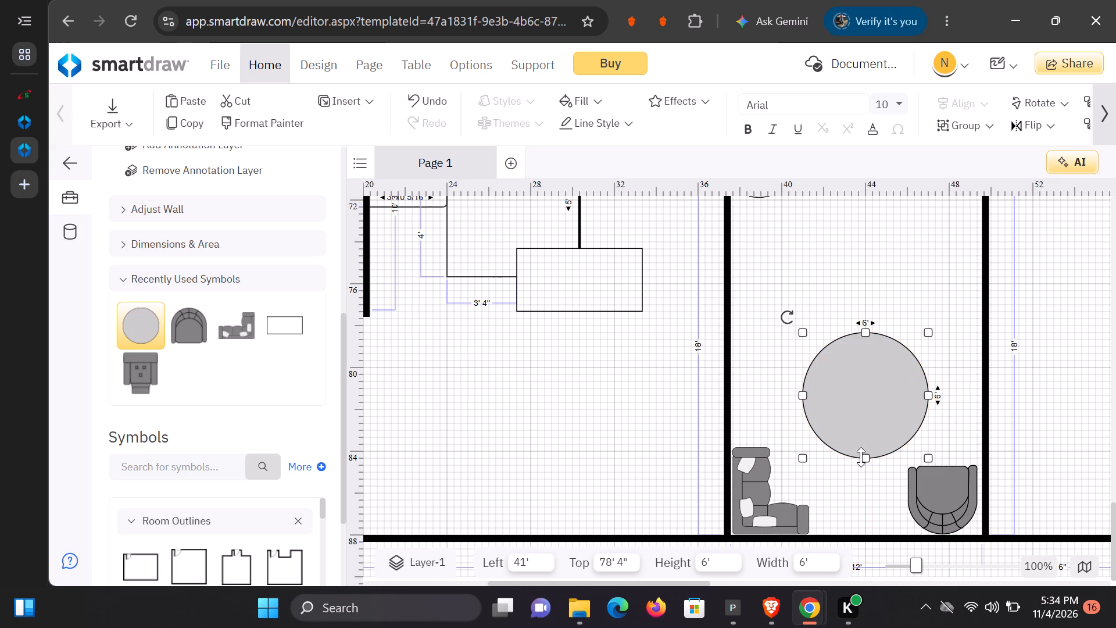
Shrink the round table in the 12 x 18 room to about 3' wide and 2' 8" high.
drag(868, 460, 868, 422)
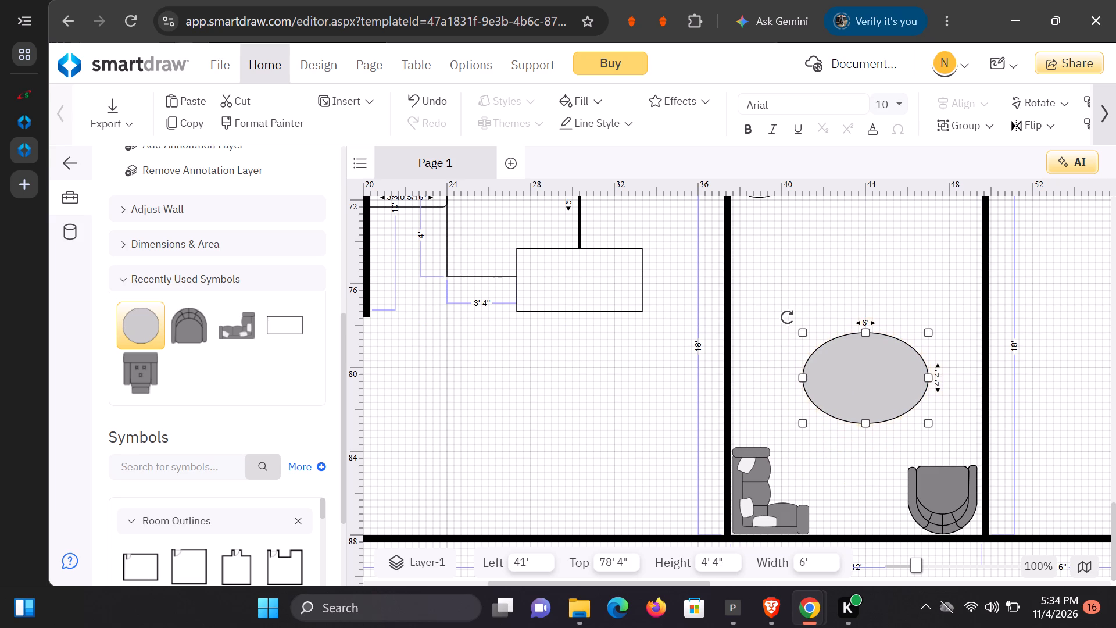
drag(933, 376, 915, 381)
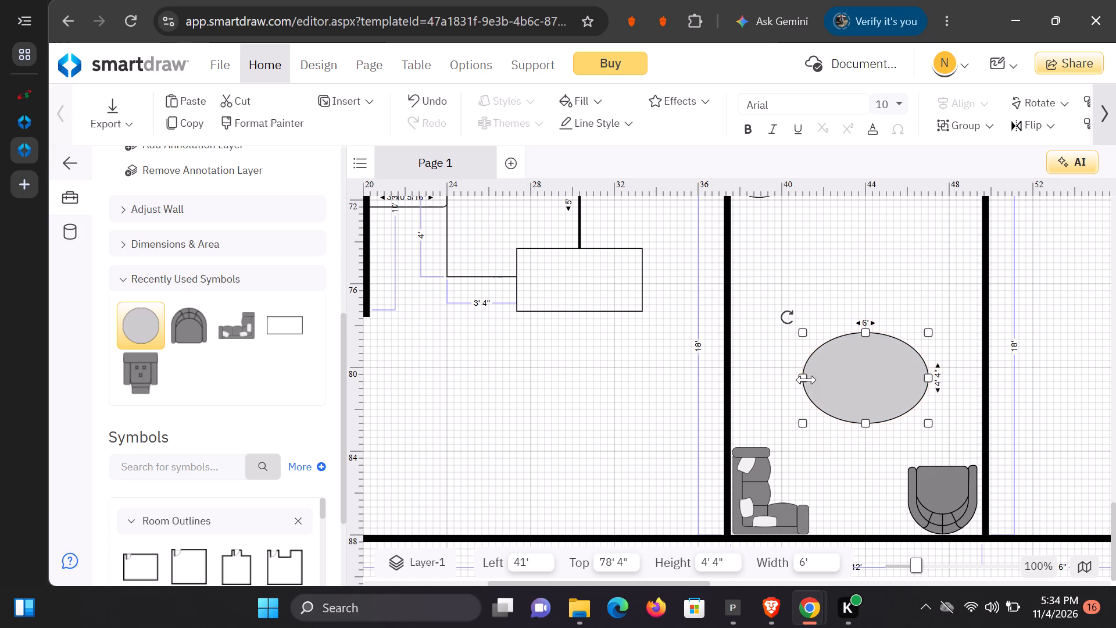
drag(795, 378, 803, 374)
click(797, 375)
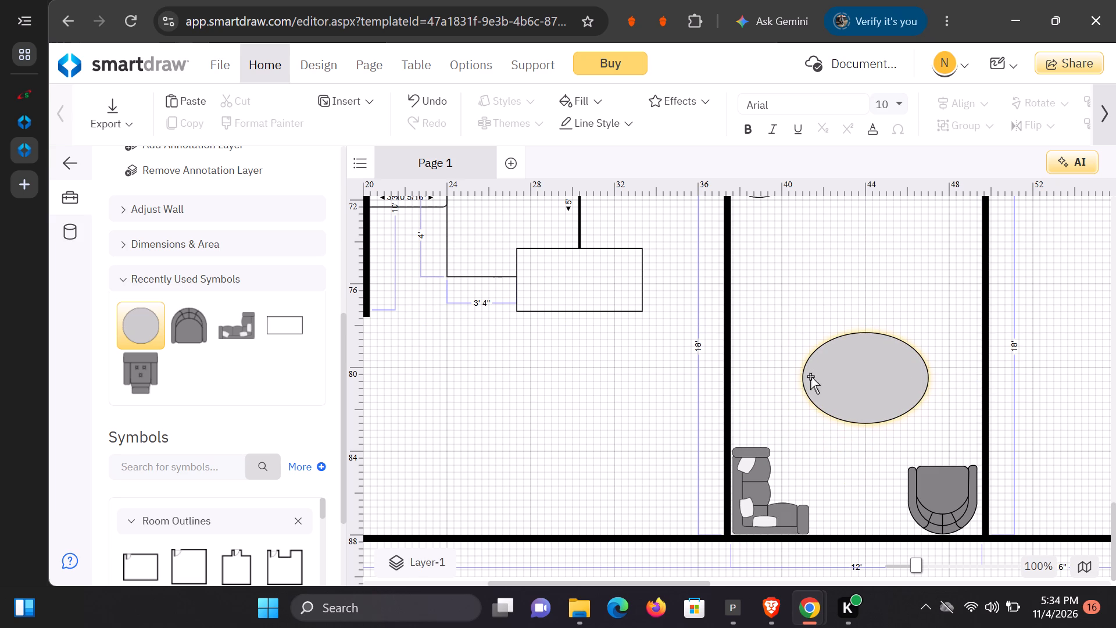
click(803, 383)
drag(806, 377, 832, 374)
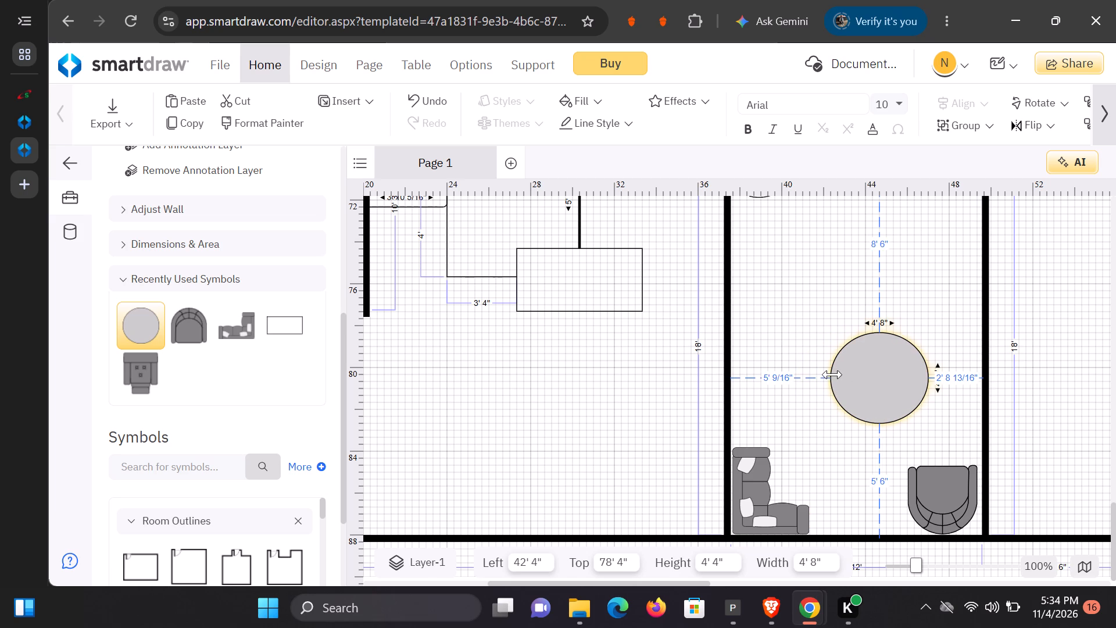
drag(832, 374, 842, 380)
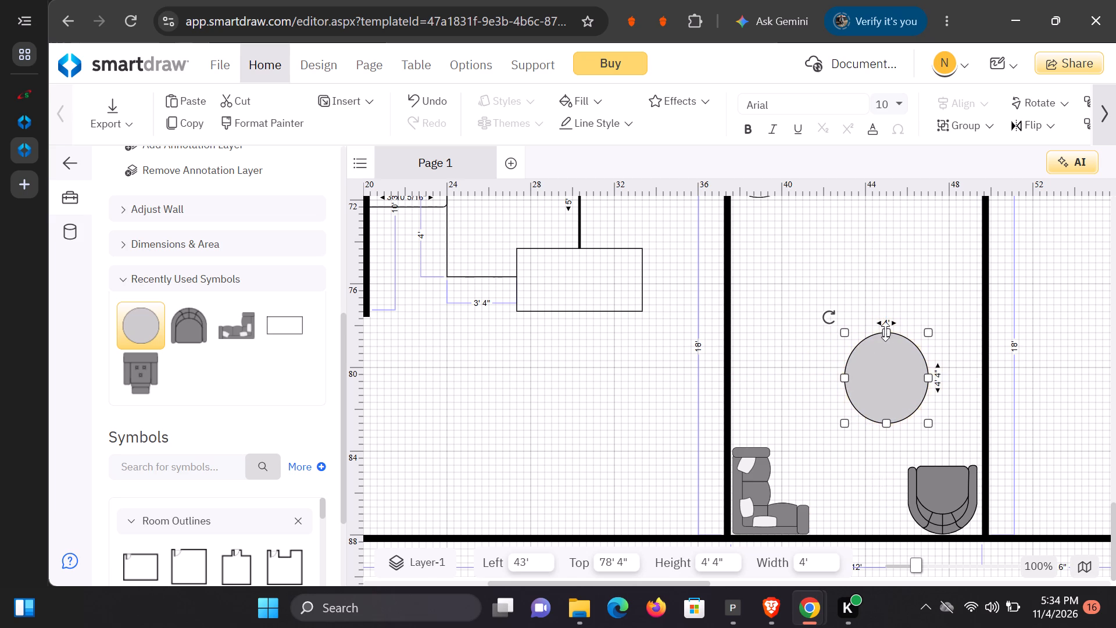
drag(889, 330, 888, 347)
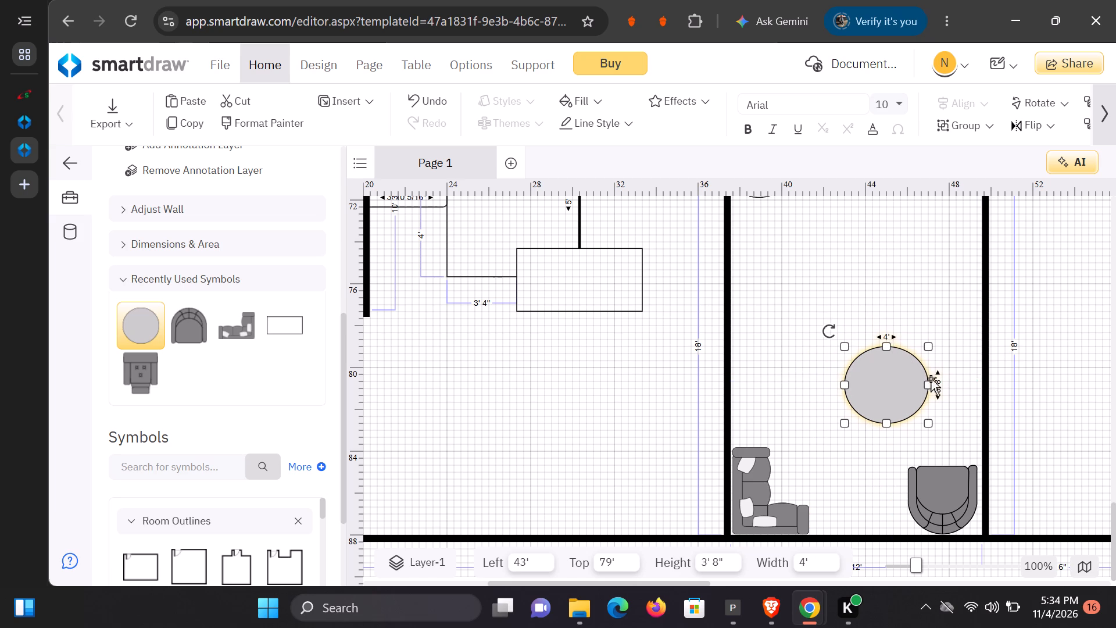
drag(932, 384, 909, 382)
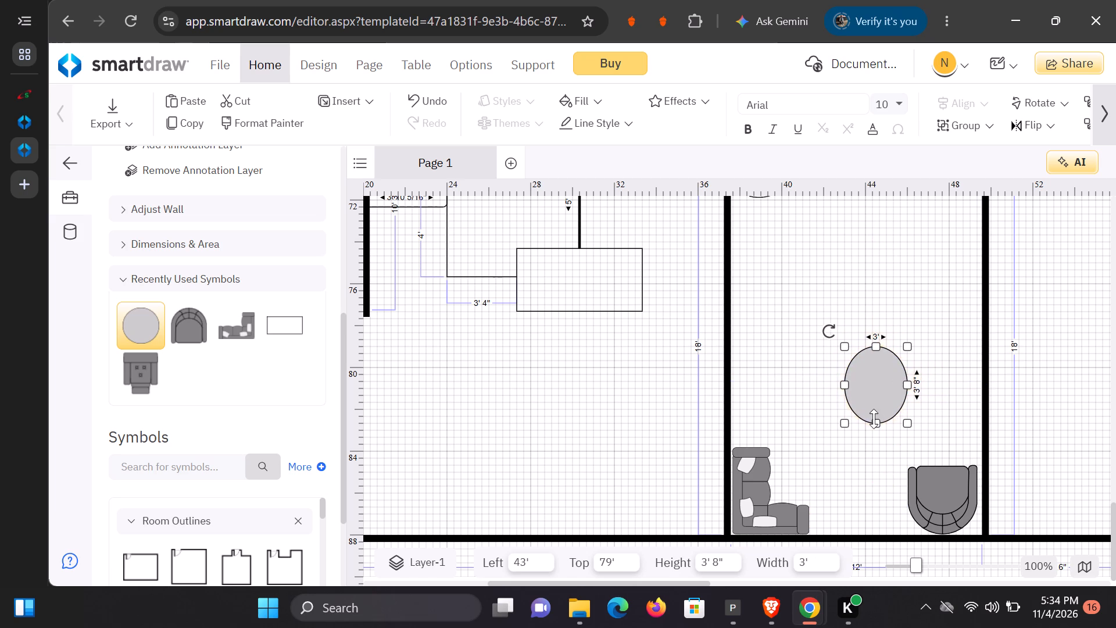
drag(872, 419, 868, 404)
Move the resized table down between the sectional sofa and the armchair in the 12 x 18 room, at about Left 42'.
drag(863, 380, 851, 426)
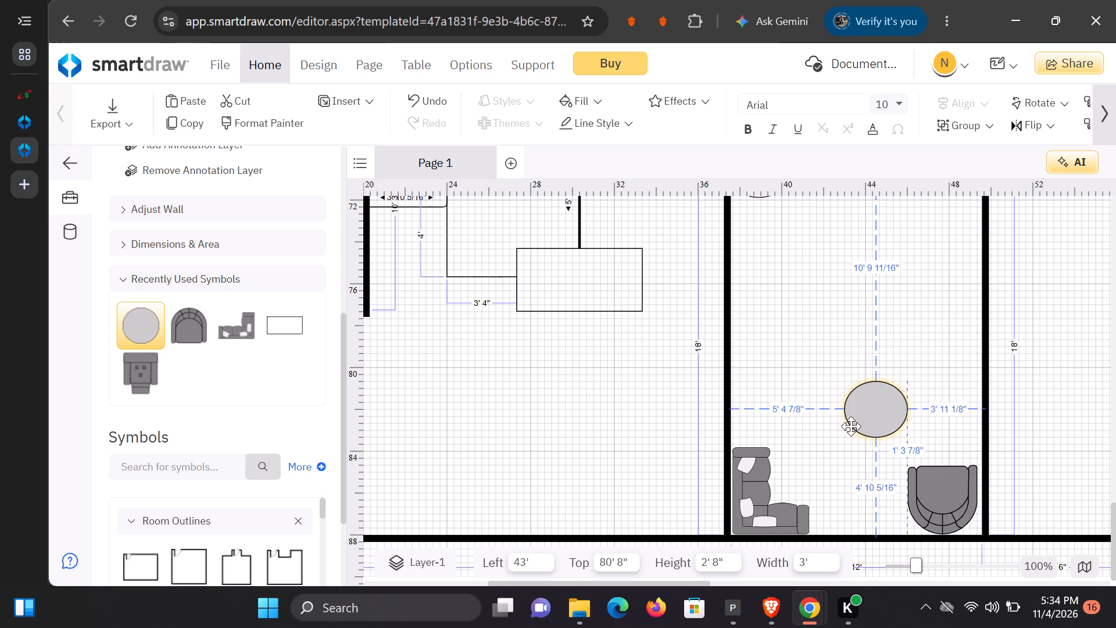
drag(851, 426, 843, 441)
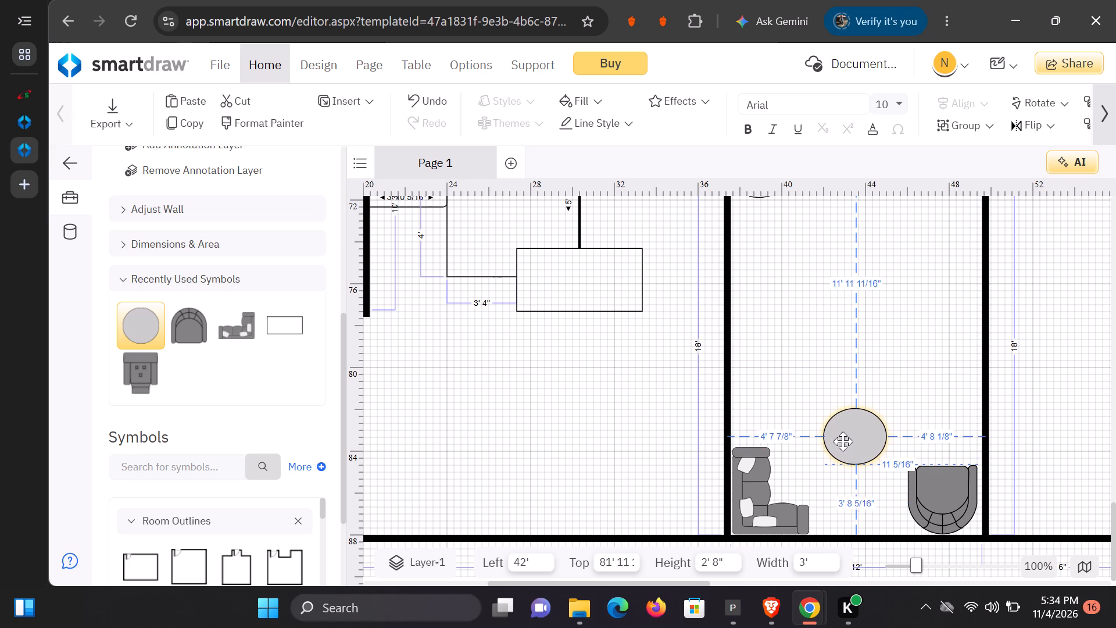
drag(843, 441, 843, 448)
click(921, 343)
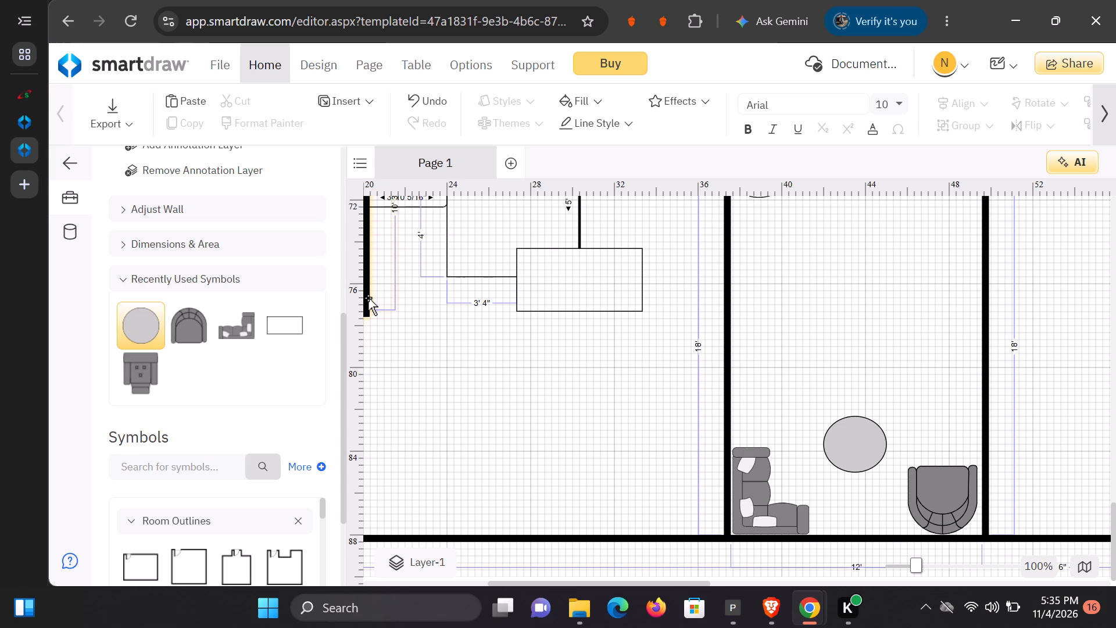
Examine the 12 x 18 room, the furnished inner room and the empty linked label boxes across the floor plan.
scroll(879, 298, up, 1)
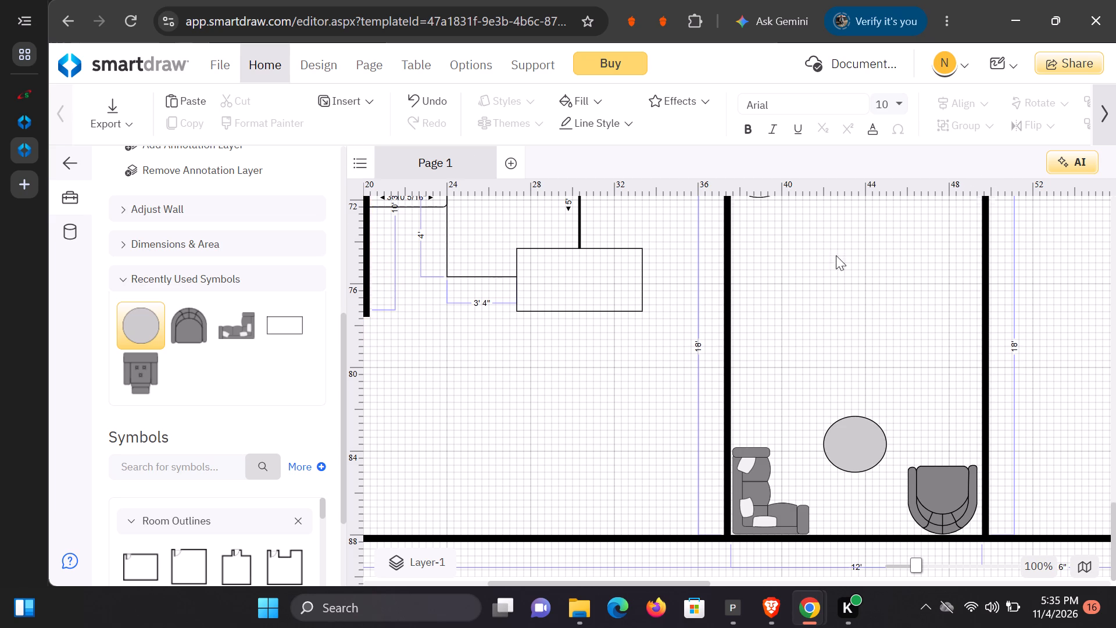
scroll(836, 255, up, 1)
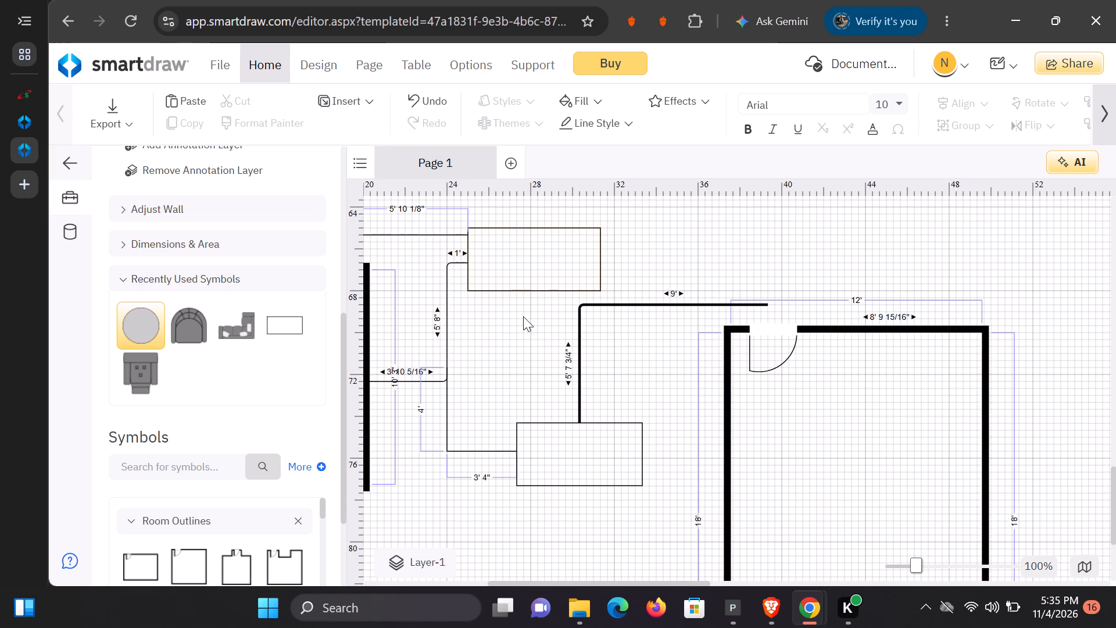
drag(1008, 291, 1114, 281)
click(1114, 281)
drag(402, 259, 355, 262)
scroll(608, 335, down, 5)
scroll(603, 344, up, 1)
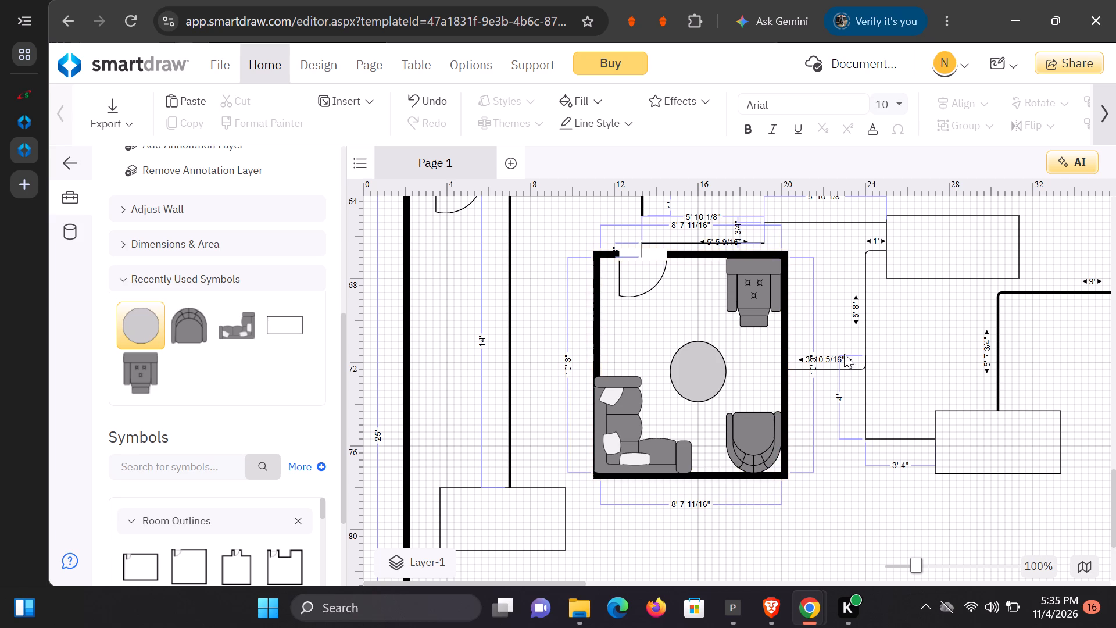
drag(940, 236, 938, 244)
click(930, 248)
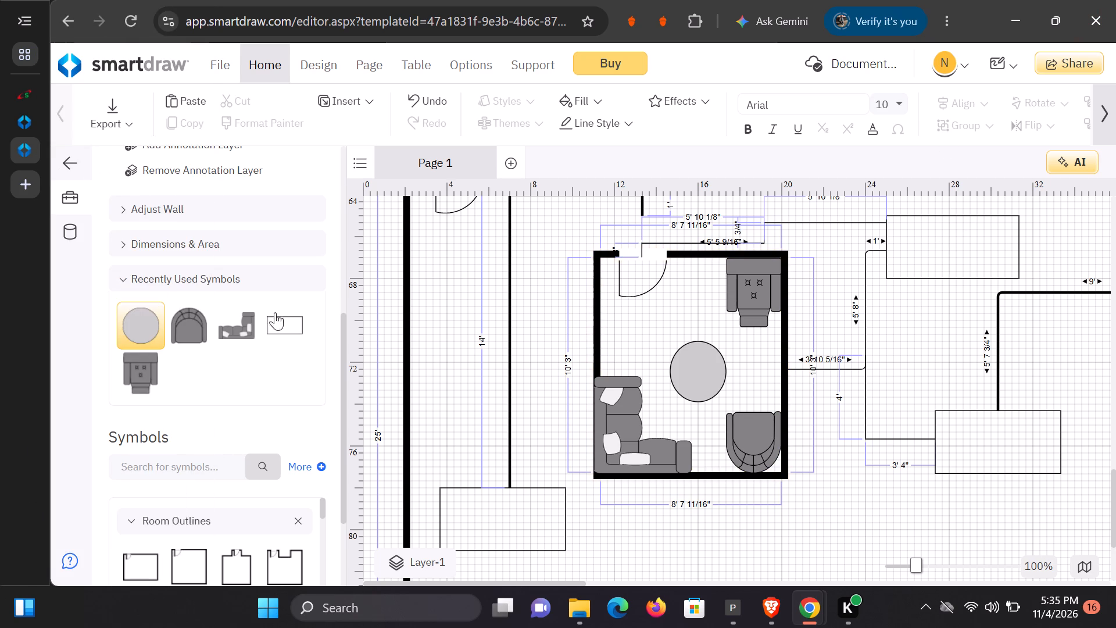
drag(897, 0, 935, 0)
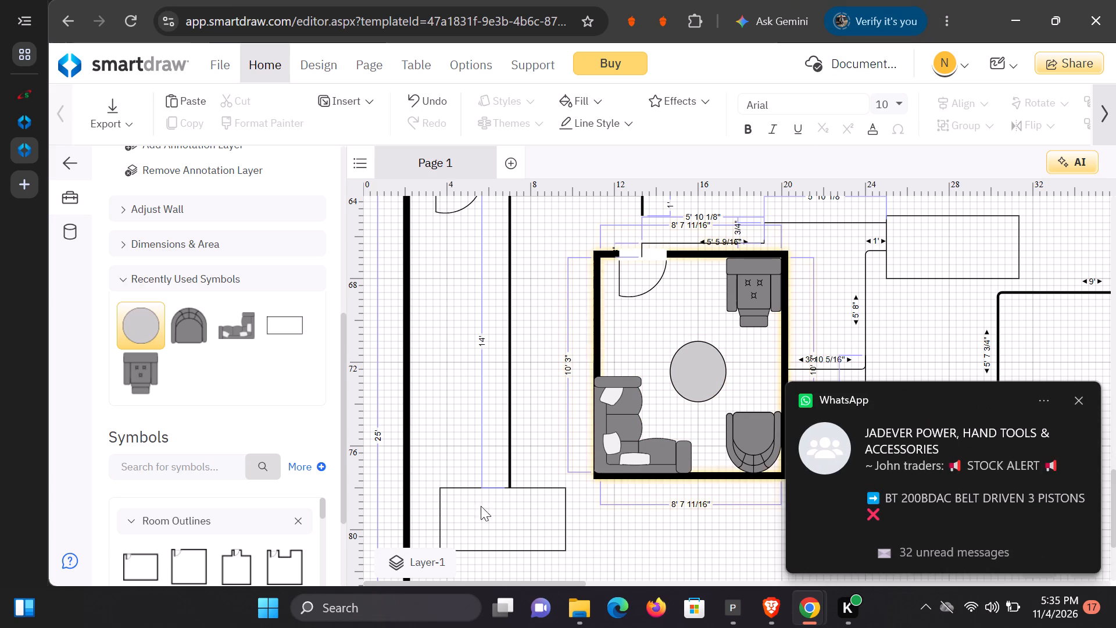
scroll(539, 367, up, 2)
scroll(539, 373, down, 2)
scroll(518, 426, down, 2)
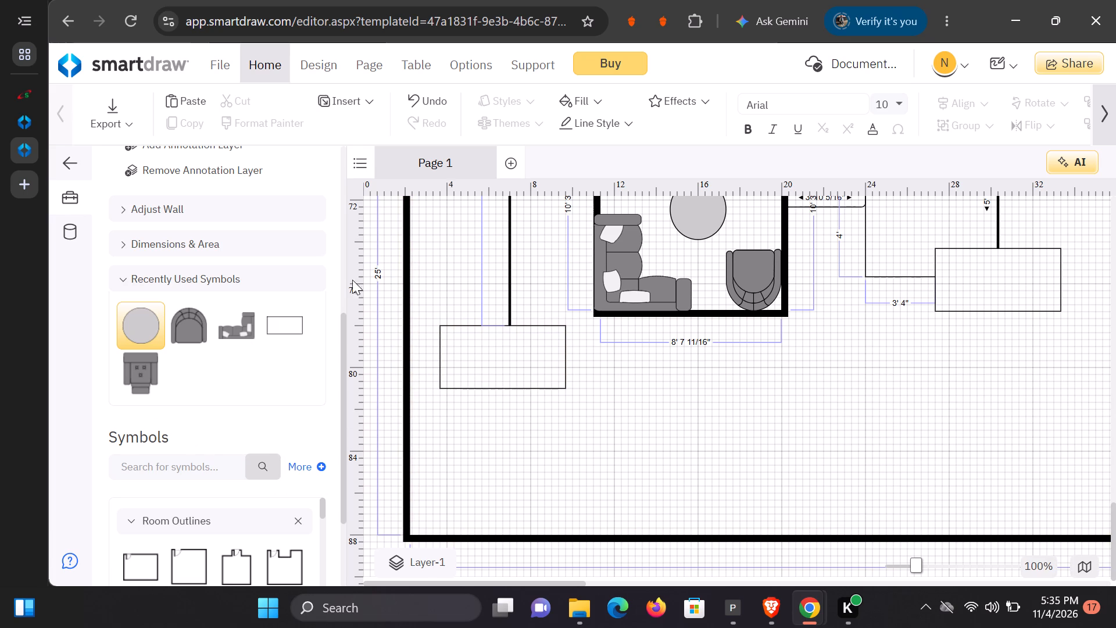
Add the text "Servants quarter" inside the label box below the 14' connector line, near the outer room's lower-left corner.
scroll(352, 277, up, 4)
scroll(237, 323, up, 4)
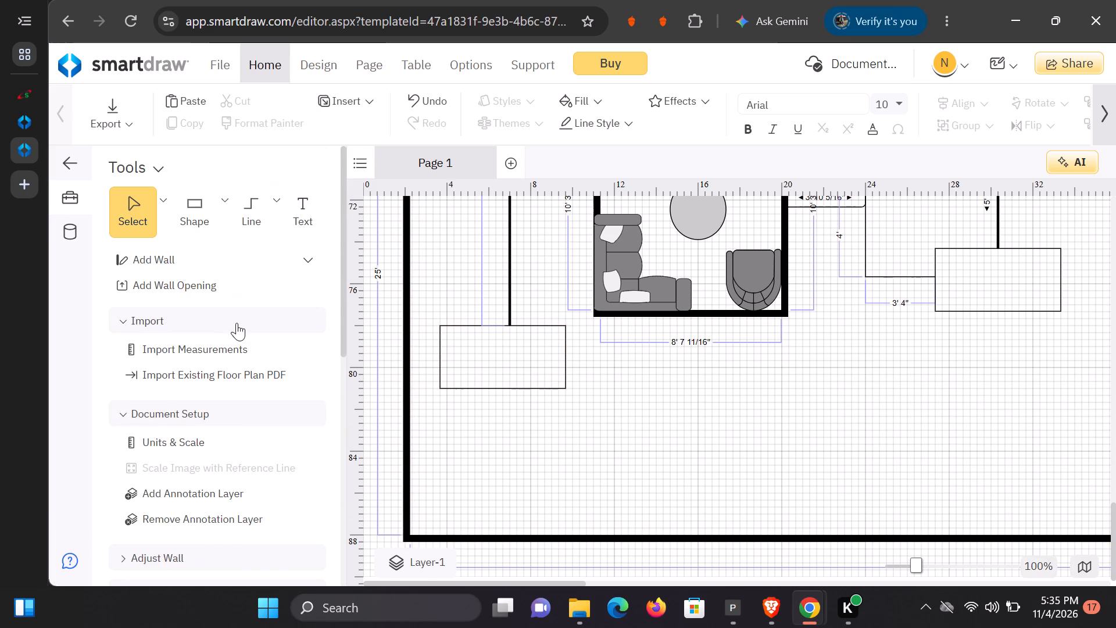
click(297, 208)
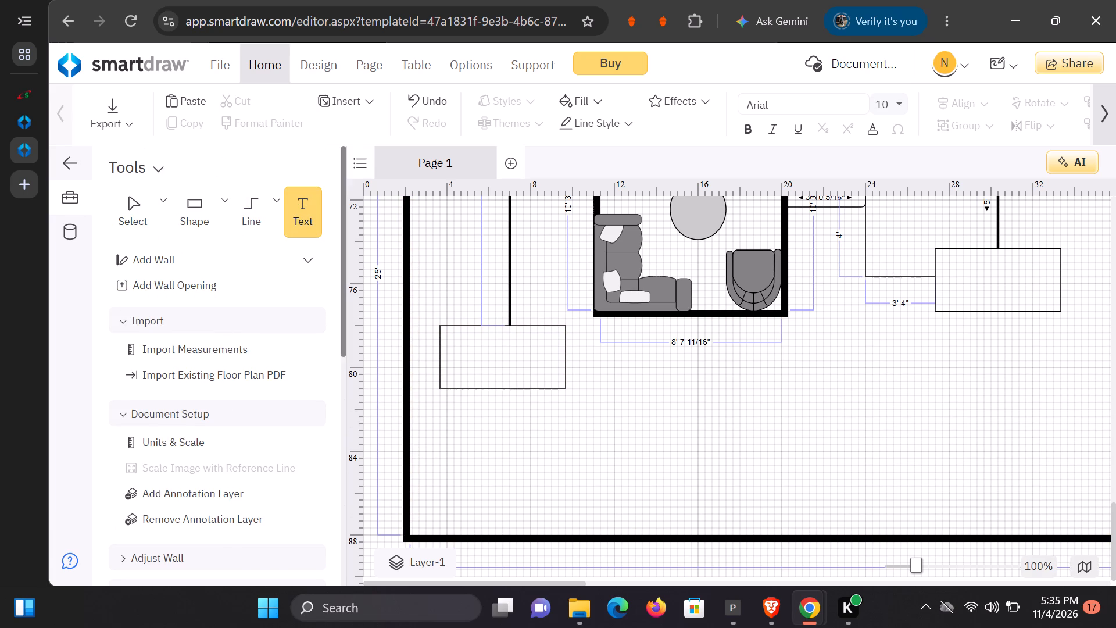
click(455, 345)
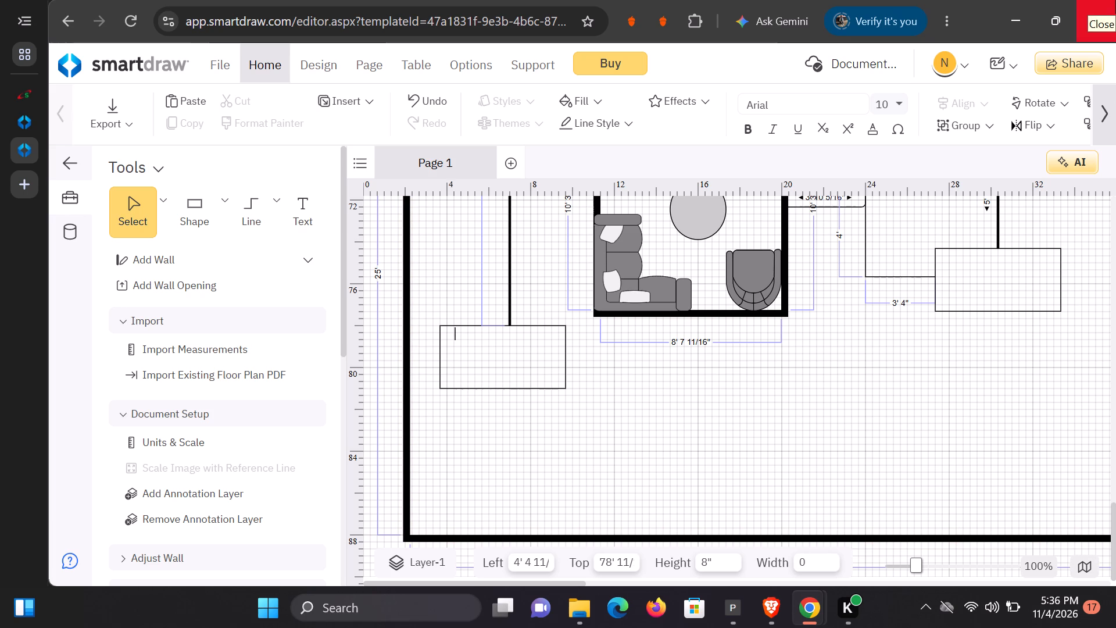
text(Se)
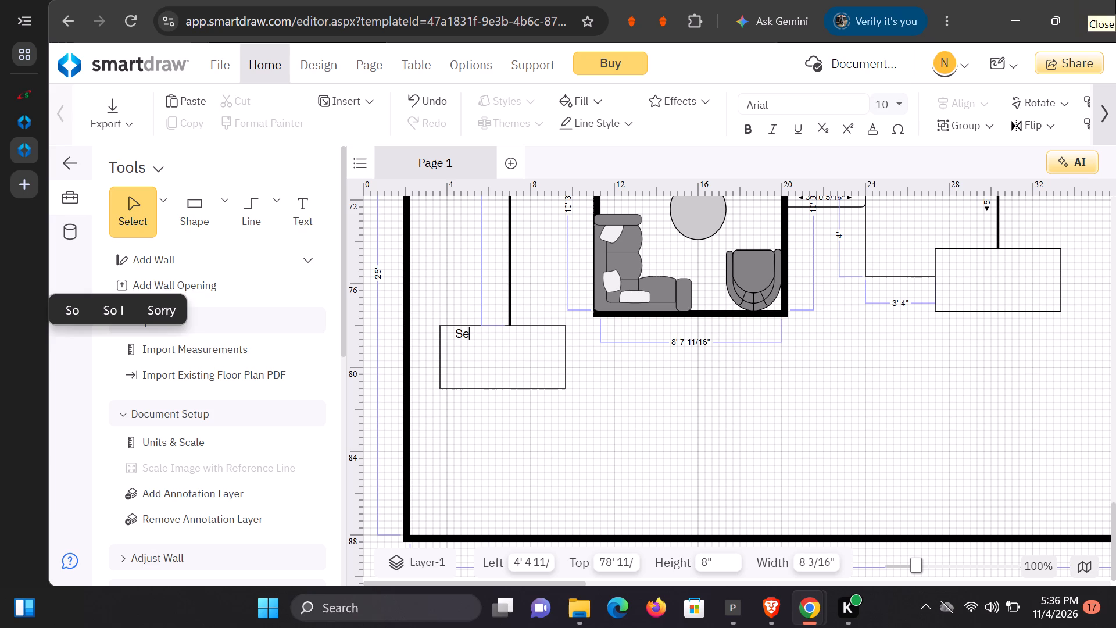
text(rvants quarter)
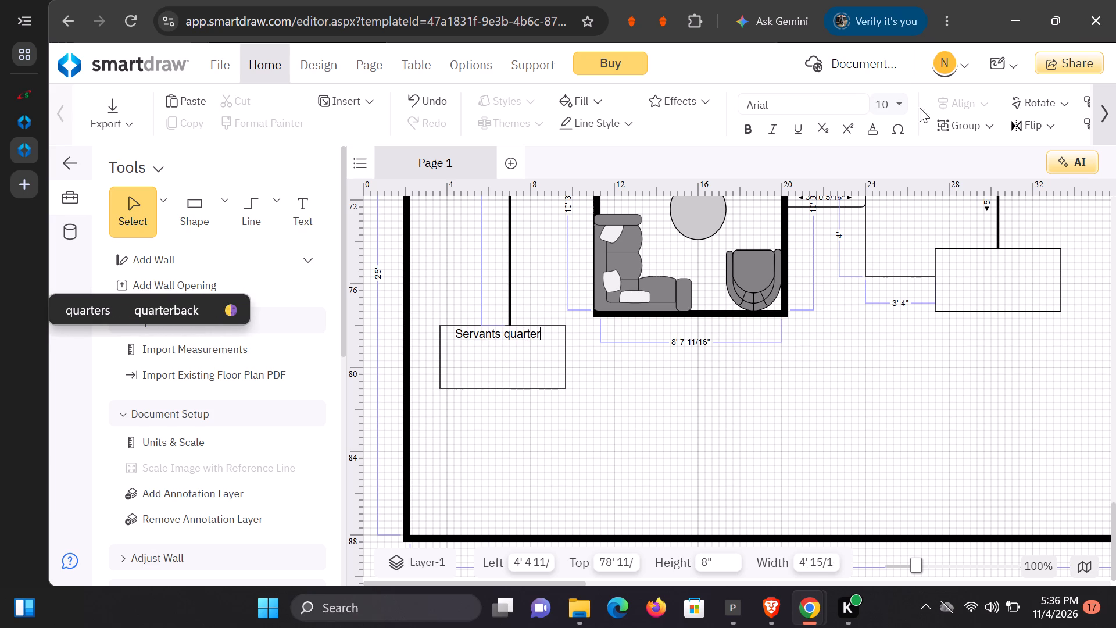
Add the text "Servants quarter" inside the lower label box between the inner room and the 12 x 18 room.
scroll(1078, 363, up, 2)
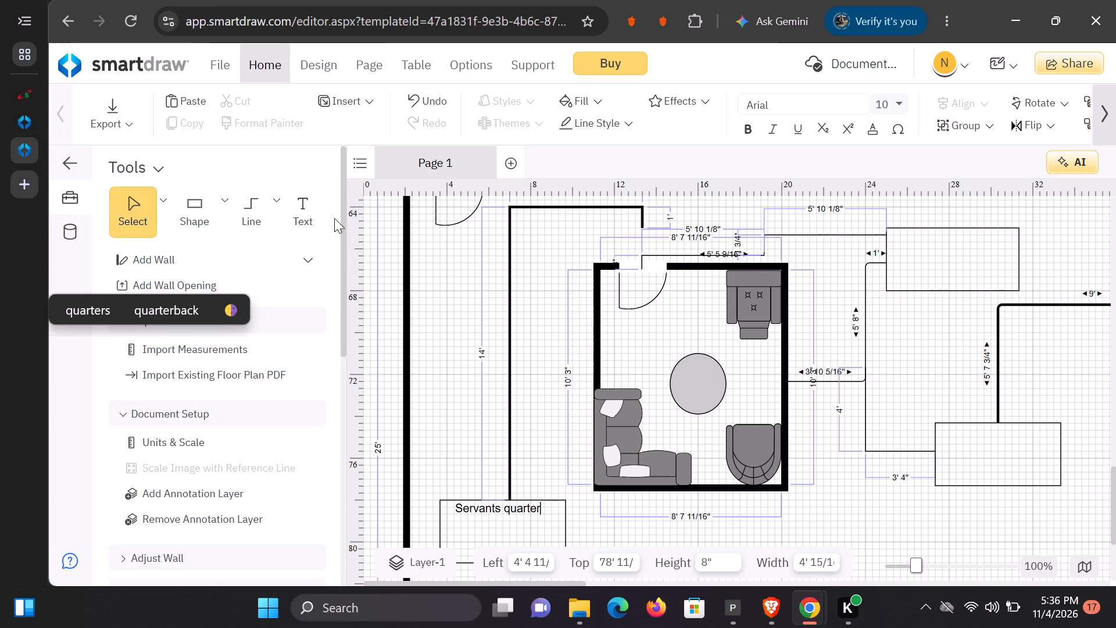
click(950, 435)
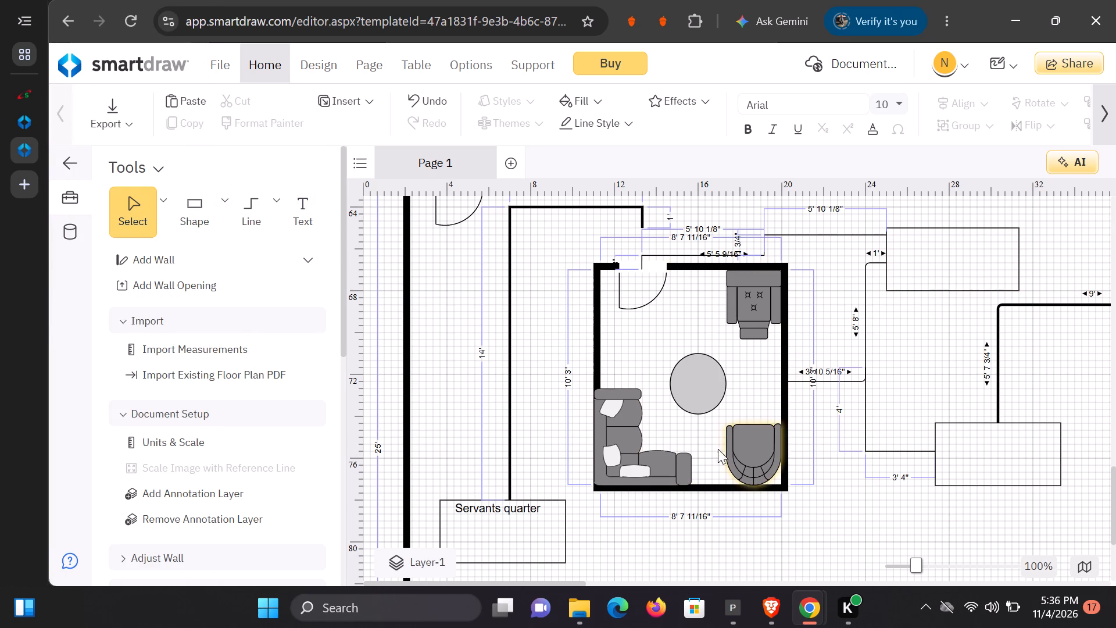
click(314, 220)
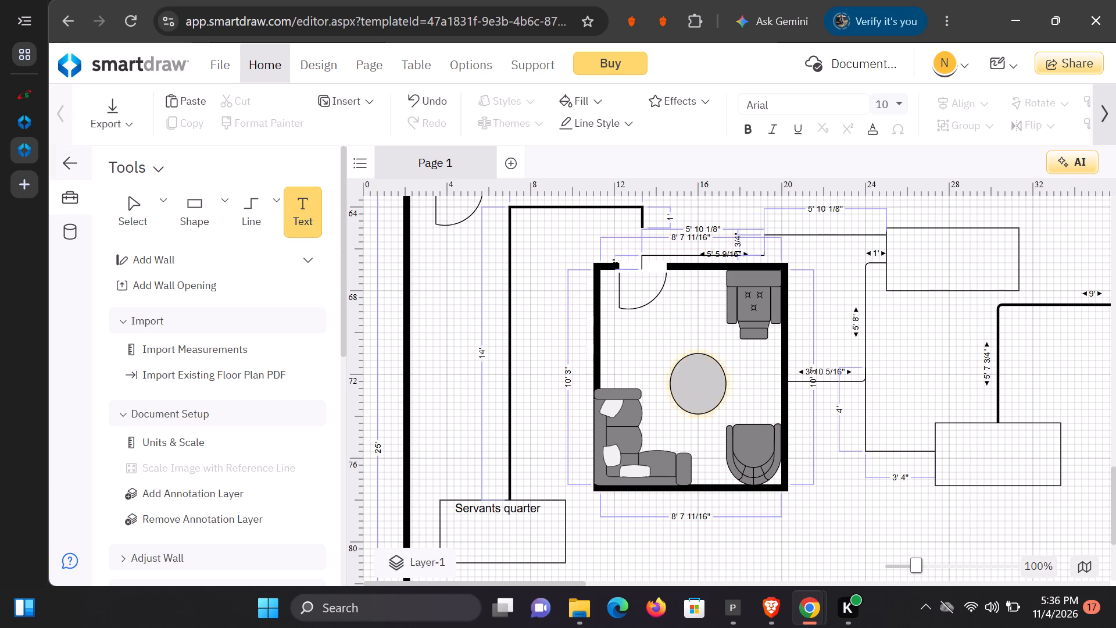
click(946, 438)
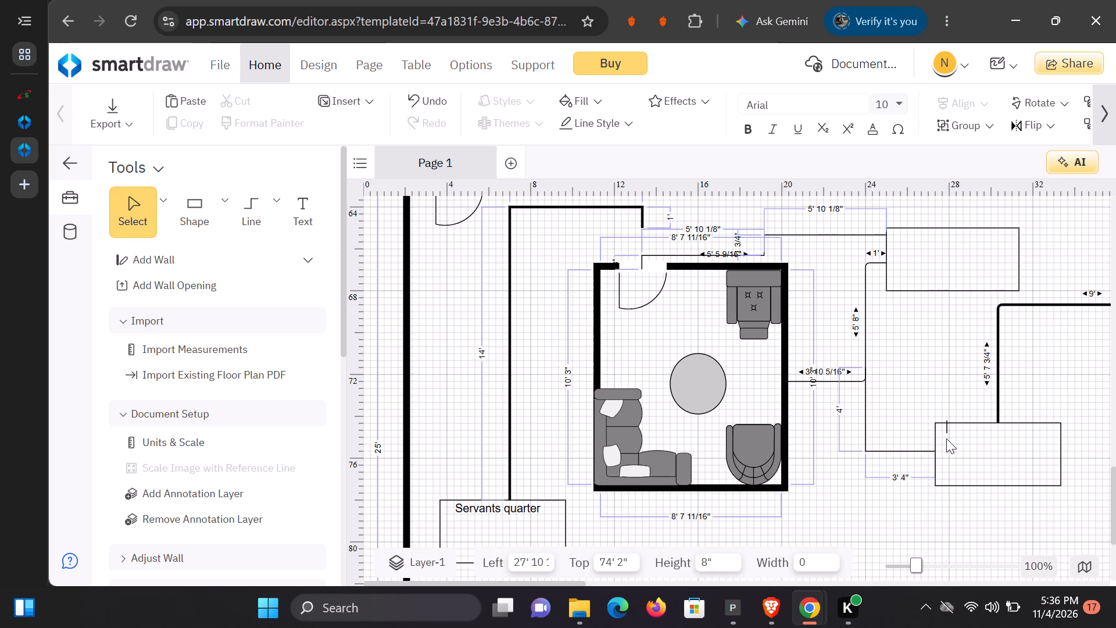
click(314, 221)
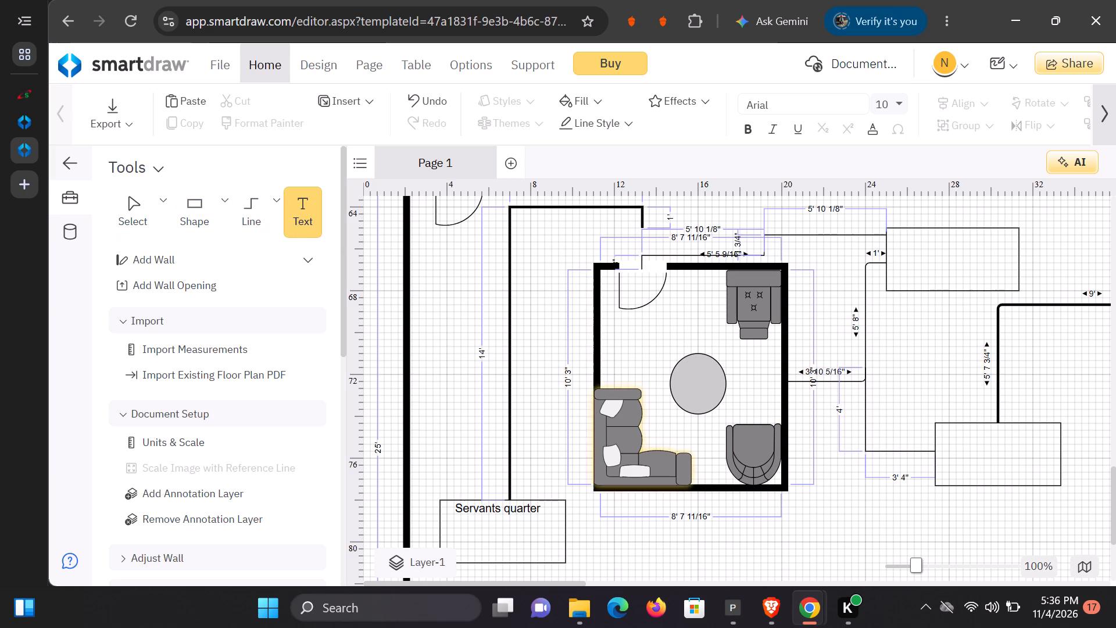
click(948, 443)
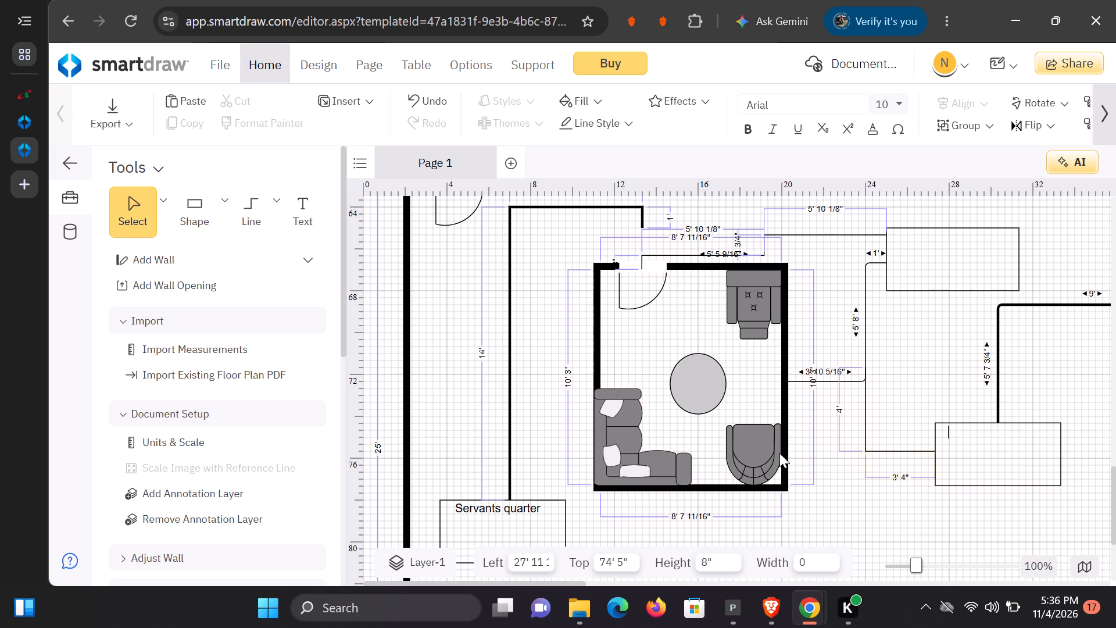
text(Se)
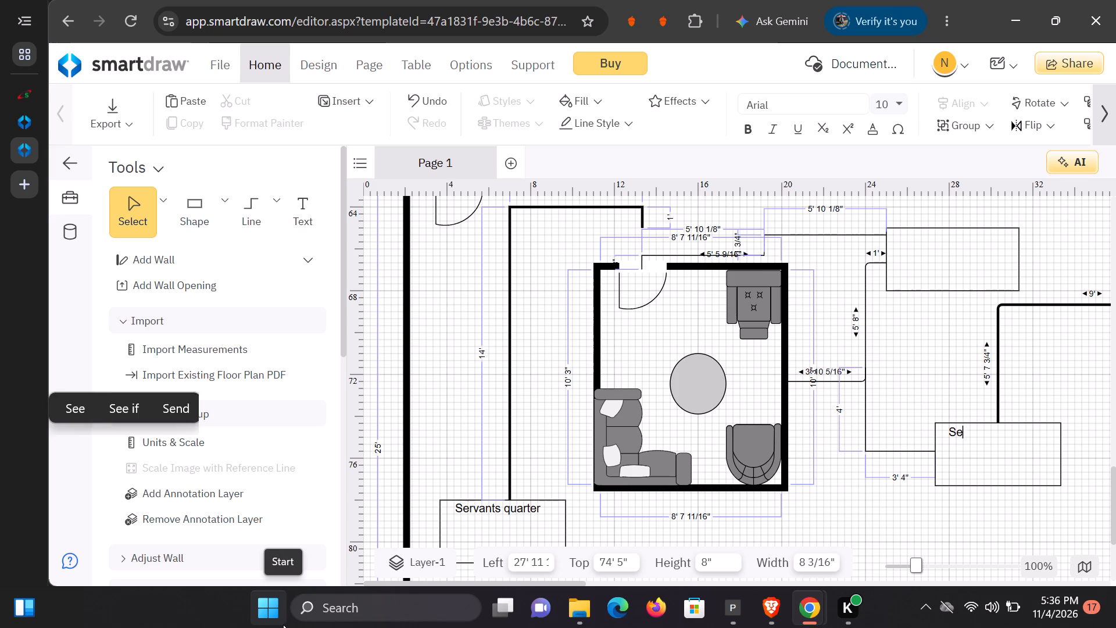
text(rvants q)
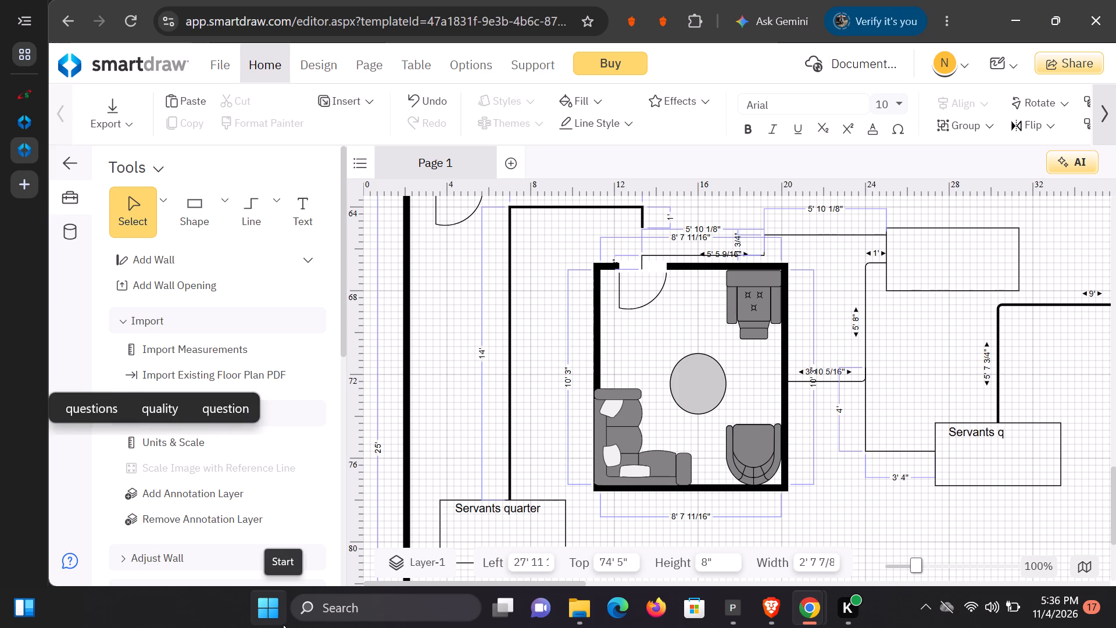
text(uarter)
Add the text "Servants quarter" inside the upper label box between the inner room and the 12 x 18 room.
scroll(394, 505, up, 3)
scroll(459, 421, down, 2)
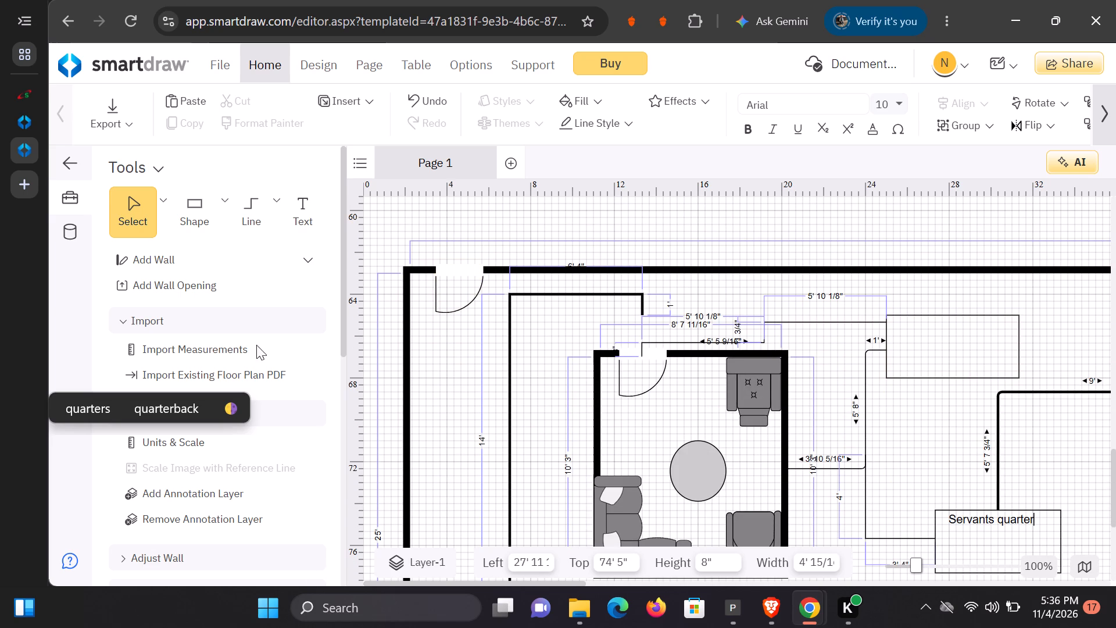
click(303, 214)
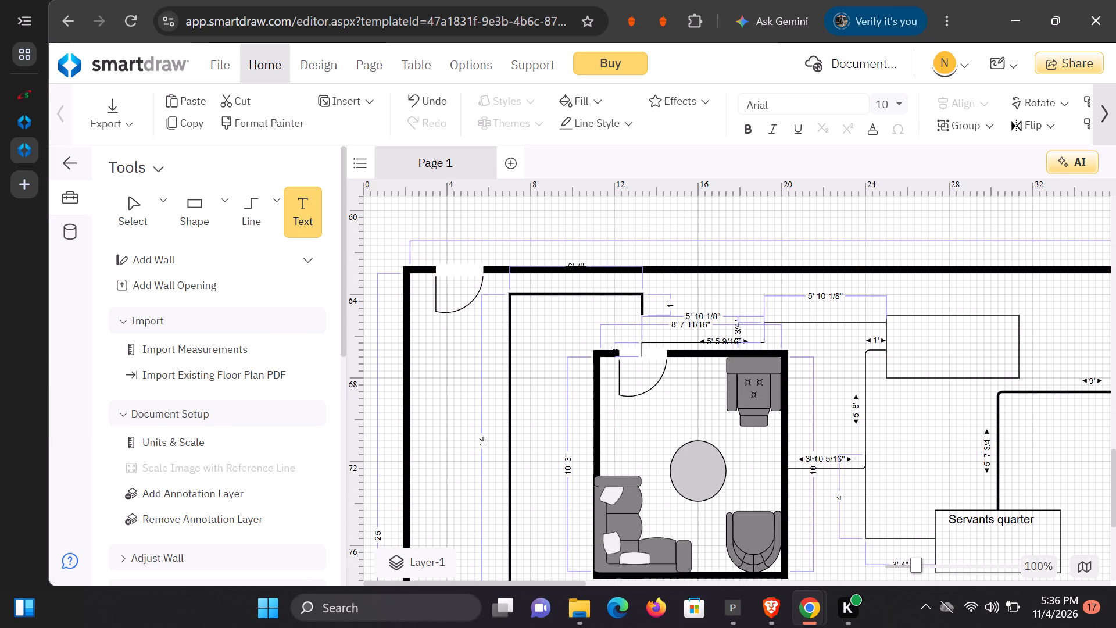
click(904, 357)
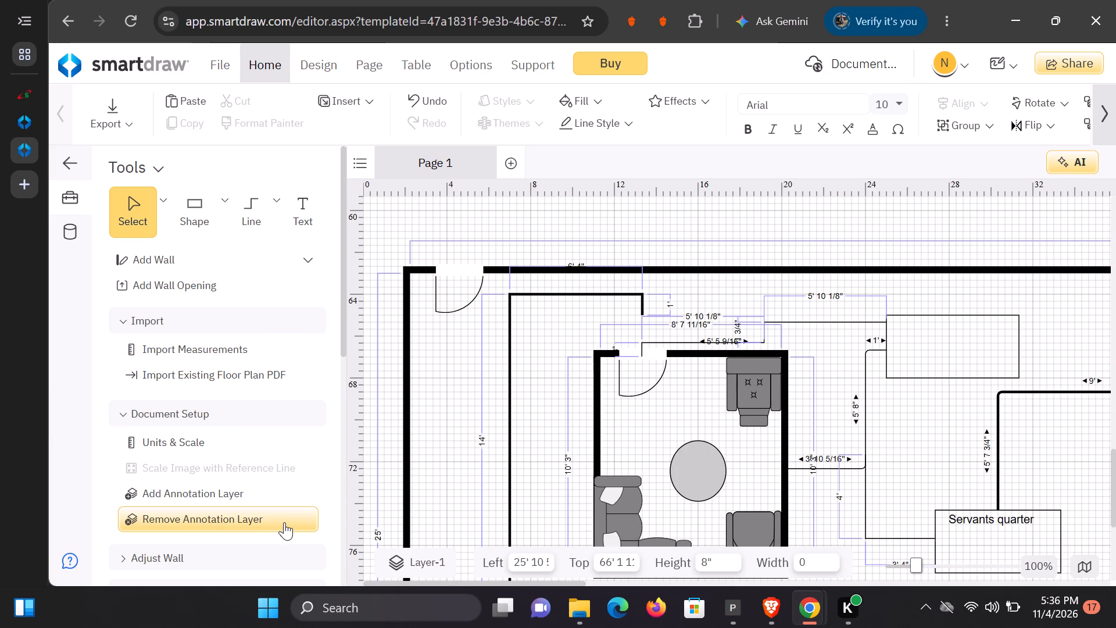
text(Servants quarter)
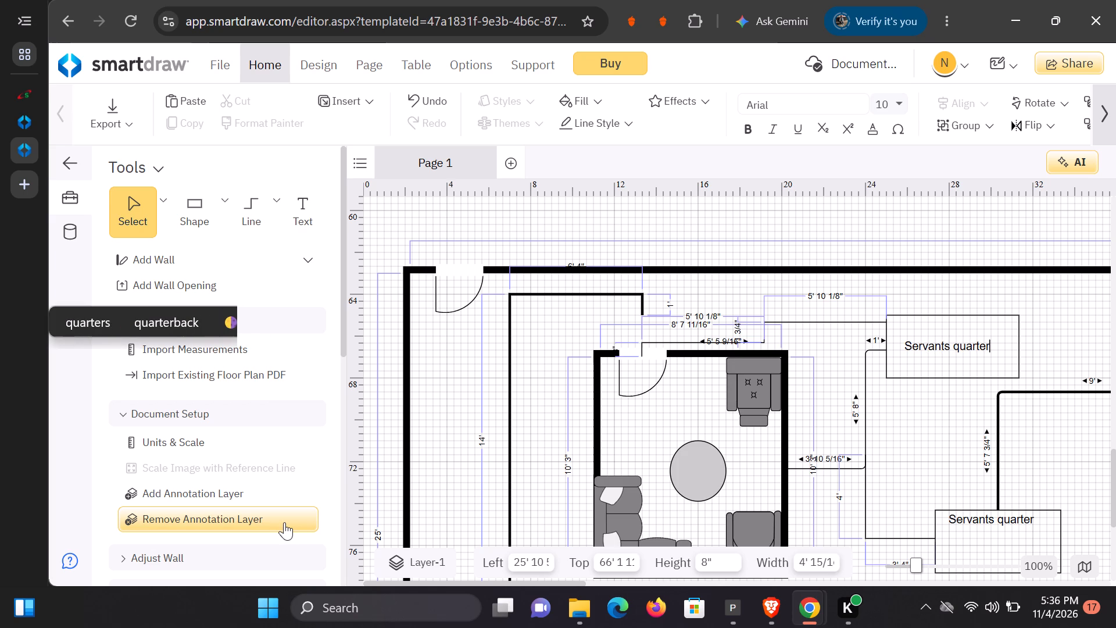
Examine the filled label boxes, the inner room and the furniture arrangement in the 12 x 18 room.
scroll(439, 312, down, 1)
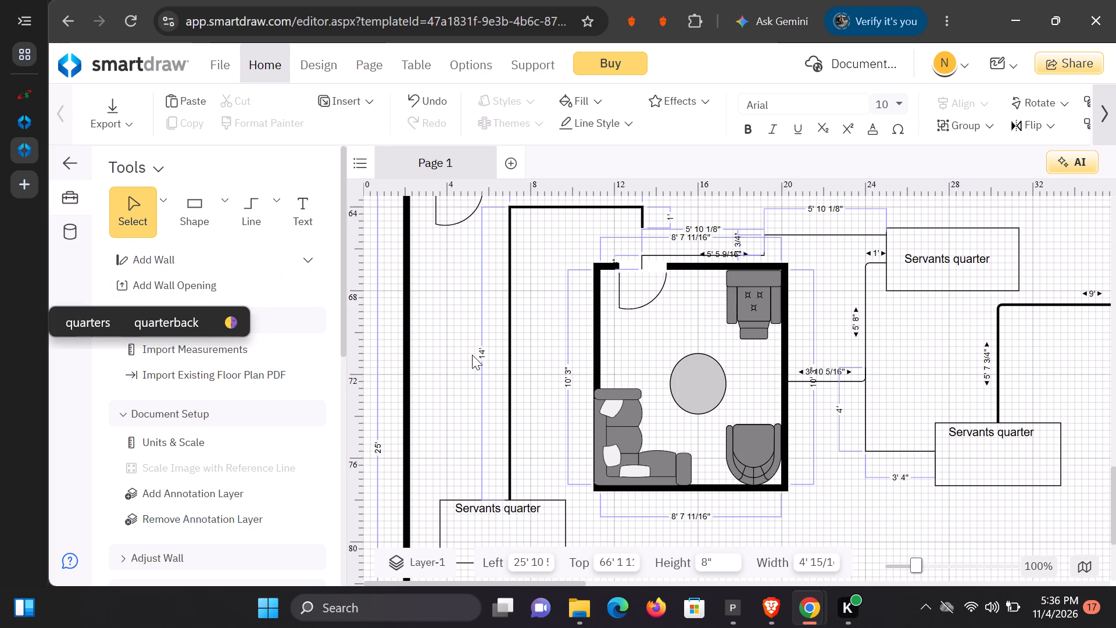
scroll(485, 362, down, 2)
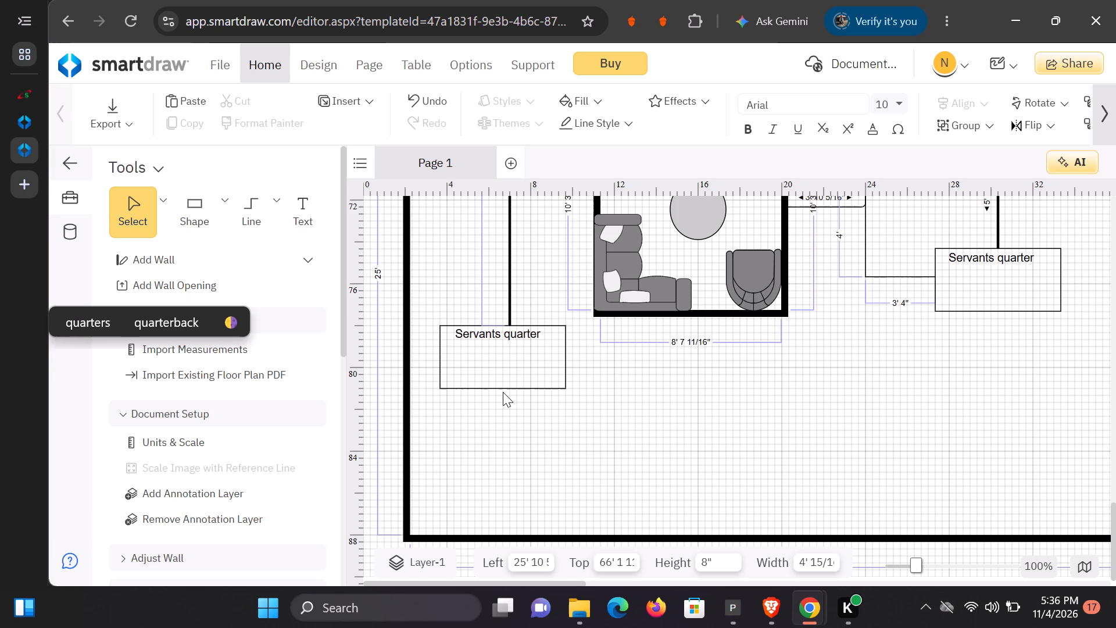
scroll(502, 391, up, 3)
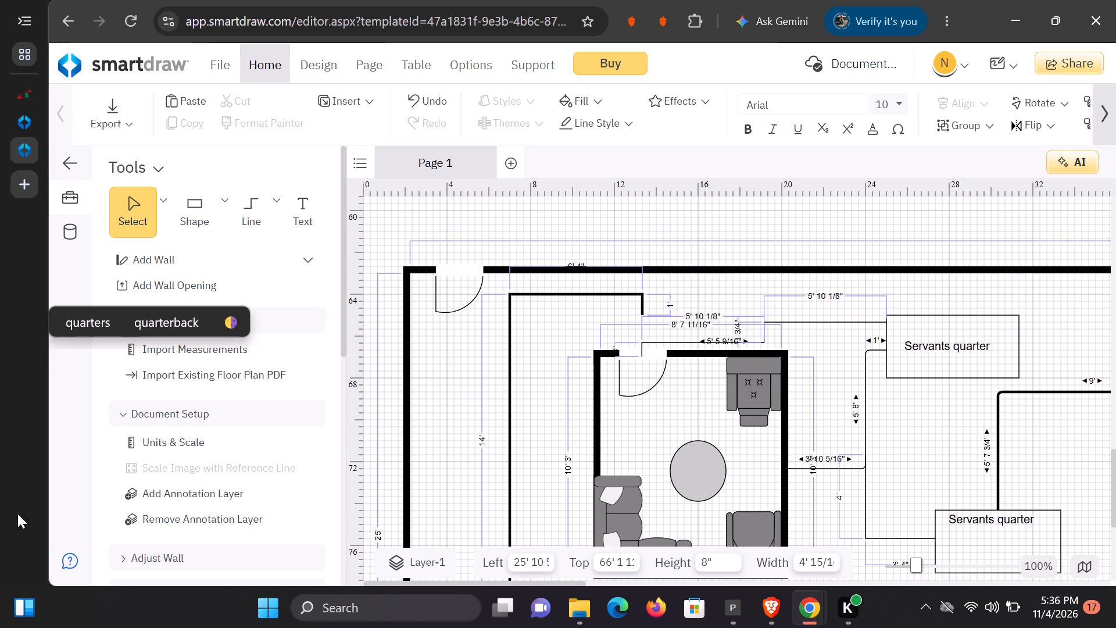
scroll(131, 192, up, 1)
scroll(875, 356, up, 1)
scroll(836, 409, down, 1)
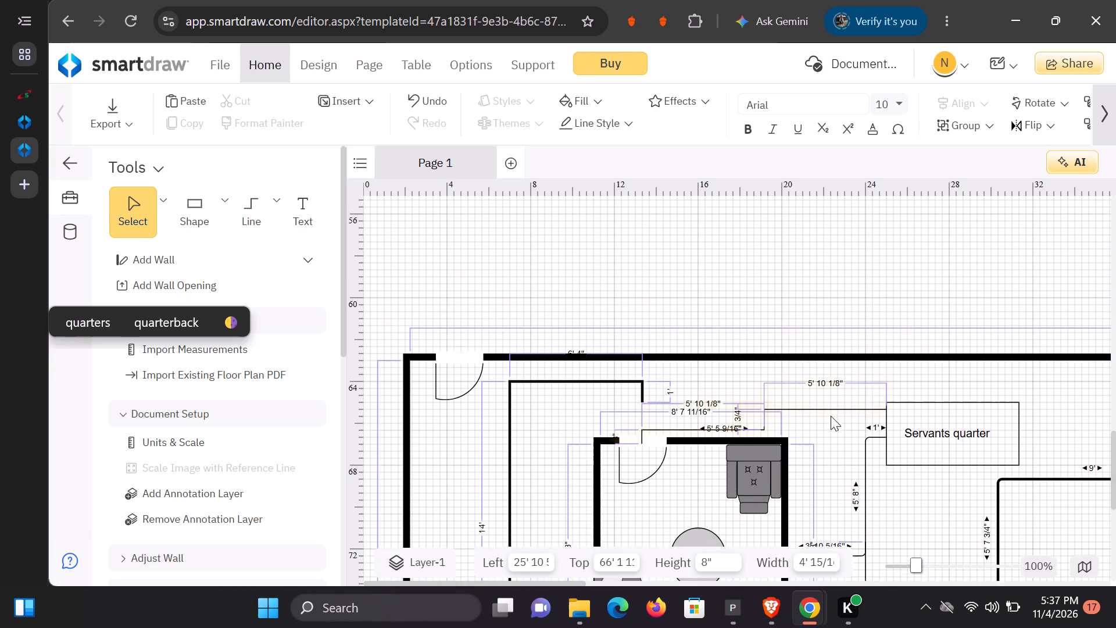
scroll(830, 413, down, 1)
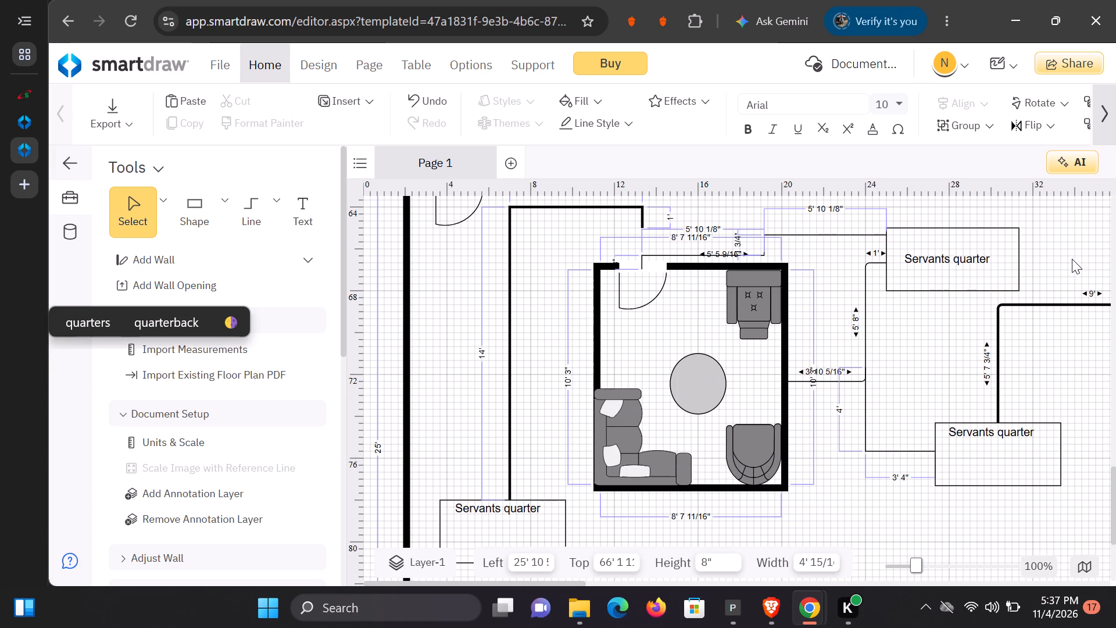
drag(1072, 259, 1115, 248)
scroll(1001, 286, down, 2)
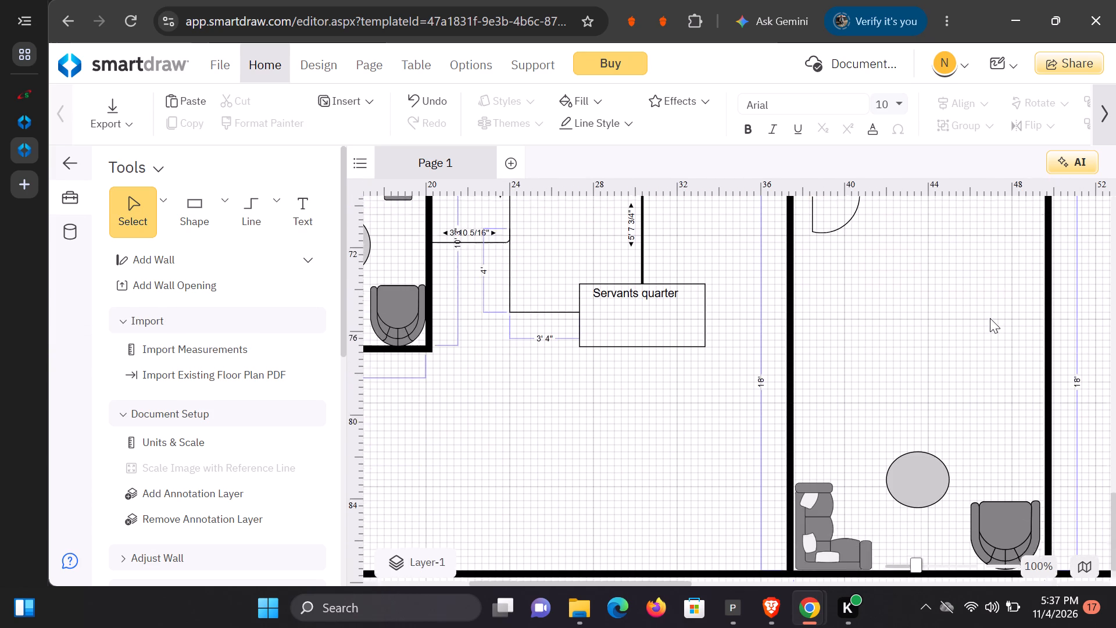
scroll(989, 318, up, 1)
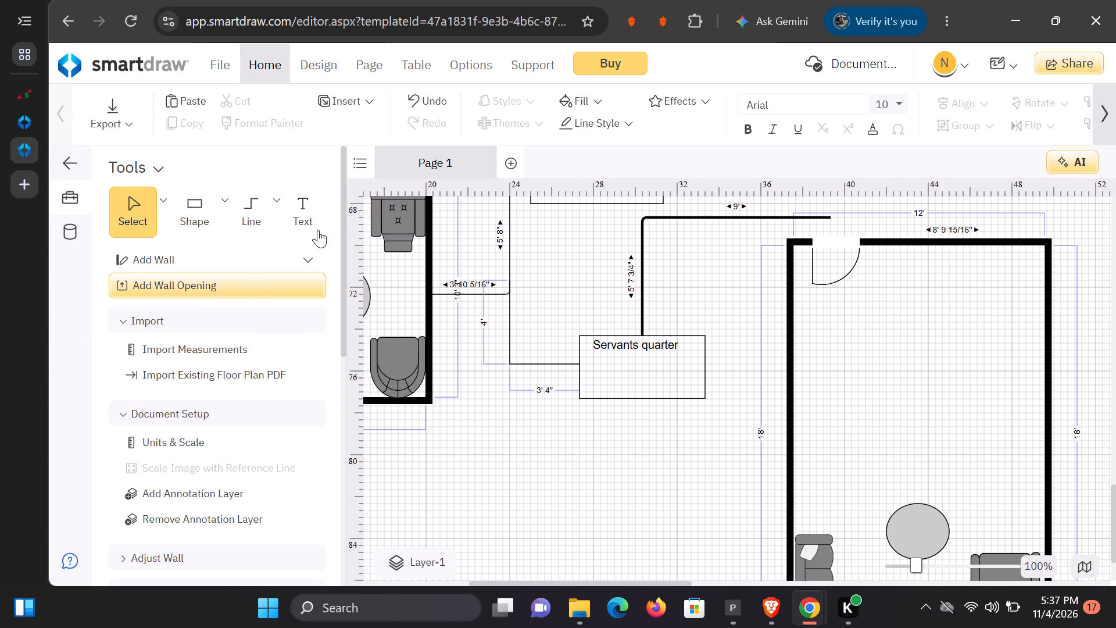
Place a Recliner against the right wall of the 12 x 18 room above the armchair, at Left 46', Top 77' 3".
scroll(218, 426, down, 4)
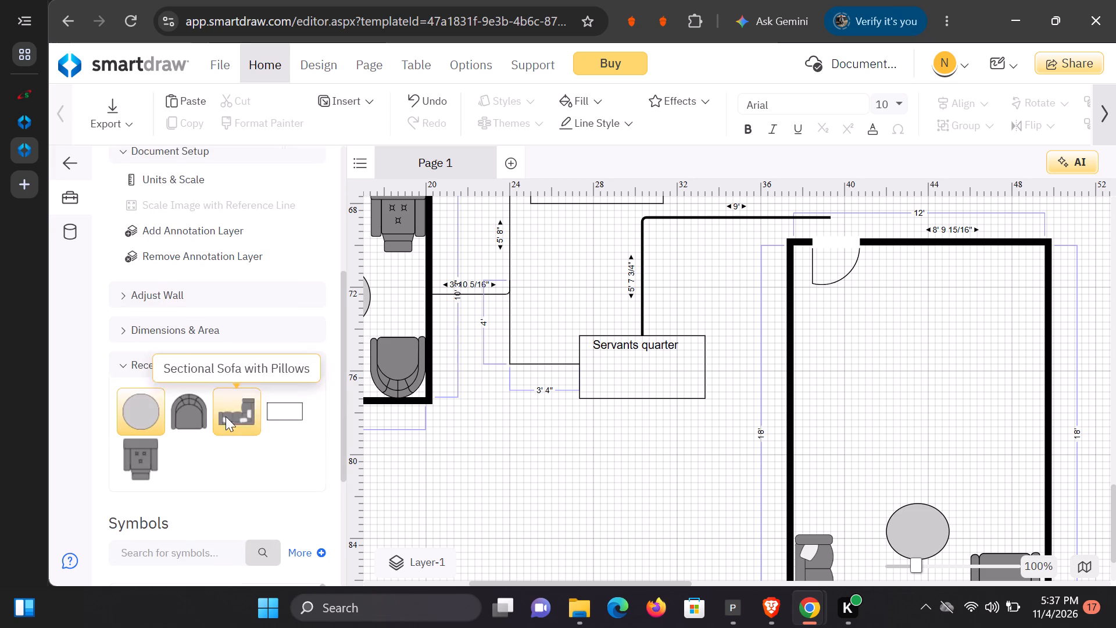
scroll(226, 416, down, 1)
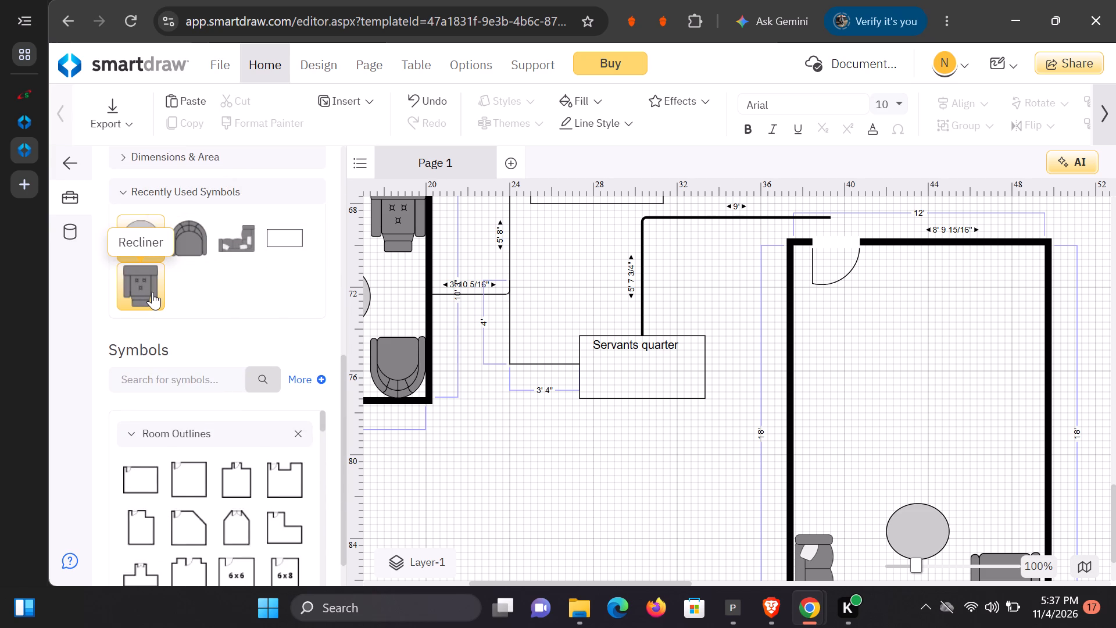
click(152, 292)
click(152, 292)
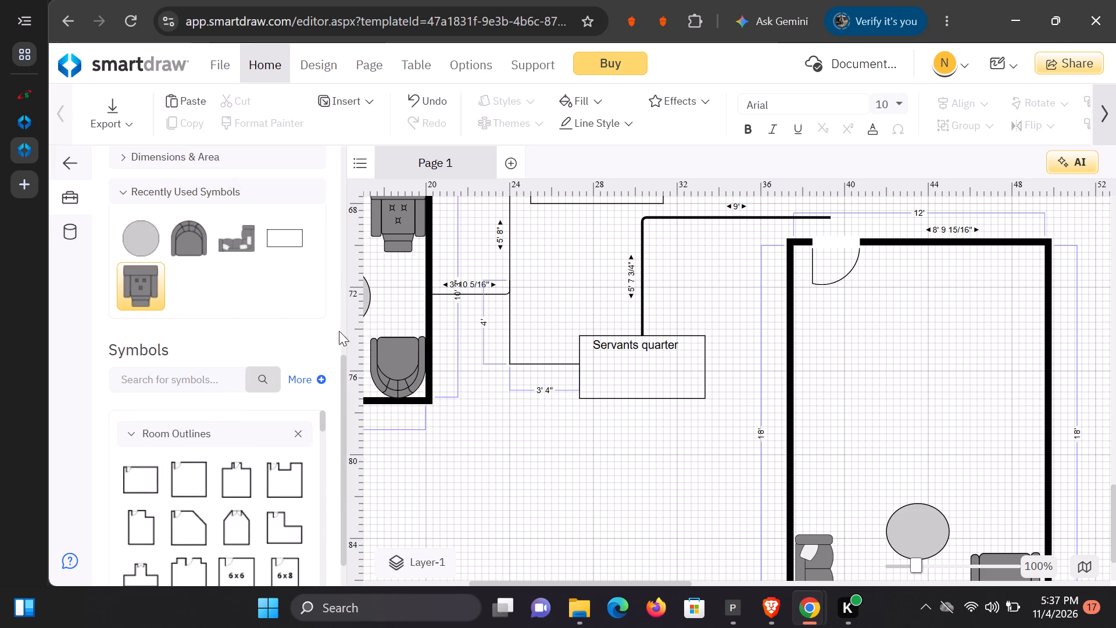
click(166, 286)
double_click(158, 286)
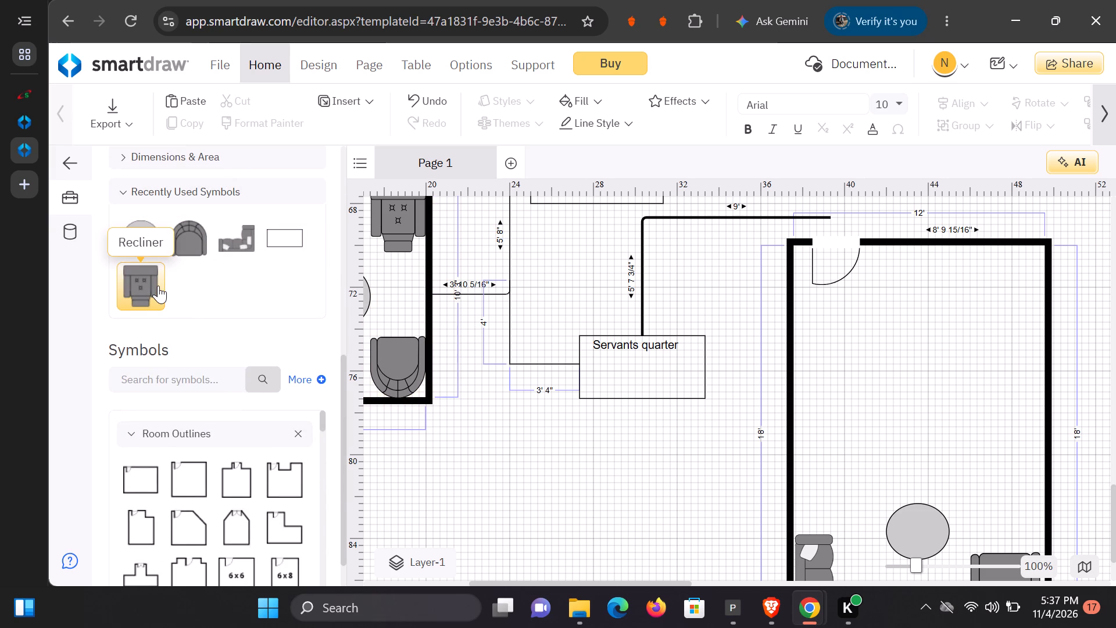
drag(485, 334, 662, 368)
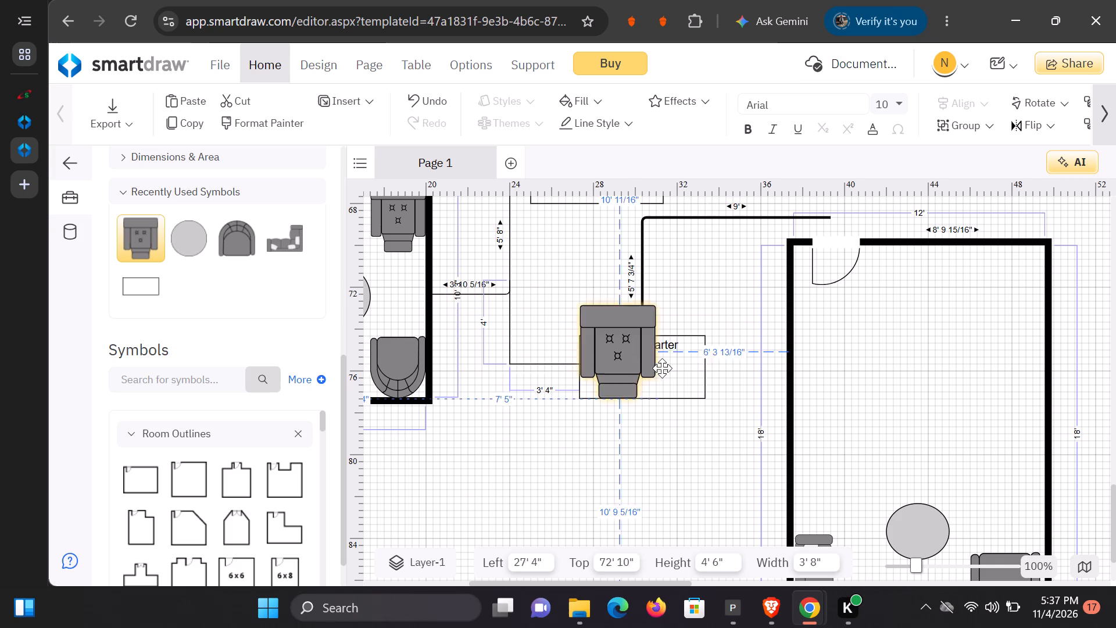
drag(662, 368, 1000, 430)
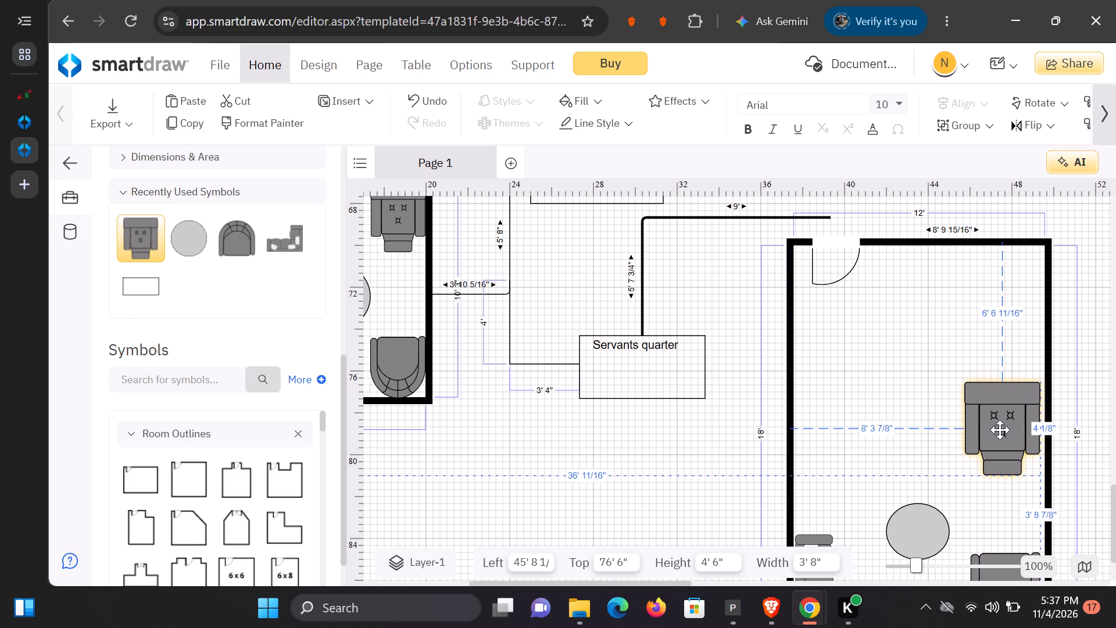
drag(1000, 430, 1006, 445)
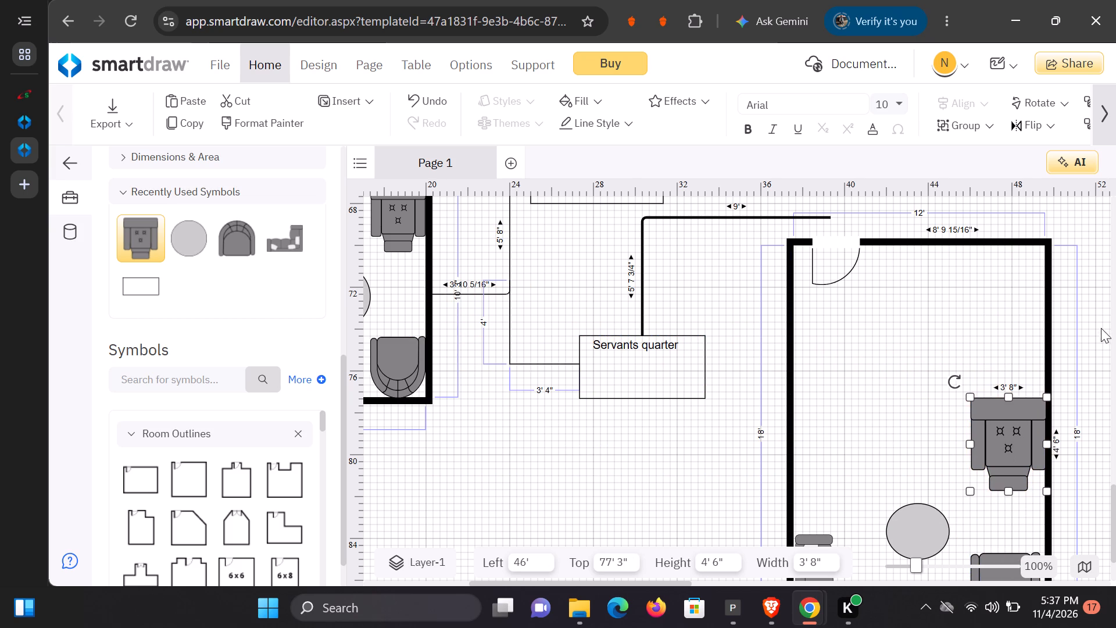
Browse the symbol library's seating and table symbols, and expand Bathtubs & Showers to look through its fixtures.
scroll(1065, 357, down, 2)
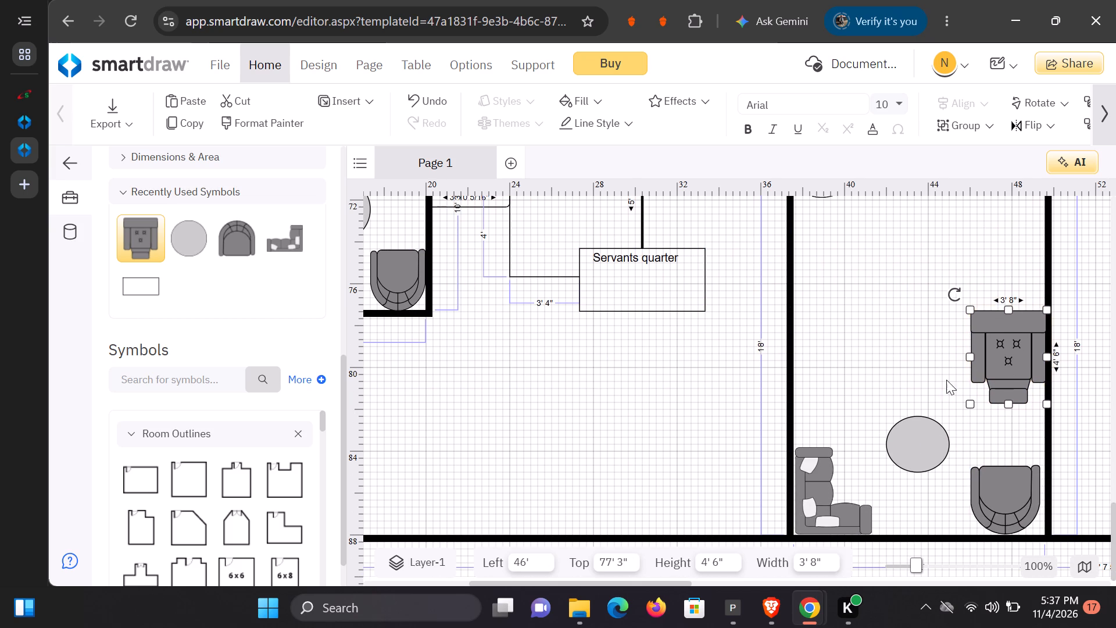
scroll(195, 405, down, 5)
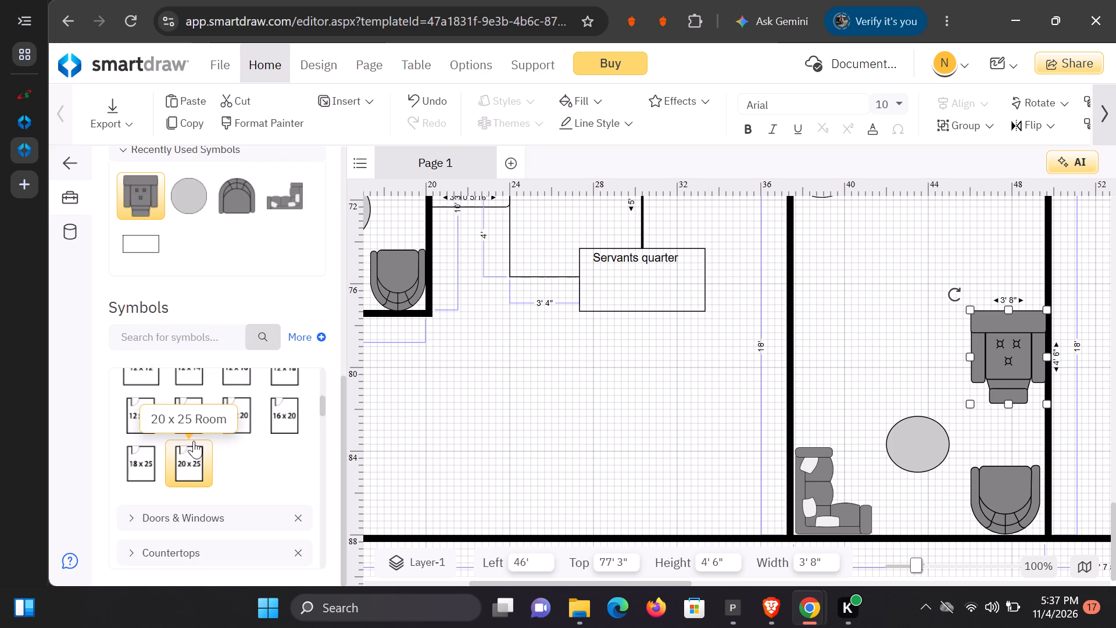
scroll(198, 438, down, 4)
scroll(159, 576, down, 2)
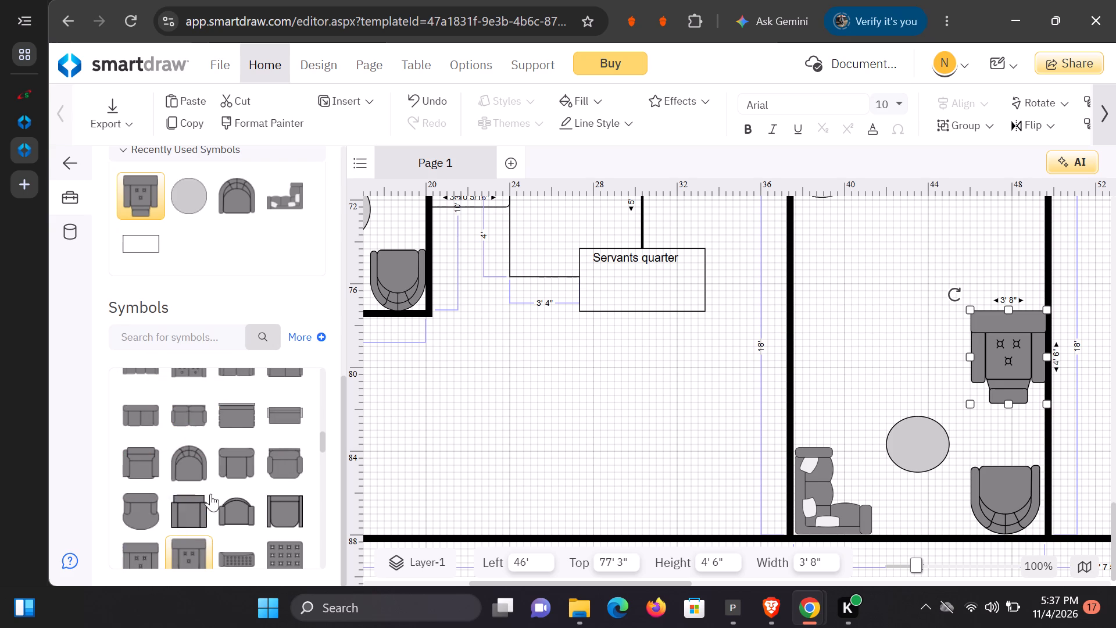
scroll(210, 494, down, 7)
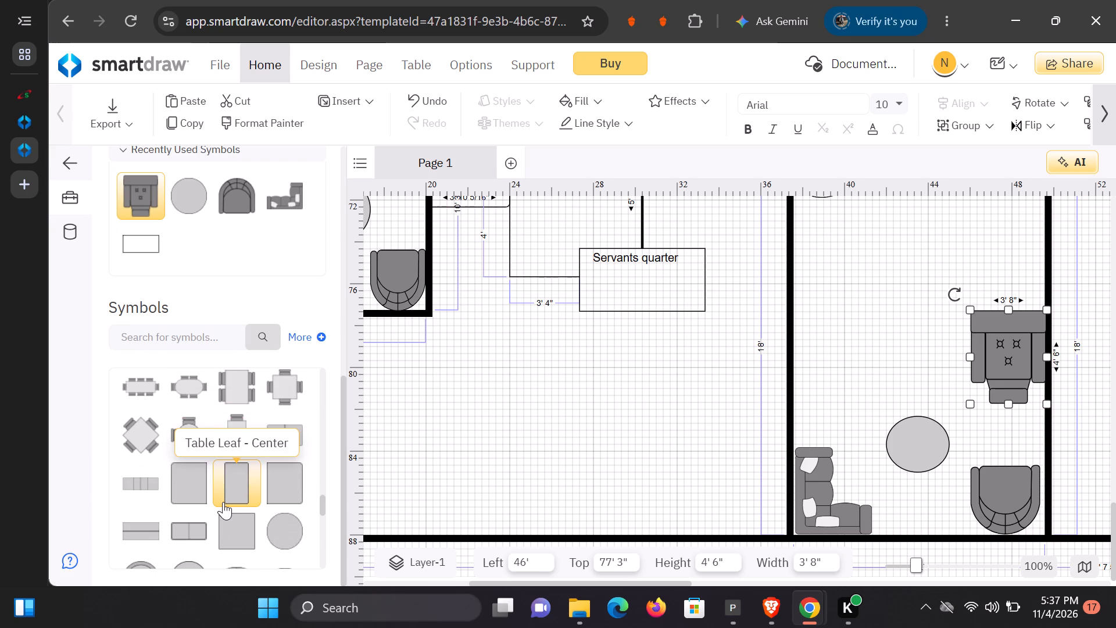
scroll(223, 502, up, 1)
scroll(223, 501, down, 2)
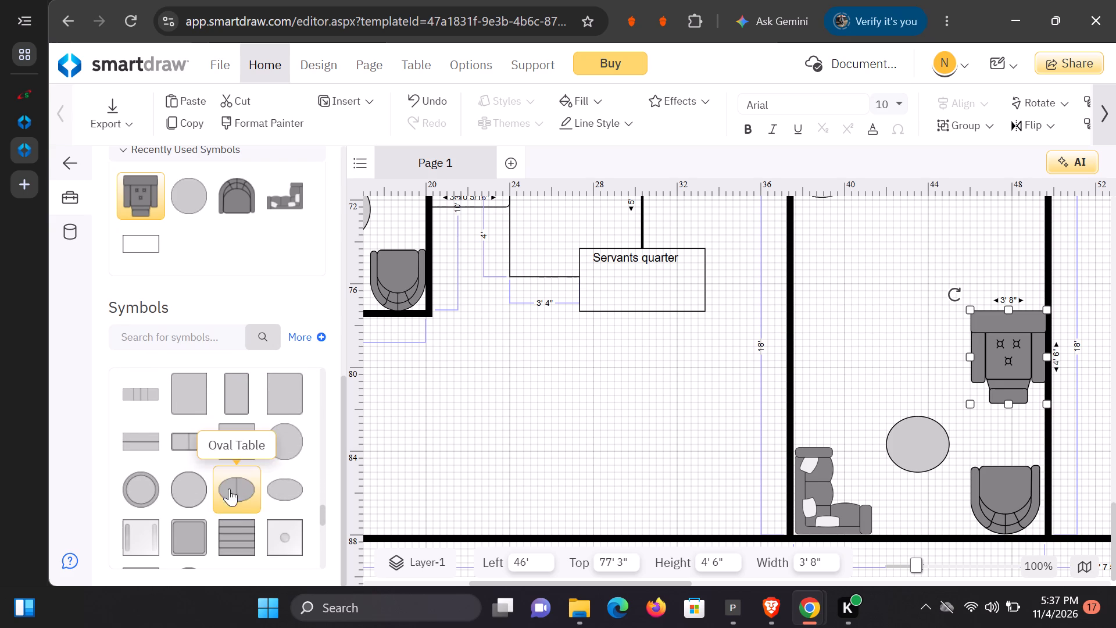
scroll(265, 380, down, 3)
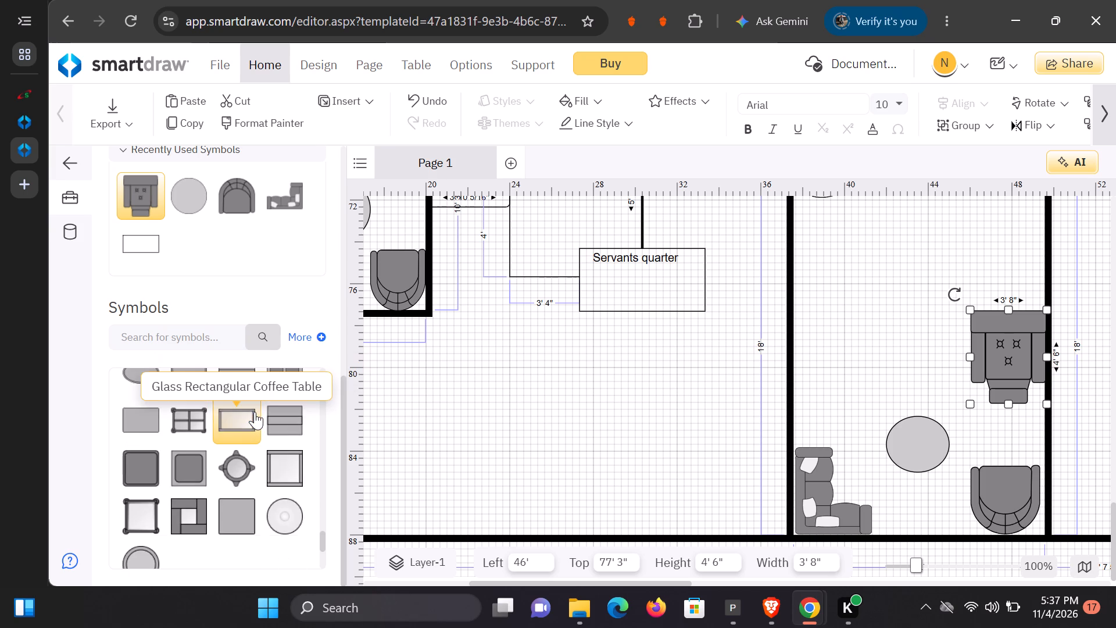
scroll(255, 412, down, 2)
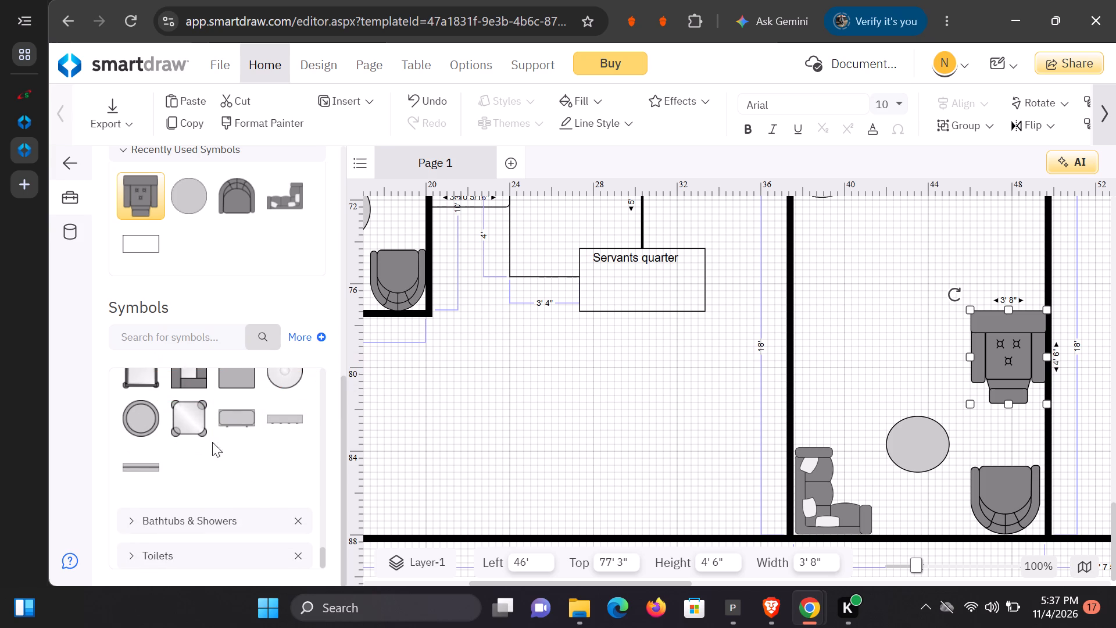
scroll(208, 438, down, 1)
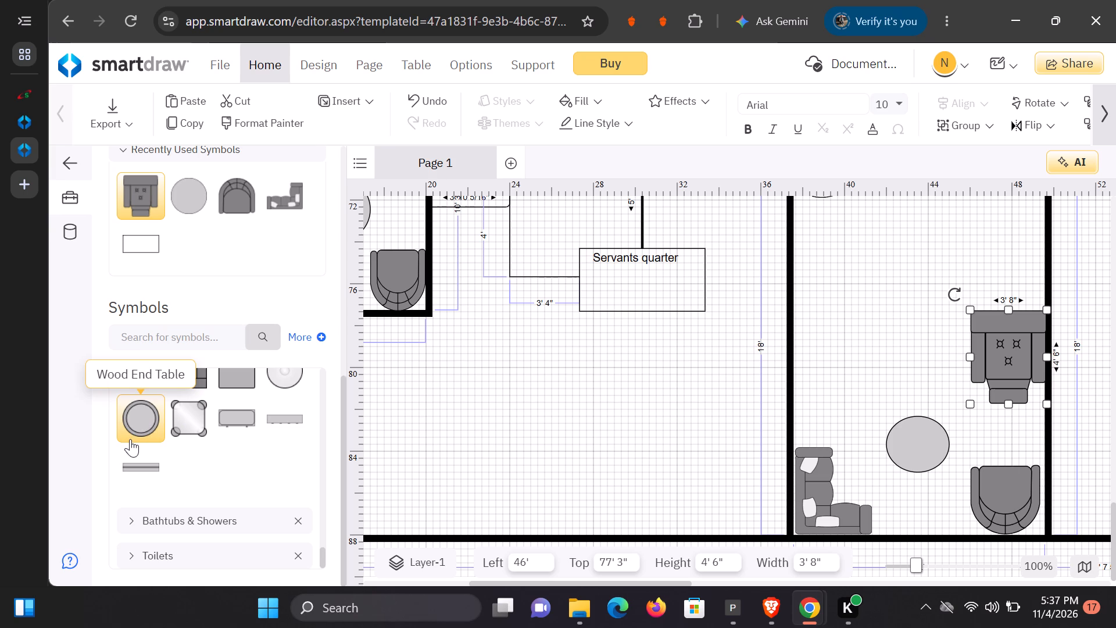
scroll(152, 415, down, 5)
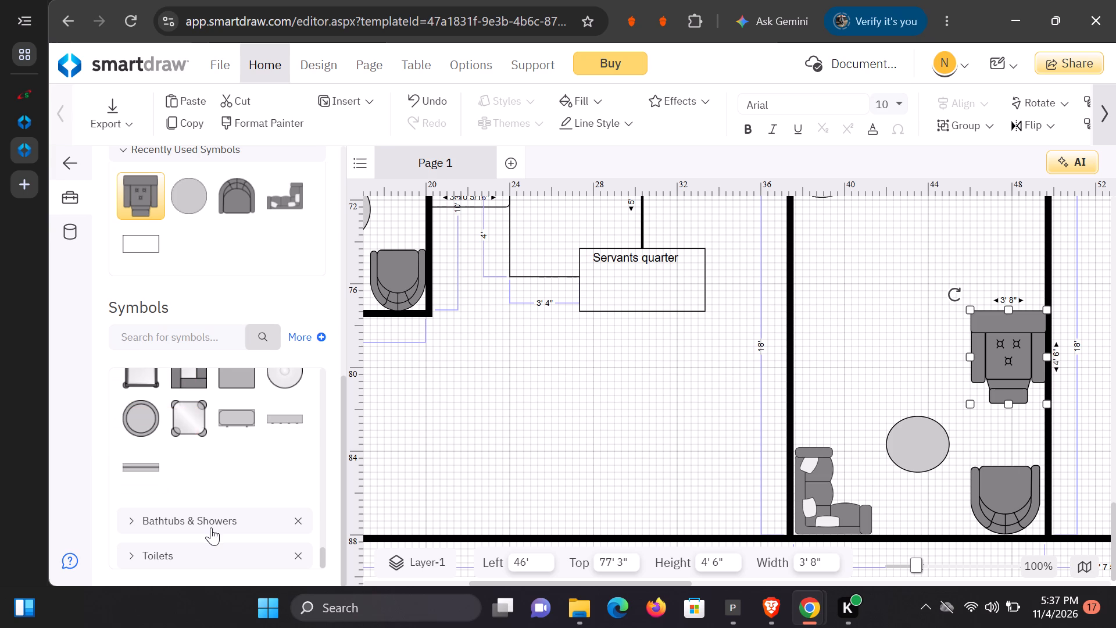
click(200, 518)
scroll(214, 467, down, 3)
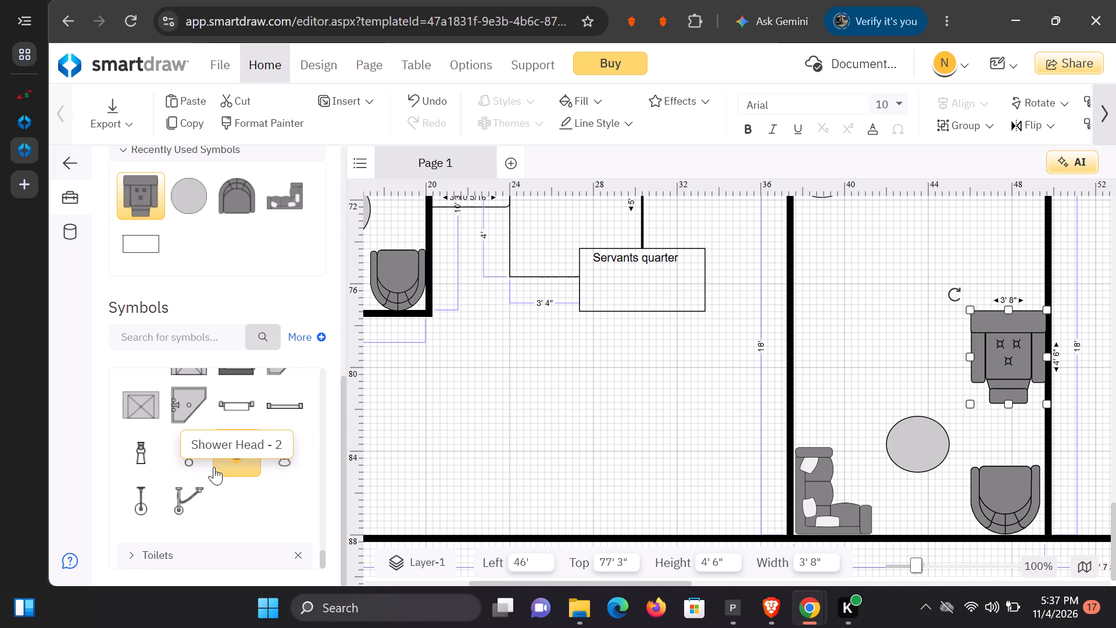
scroll(214, 467, down, 3)
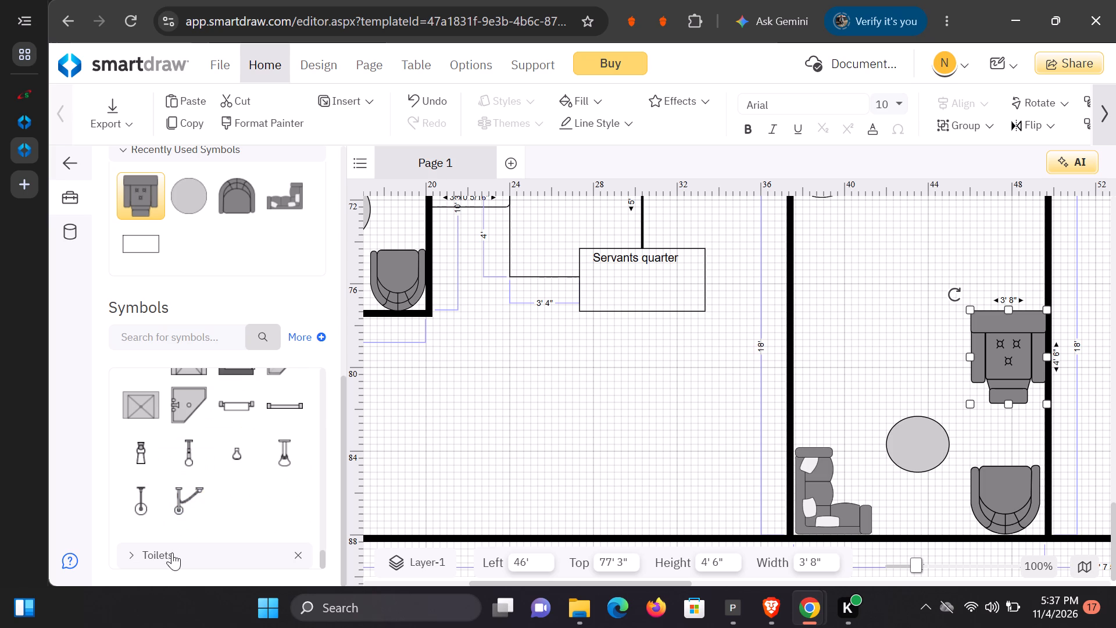
Look back through the symbol library's table and seating symbols up to the Doors & Windows, Countertops and Beds categories.
scroll(188, 504, up, 7)
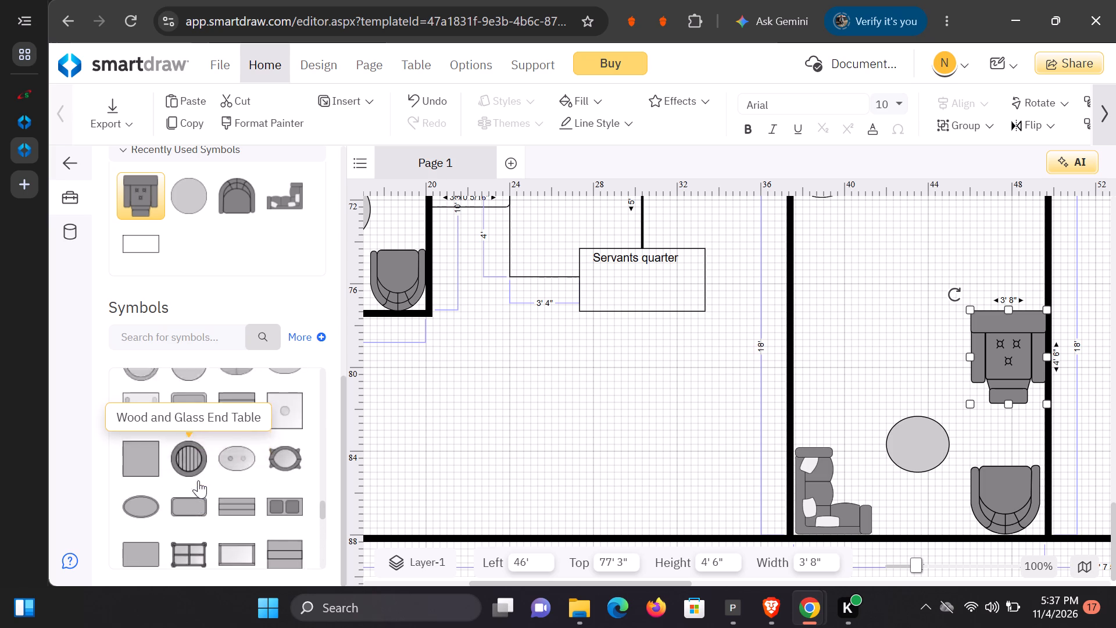
scroll(198, 480, up, 3)
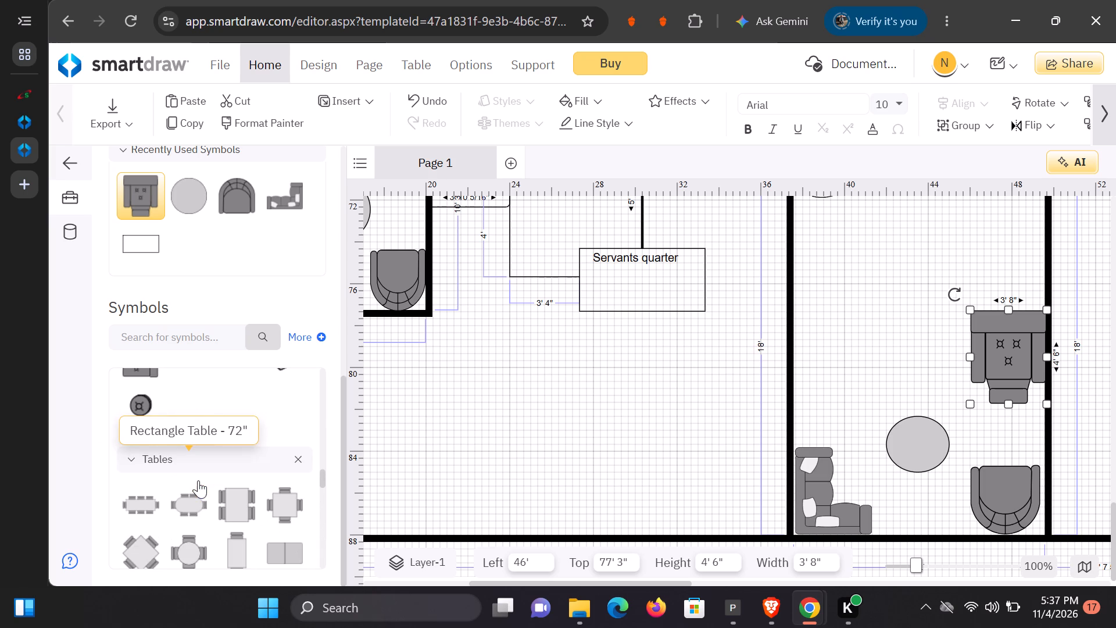
scroll(198, 480, up, 6)
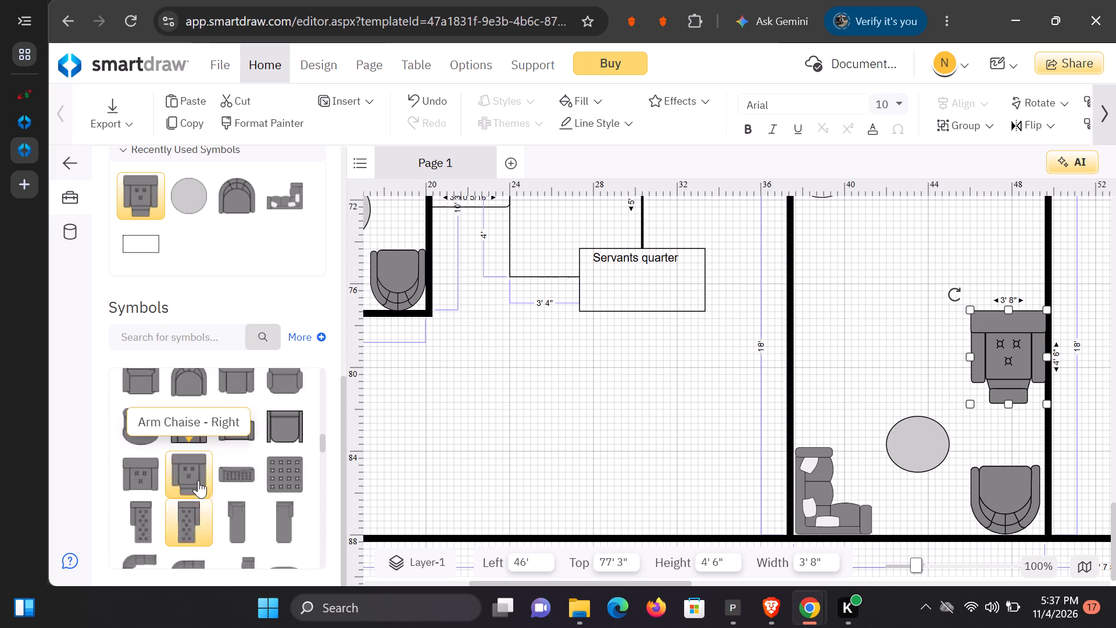
scroll(198, 480, up, 3)
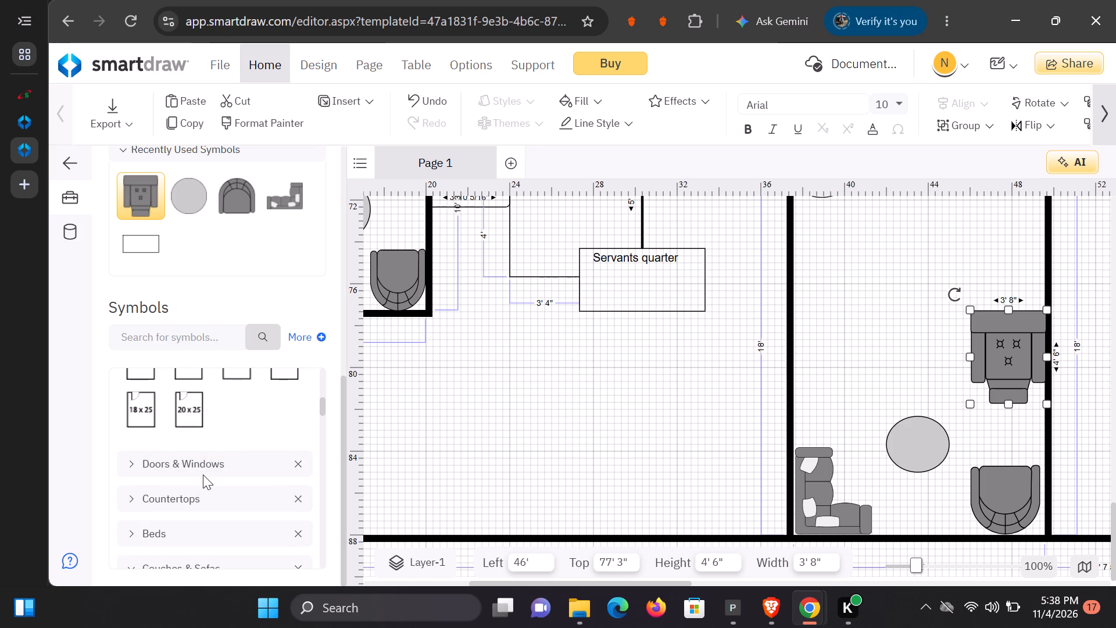
scroll(203, 474, up, 1)
scroll(203, 474, down, 2)
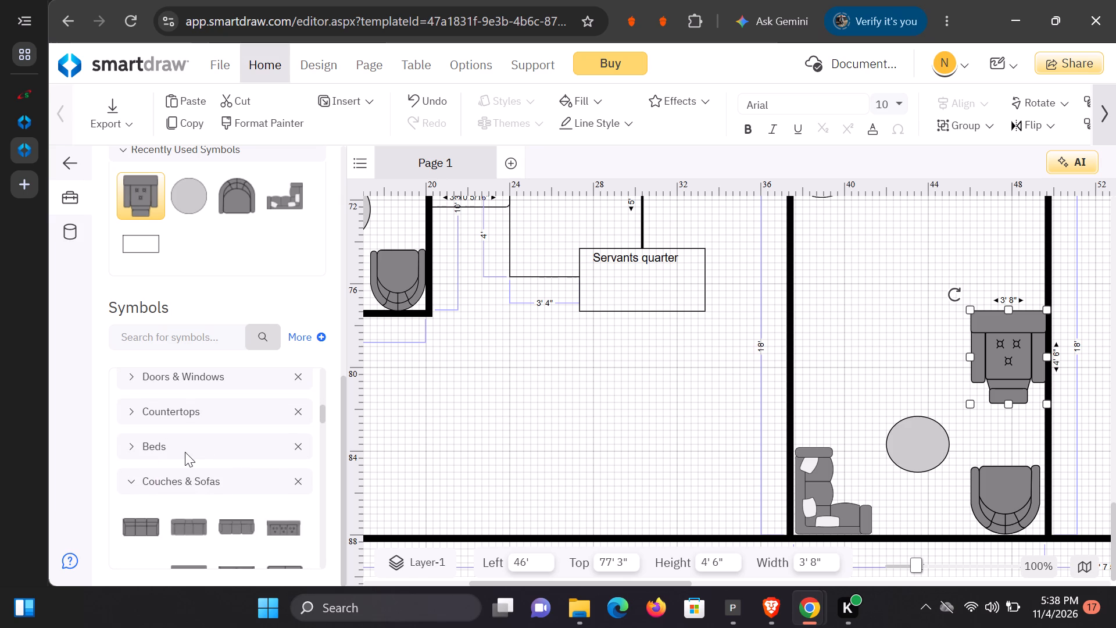
click(184, 450)
click(184, 450)
scroll(184, 450, down, 2)
scroll(184, 450, up, 2)
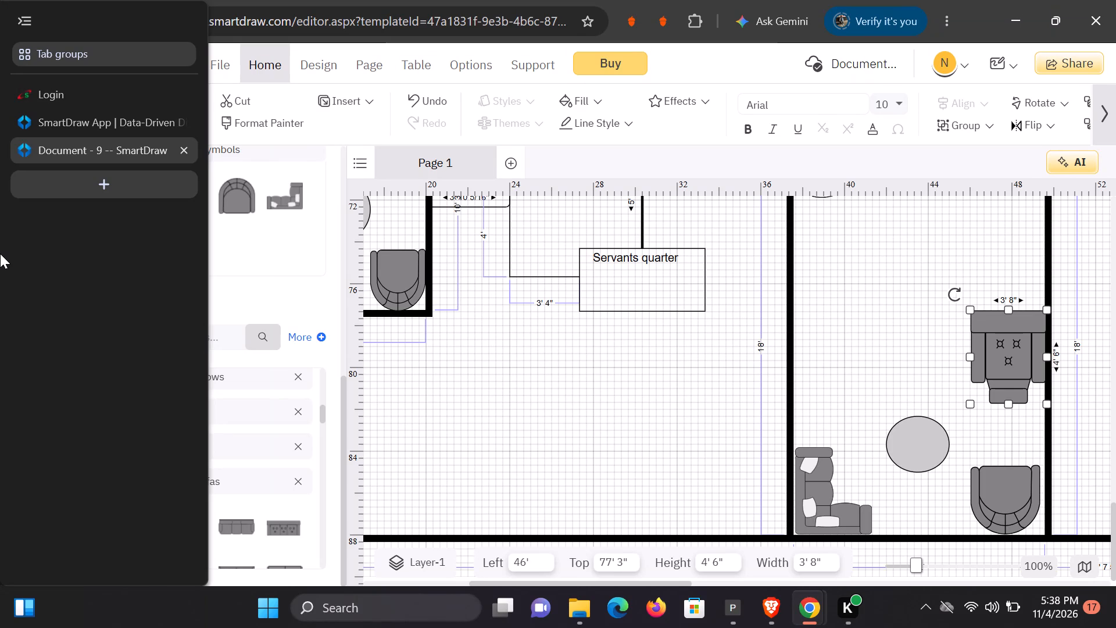
Place a Demi - Bullnose Counter from the Countertops symbols inside the 12 x 18 room below the door, at about Left 39', Top 75' 7".
right_drag(0, 267, 0, 340)
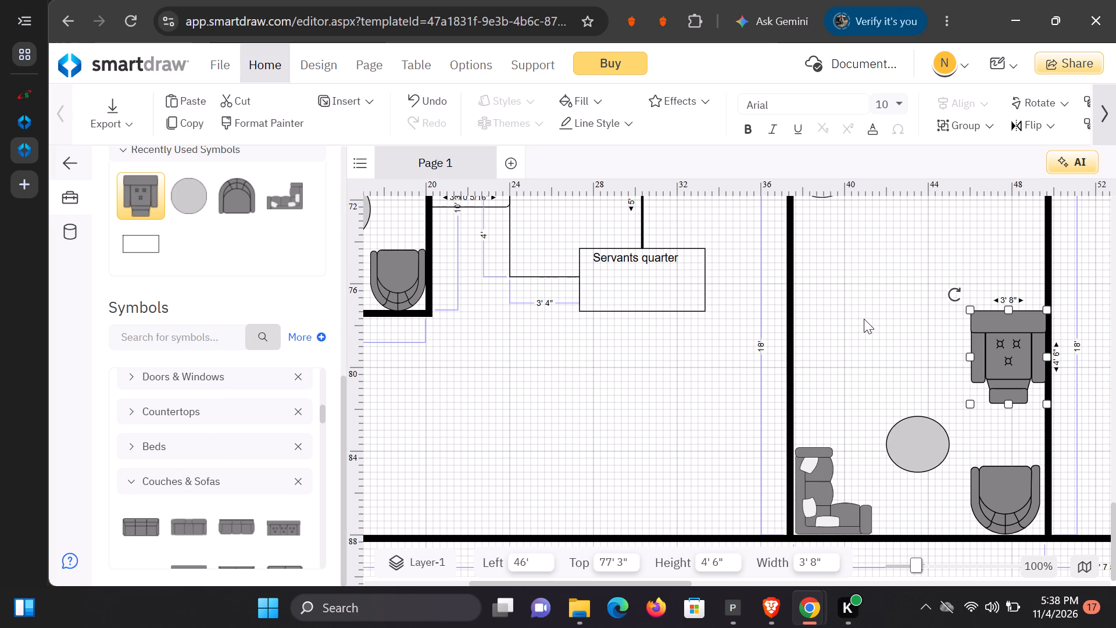
scroll(865, 319, up, 2)
scroll(865, 319, down, 1)
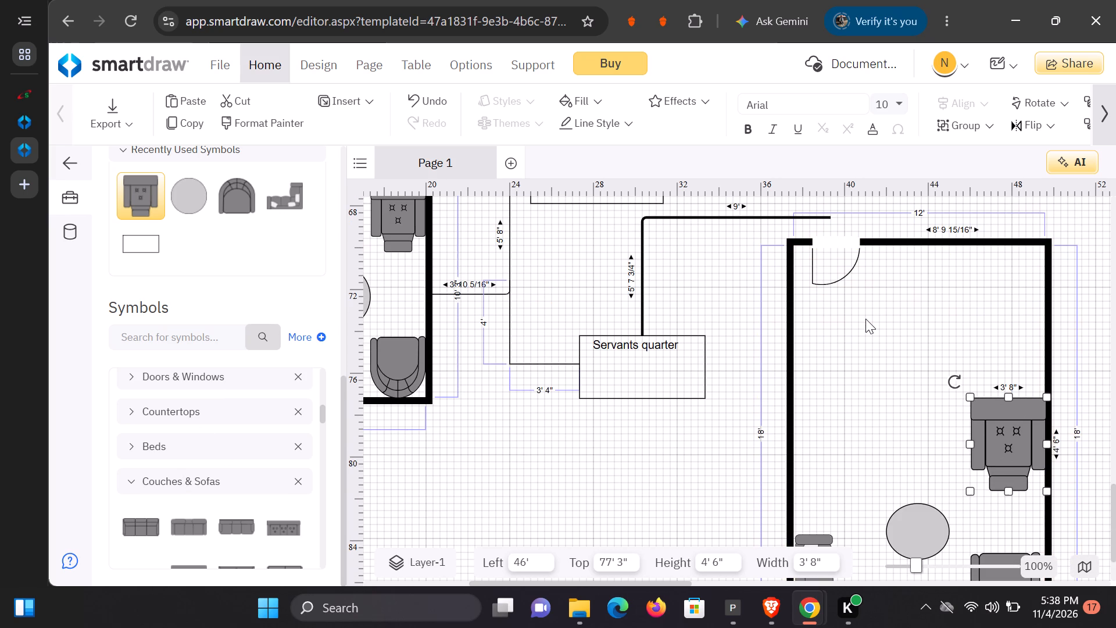
click(209, 410)
click(209, 409)
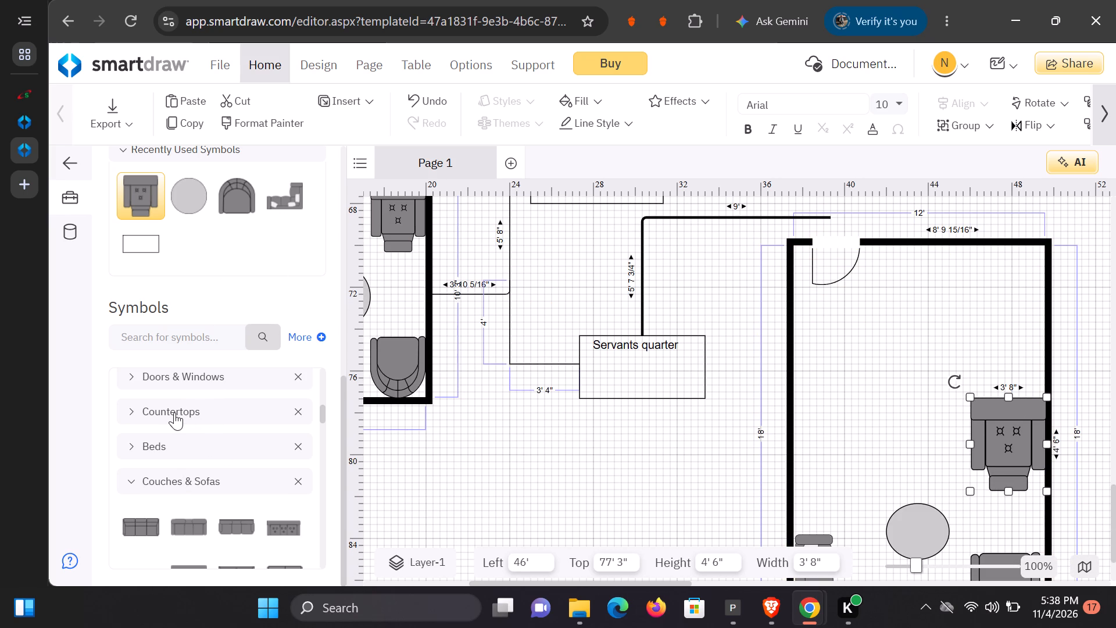
click(173, 412)
scroll(214, 380, down, 1)
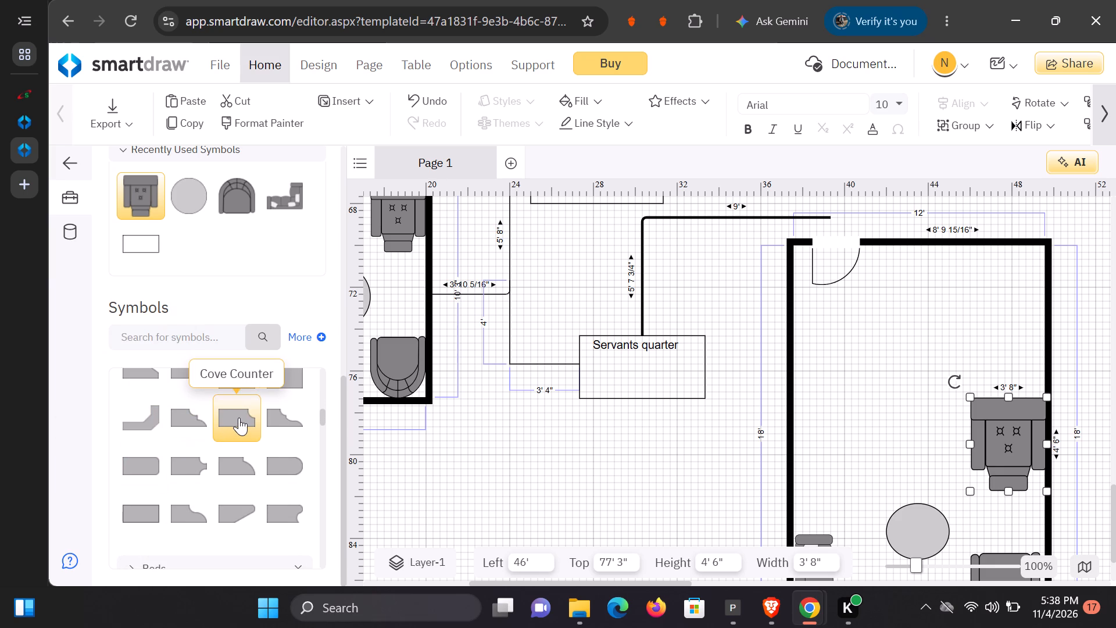
scroll(239, 418, down, 1)
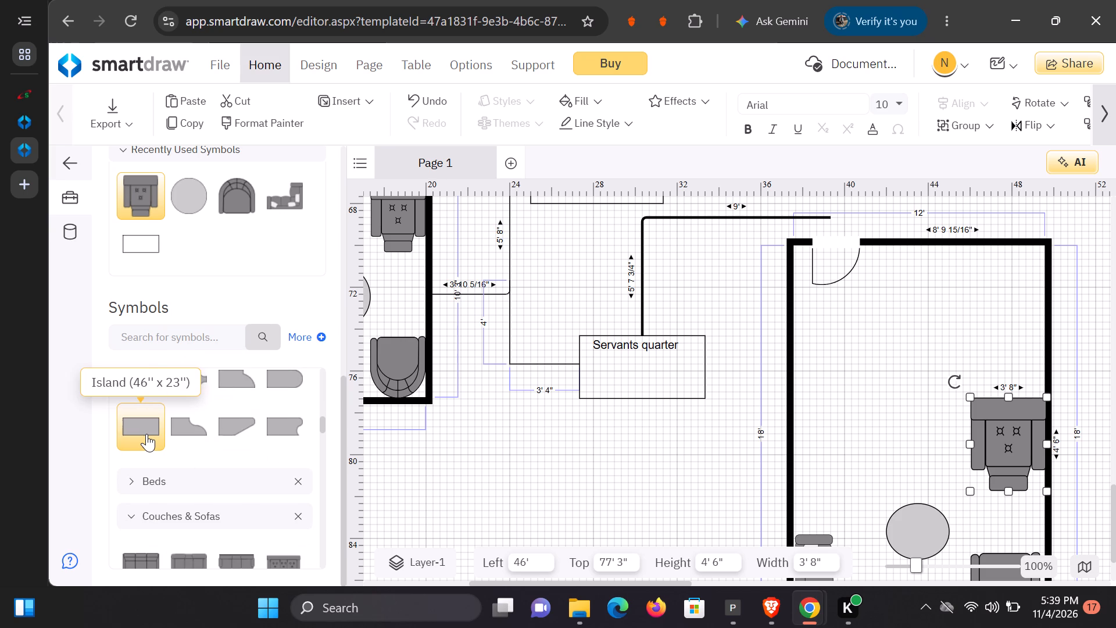
scroll(146, 434, up, 1)
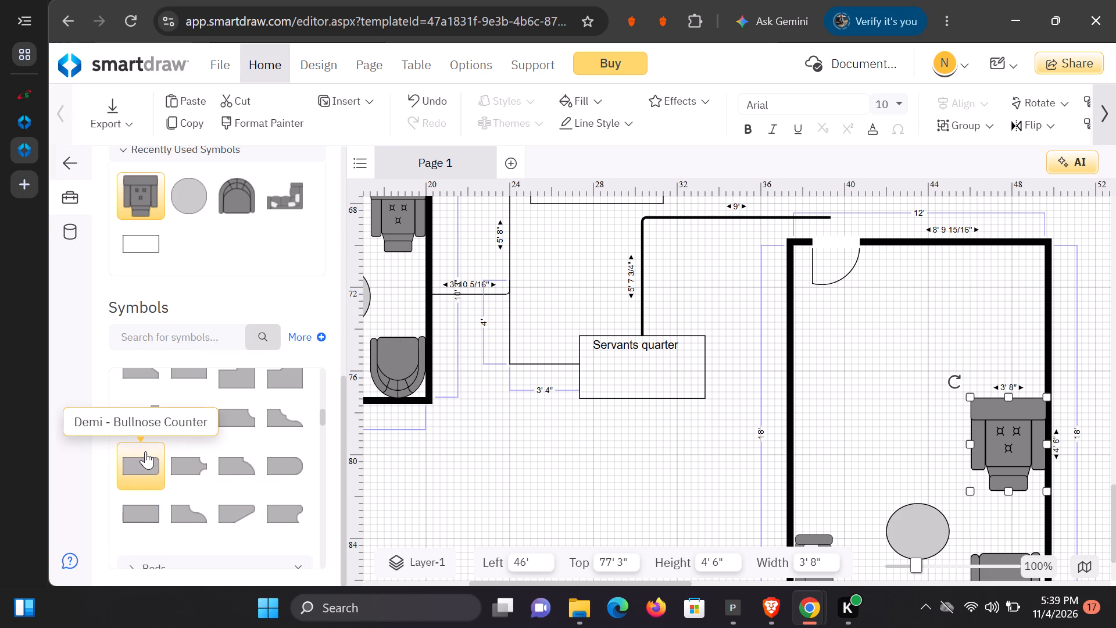
double_click(145, 447)
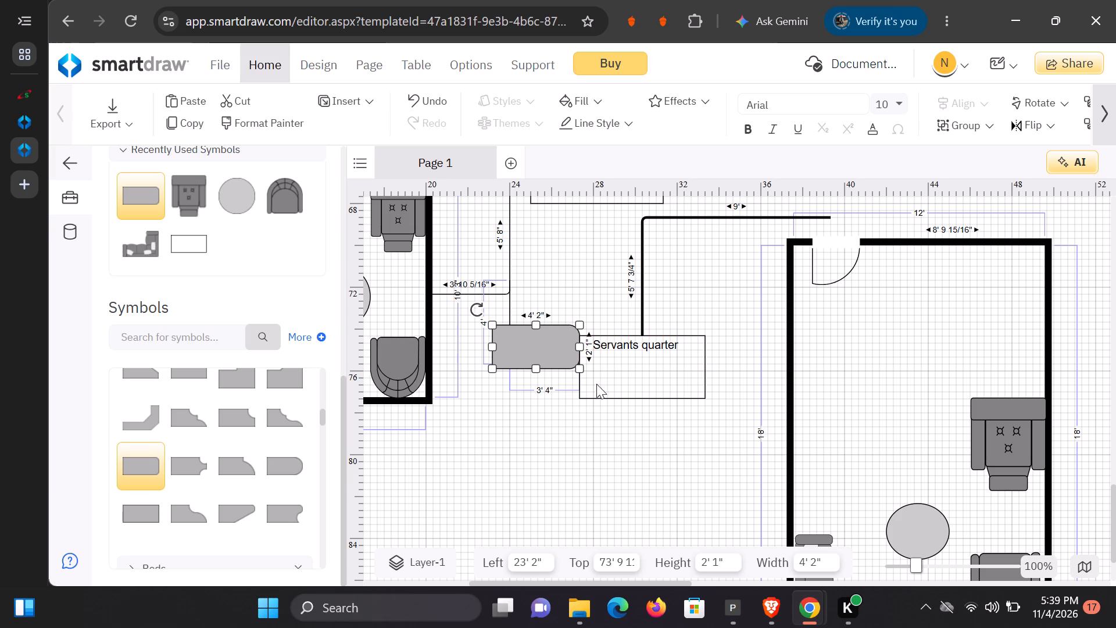
drag(530, 348, 838, 364)
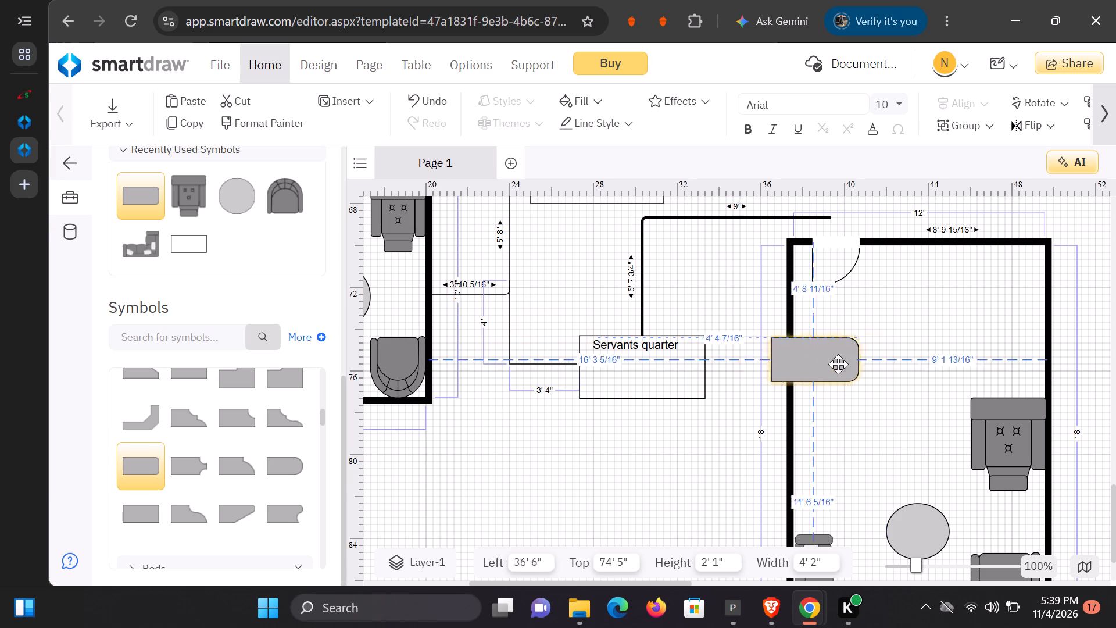
drag(838, 364, 885, 376)
drag(884, 376, 871, 372)
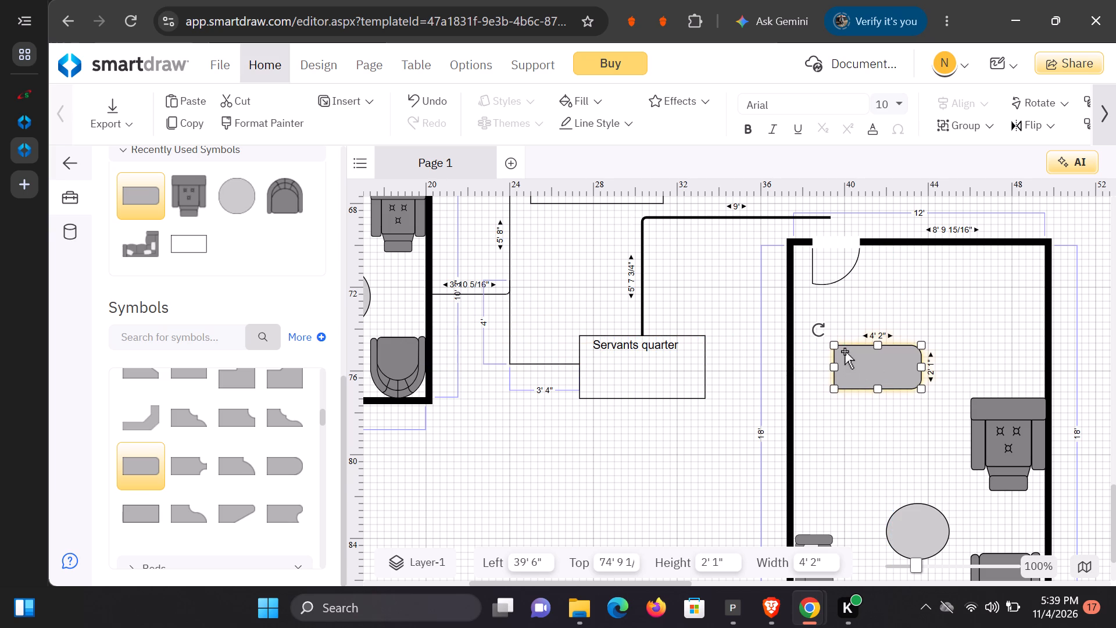
drag(921, 372, 926, 391)
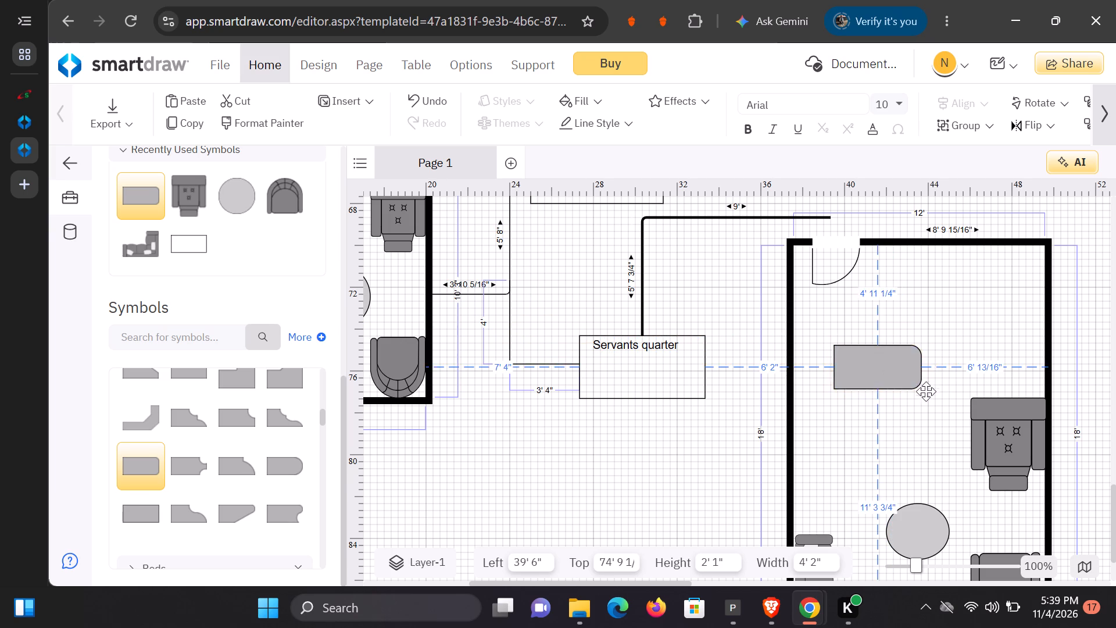
drag(926, 391, 911, 388)
Rotate the counter 90° clockwise and set it against the left wall of the 12 x 18 room, between the door and the sofa.
drag(809, 348, 818, 342)
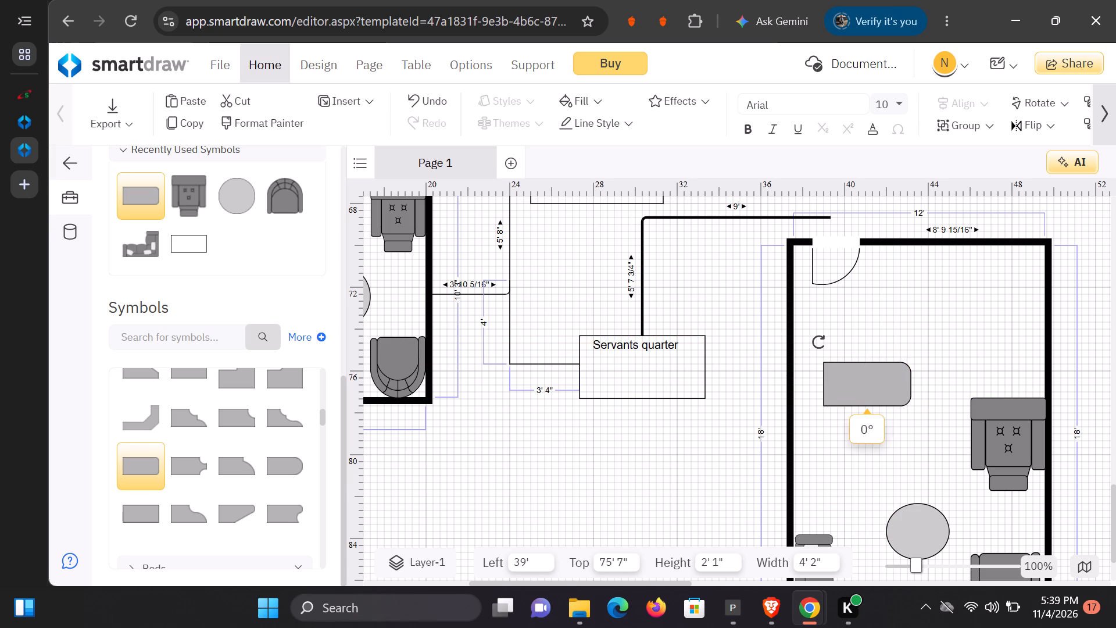
drag(818, 342, 892, 344)
drag(856, 385, 843, 377)
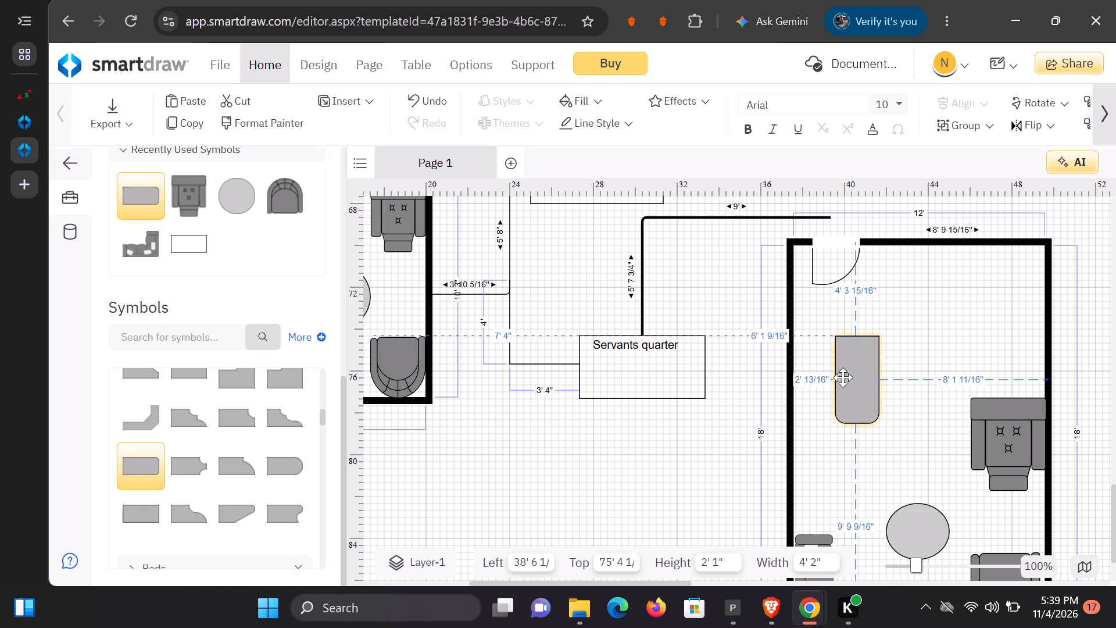
drag(843, 377, 807, 399)
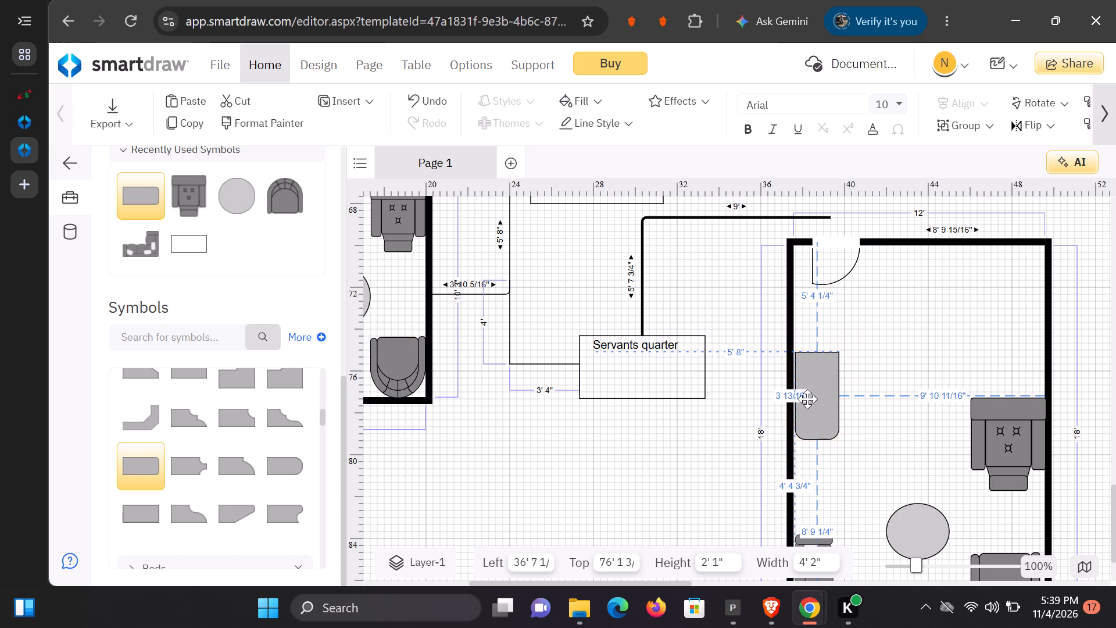
drag(807, 399, 806, 402)
click(899, 334)
Examine the furniture arrangement in the 12 x 18 room and return to the drawing tools.
scroll(922, 360, up, 1)
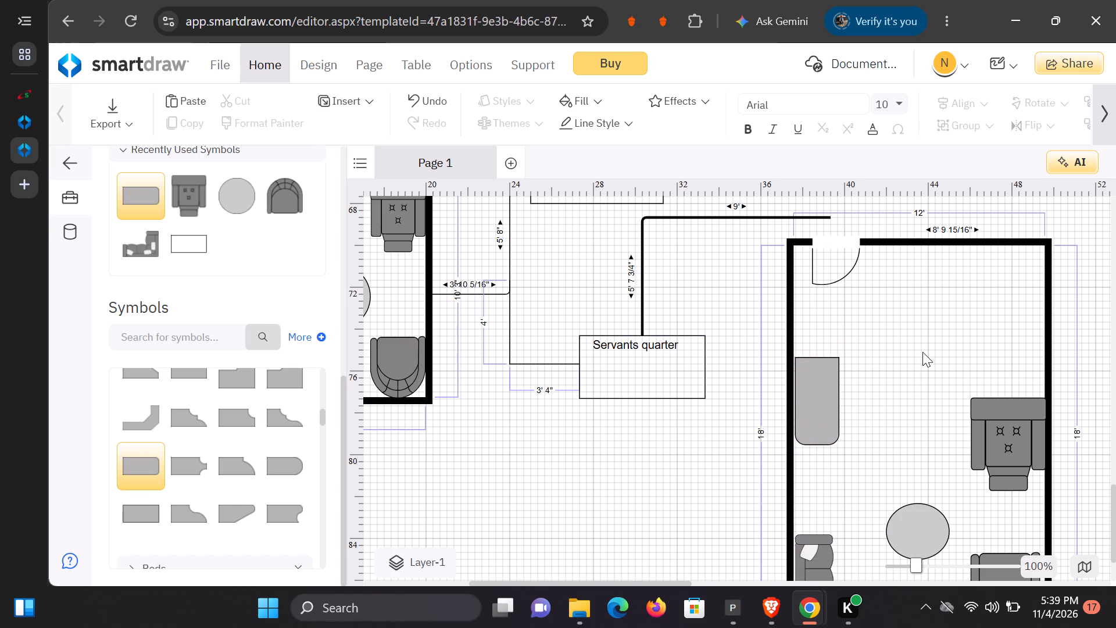
scroll(923, 349, down, 1)
scroll(925, 338, up, 1)
scroll(925, 333, down, 4)
scroll(925, 333, up, 1)
scroll(924, 337, down, 1)
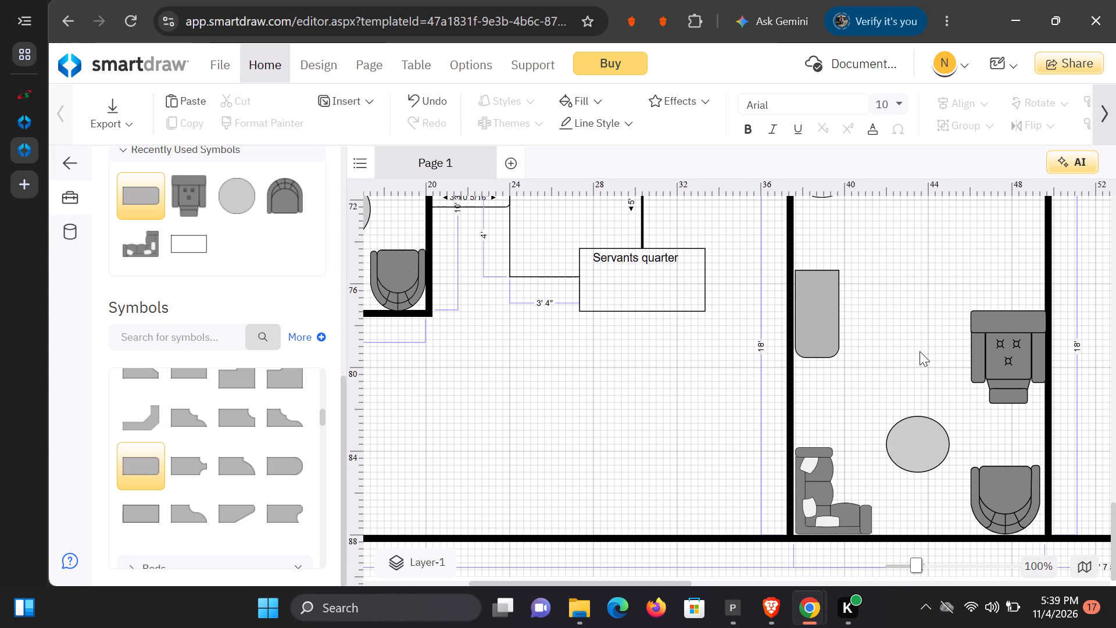
scroll(284, 334, up, 2)
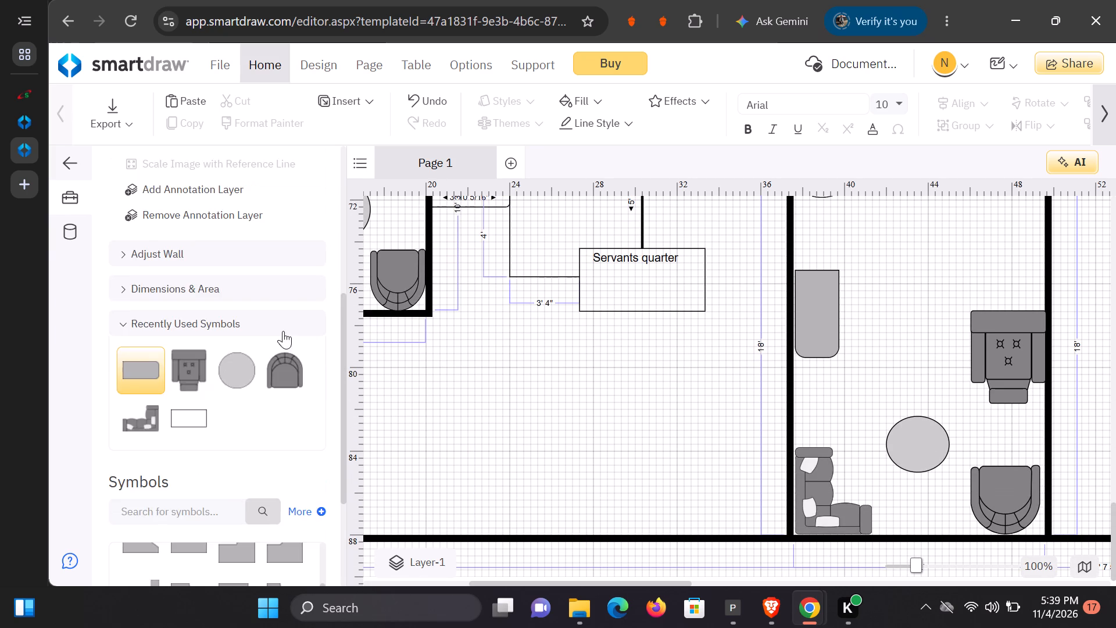
scroll(282, 331, up, 8)
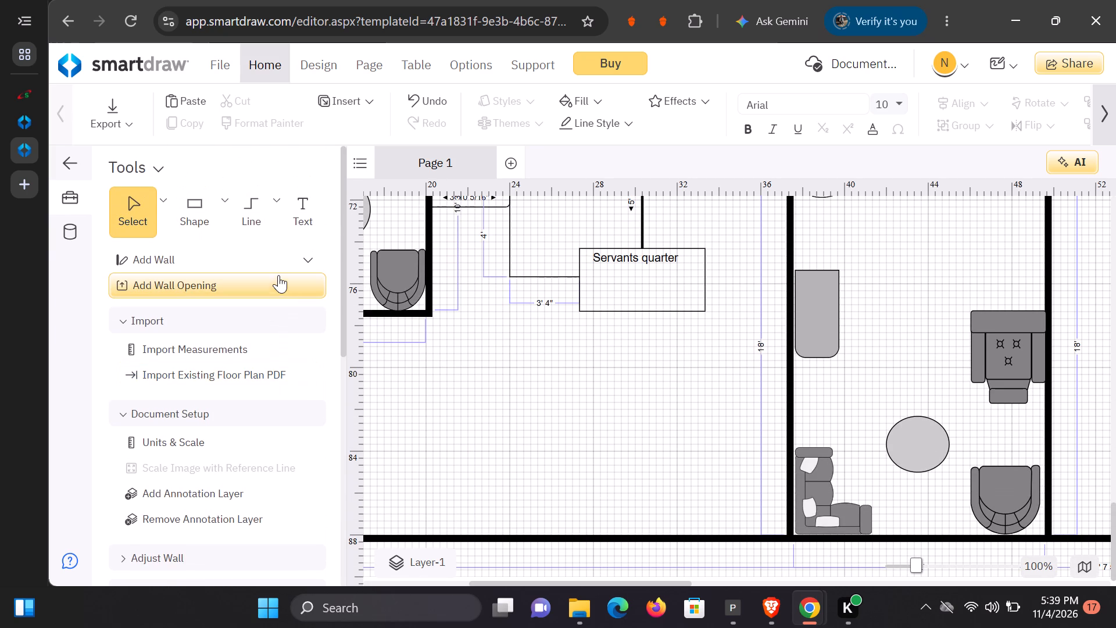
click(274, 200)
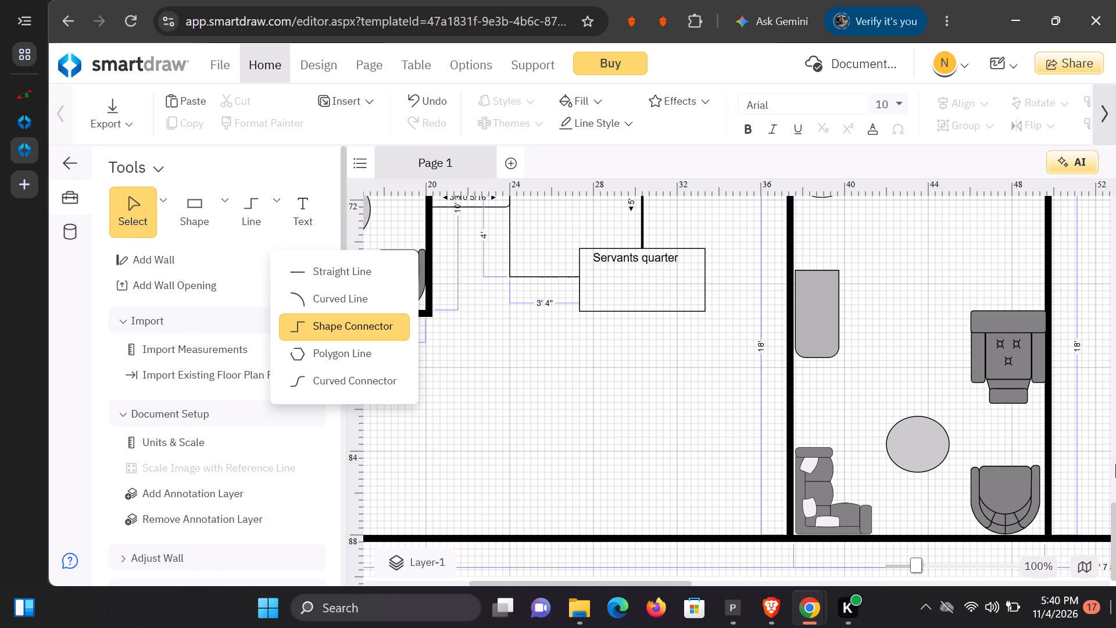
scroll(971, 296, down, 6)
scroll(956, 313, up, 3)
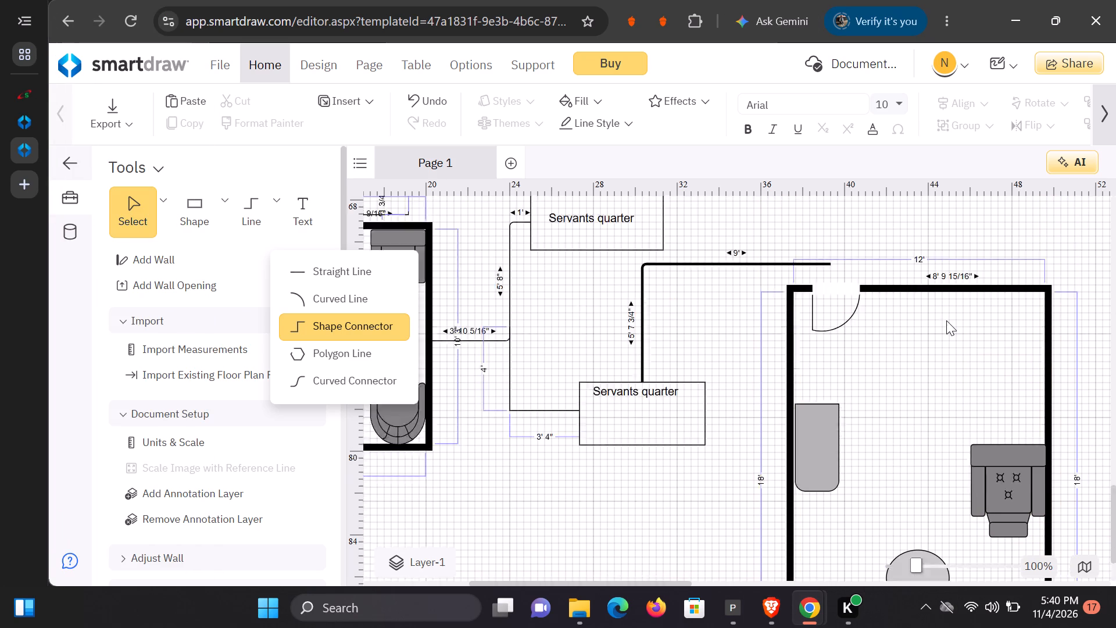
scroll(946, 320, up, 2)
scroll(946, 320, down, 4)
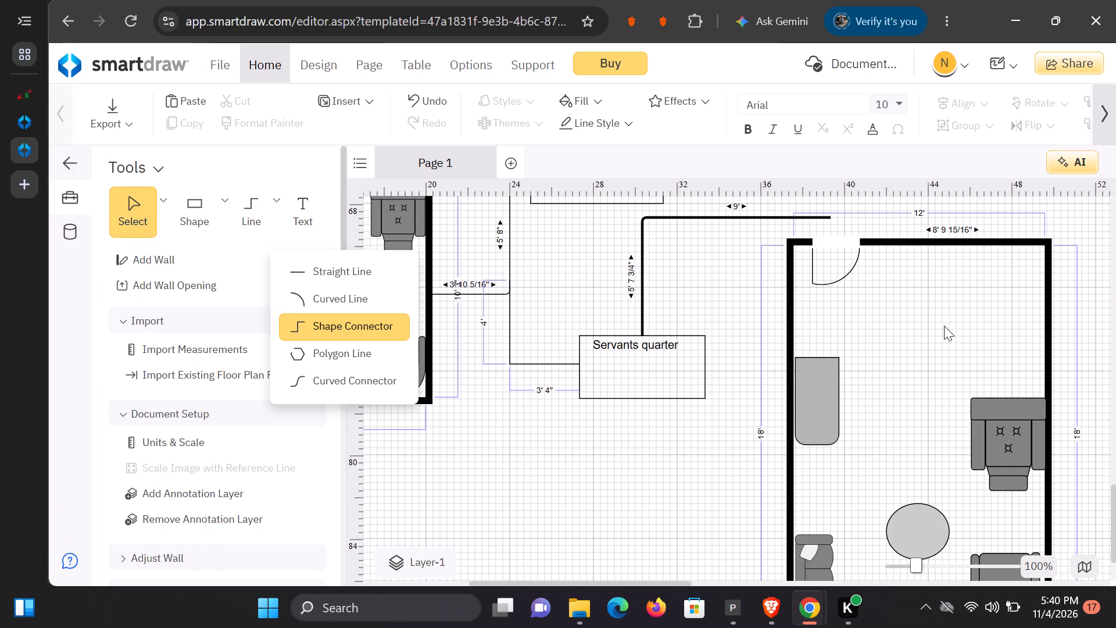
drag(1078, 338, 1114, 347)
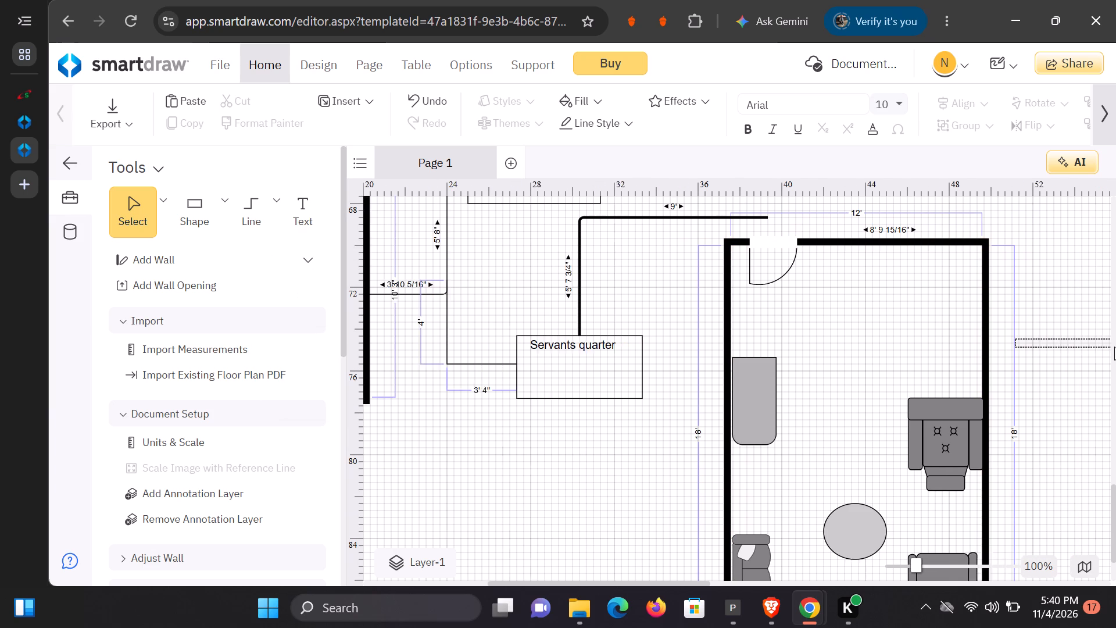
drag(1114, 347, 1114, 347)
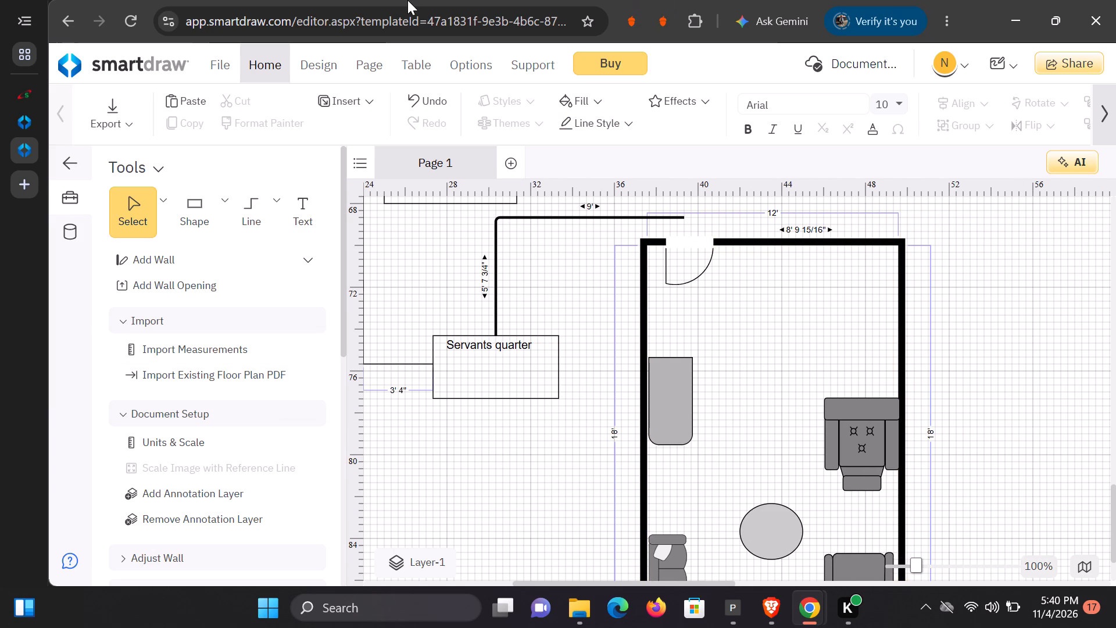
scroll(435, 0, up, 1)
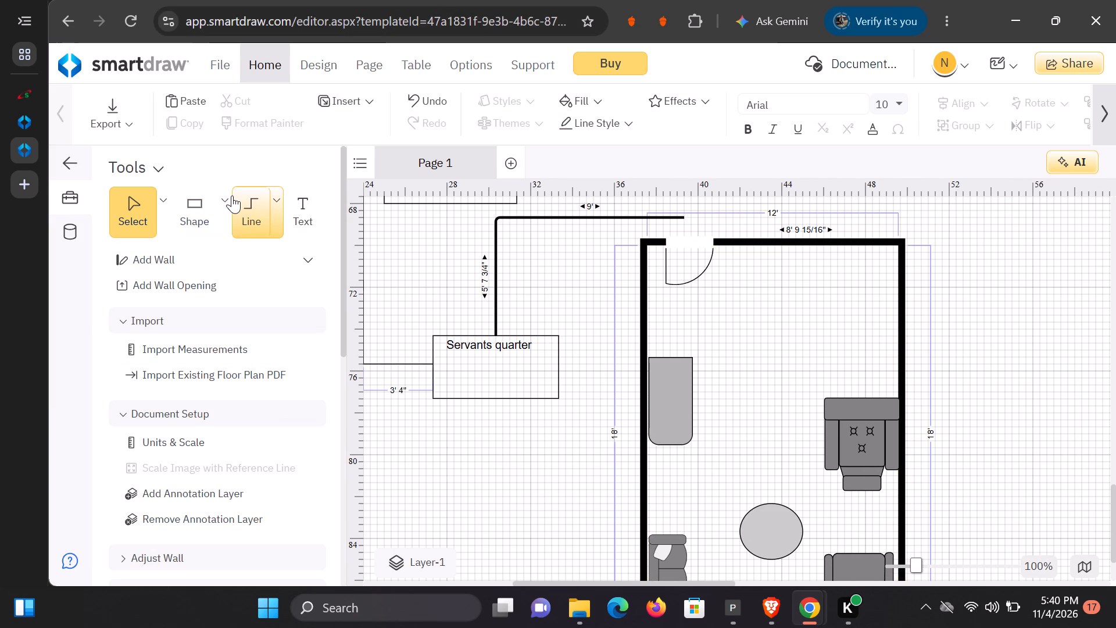
Place a block arrow shape, 6' wide and 3' high, below the lower "Servants quarter" box, pointing toward the 12 x 18 room.
click(227, 198)
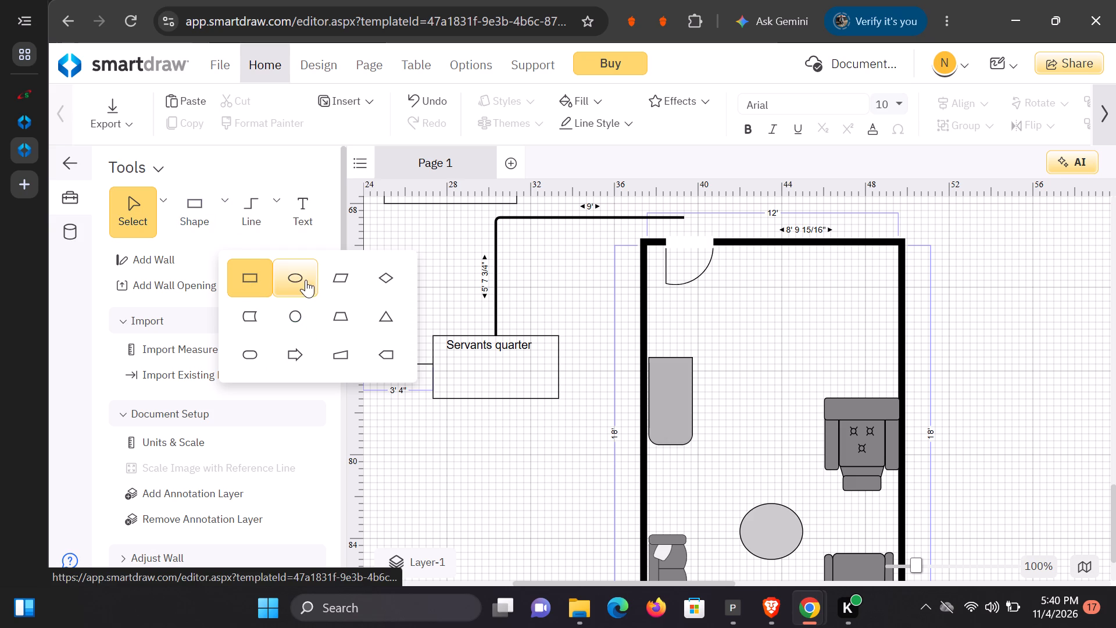
click(298, 354)
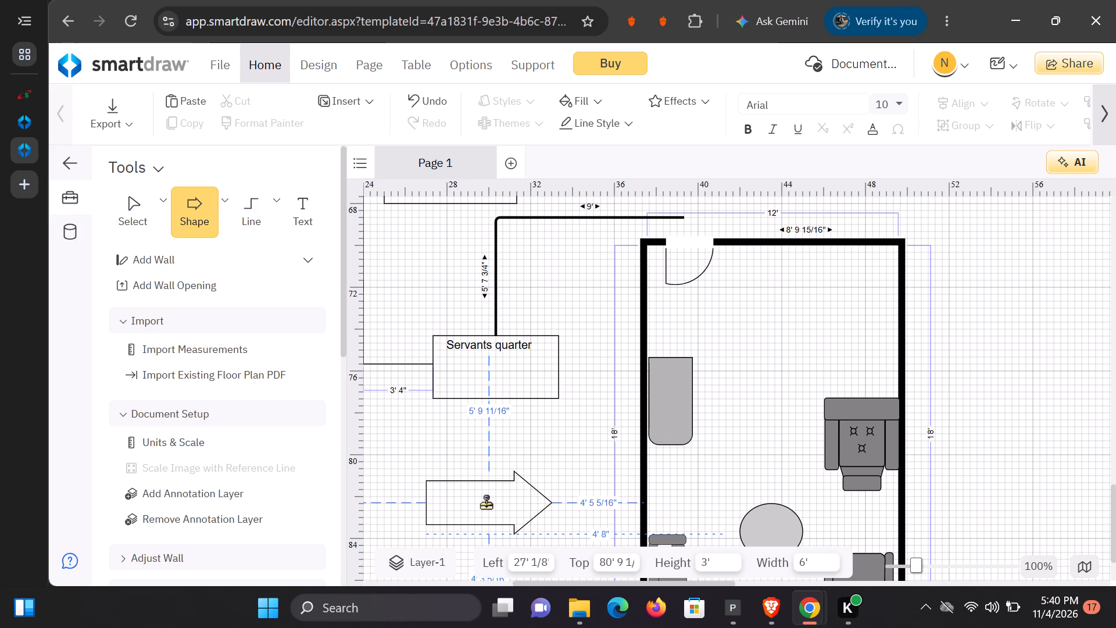
click(486, 504)
Enlarge the block arrow below the lower "Servants quarter" box to about 7' 3 7/8" wide and 4' 5 1/2" high.
scroll(1006, 312, down, 2)
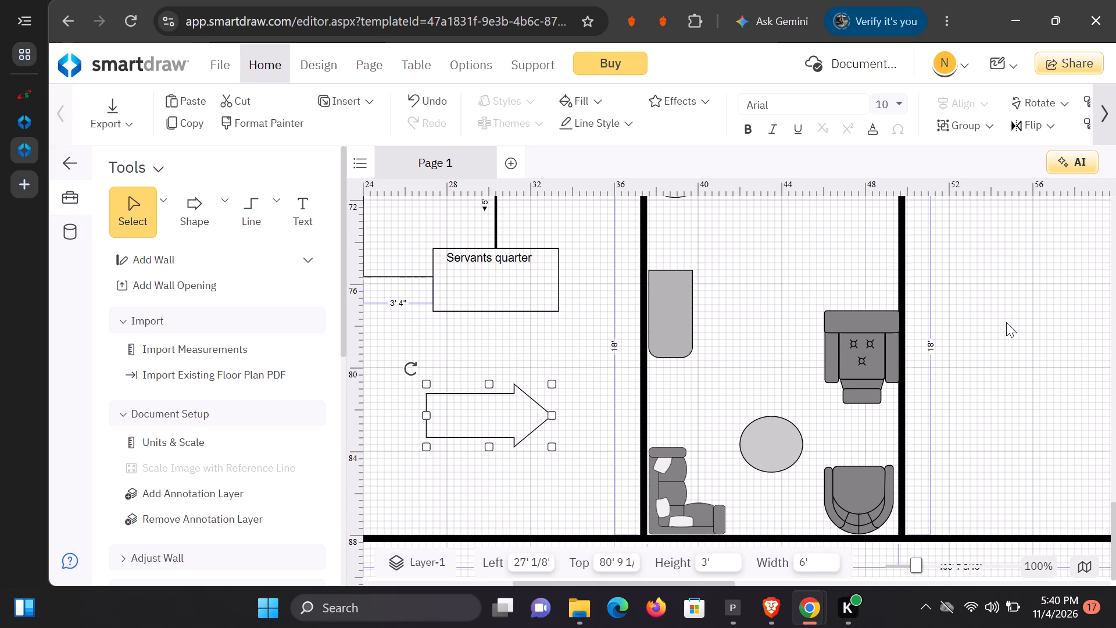
drag(551, 413, 559, 415)
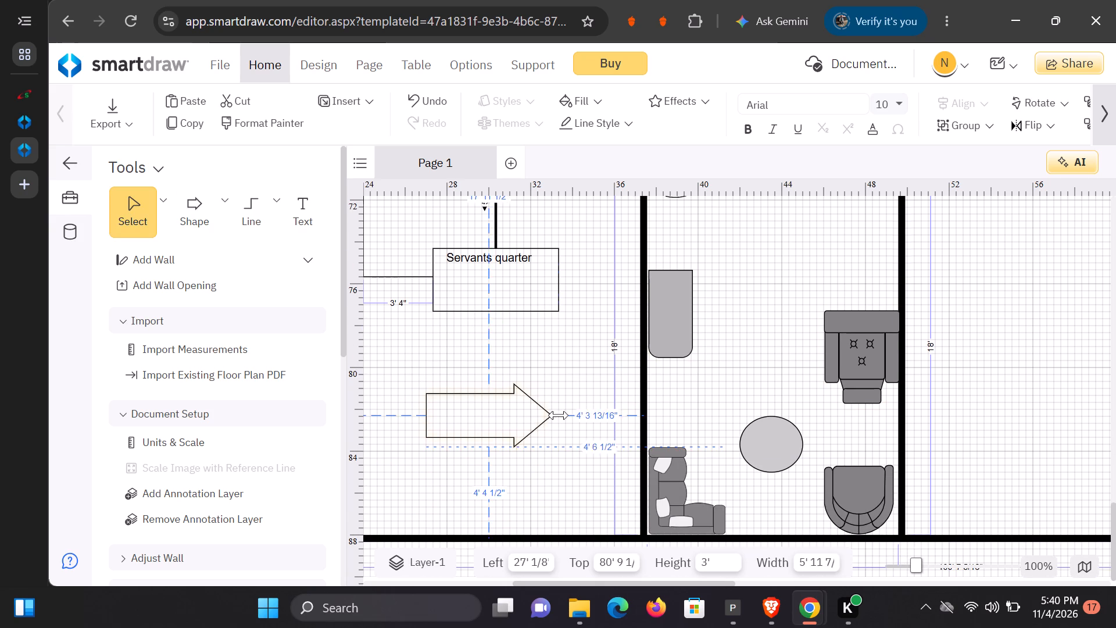
drag(559, 415, 577, 417)
drag(501, 387, 506, 384)
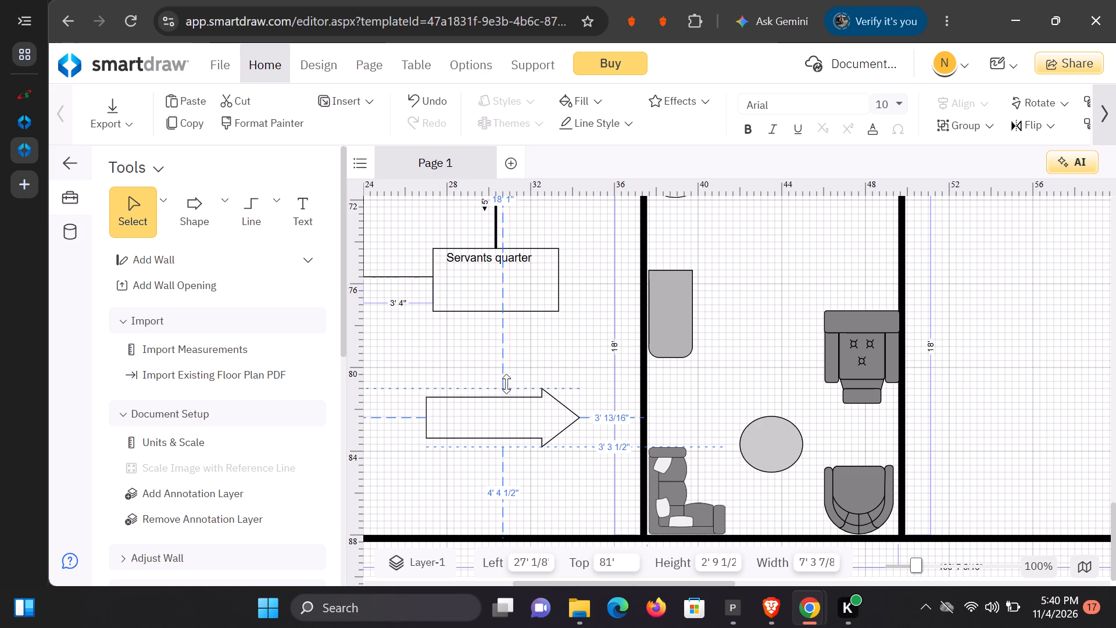
drag(506, 384, 527, 356)
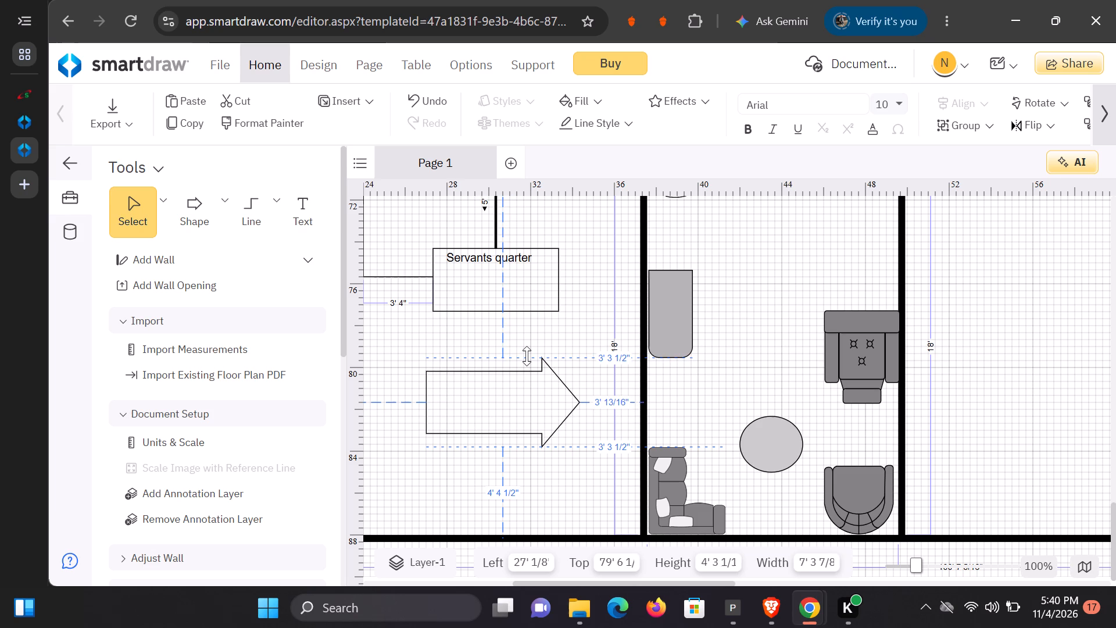
drag(527, 356, 530, 352)
Add the text label "Hedge tower" inside the block arrow.
scroll(593, 304, down, 2)
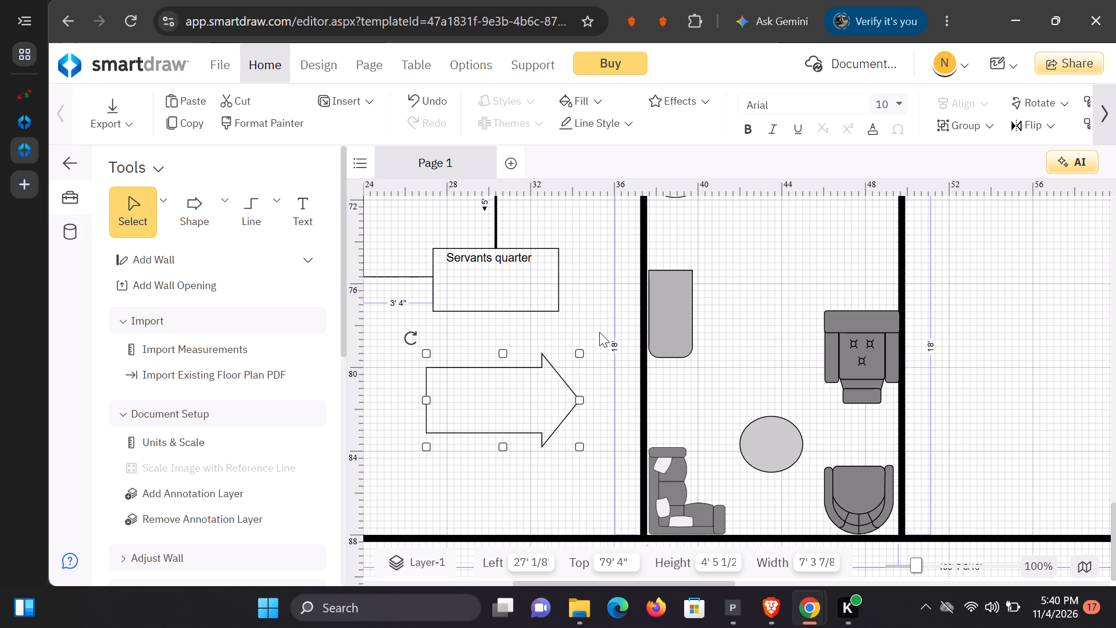
scroll(599, 332, down, 1)
scroll(599, 332, up, 2)
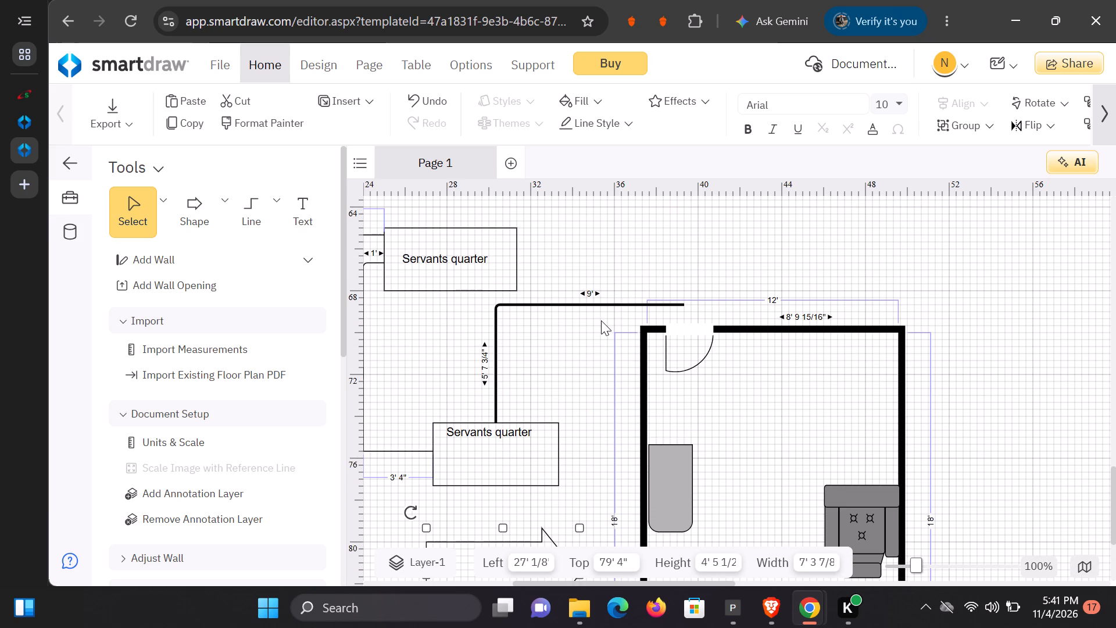
scroll(589, 324, down, 2)
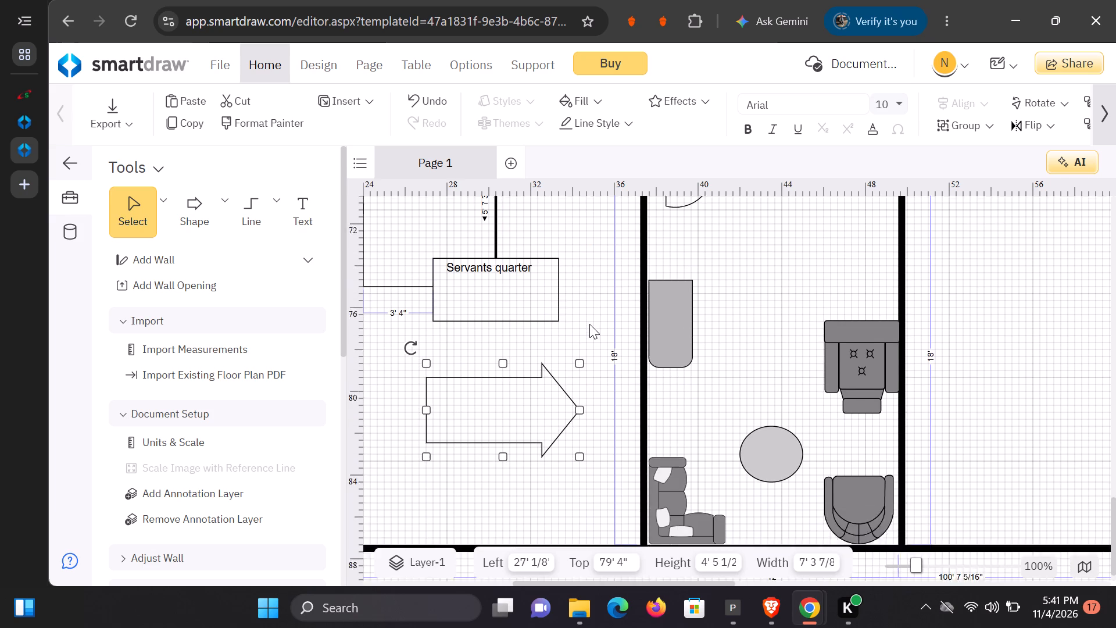
scroll(589, 324, down, 1)
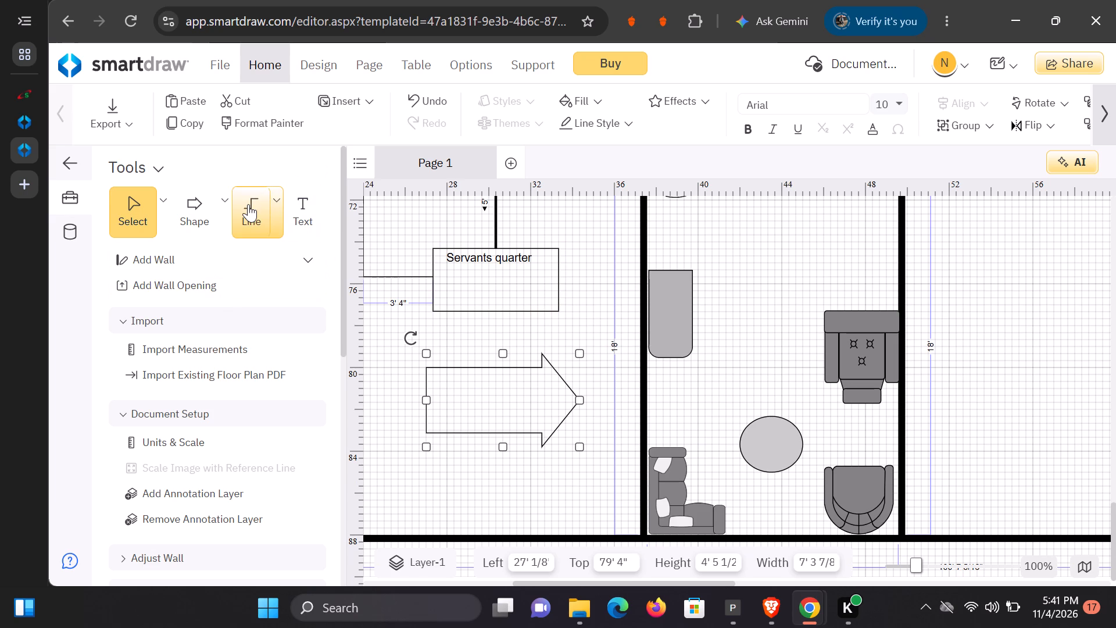
click(302, 199)
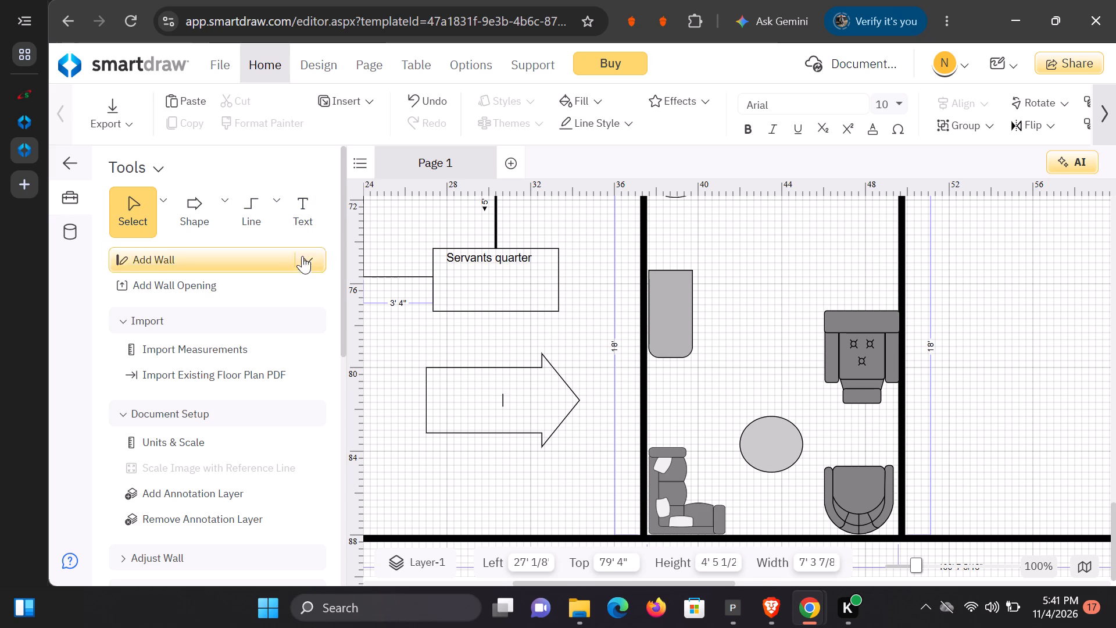
click(462, 394)
right_click(462, 394)
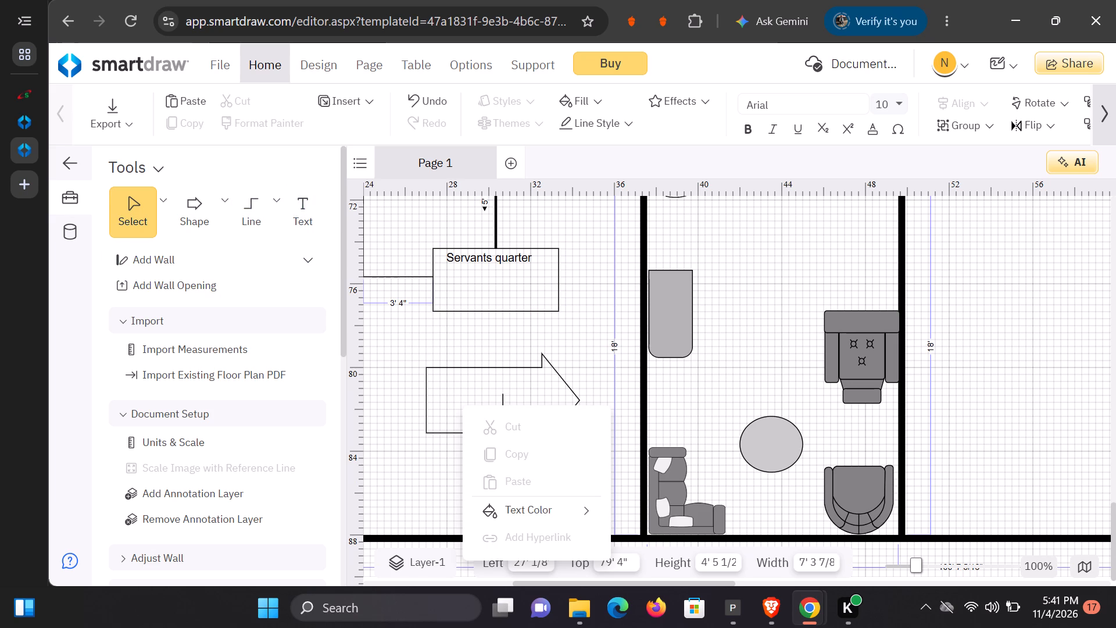
click(455, 391)
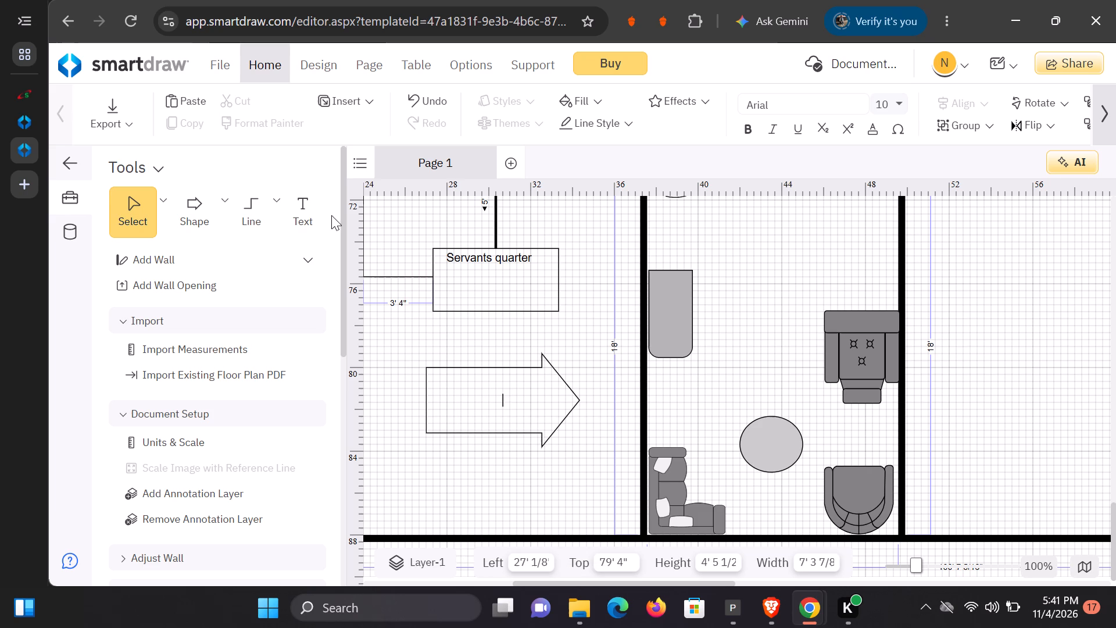
click(316, 213)
click(438, 398)
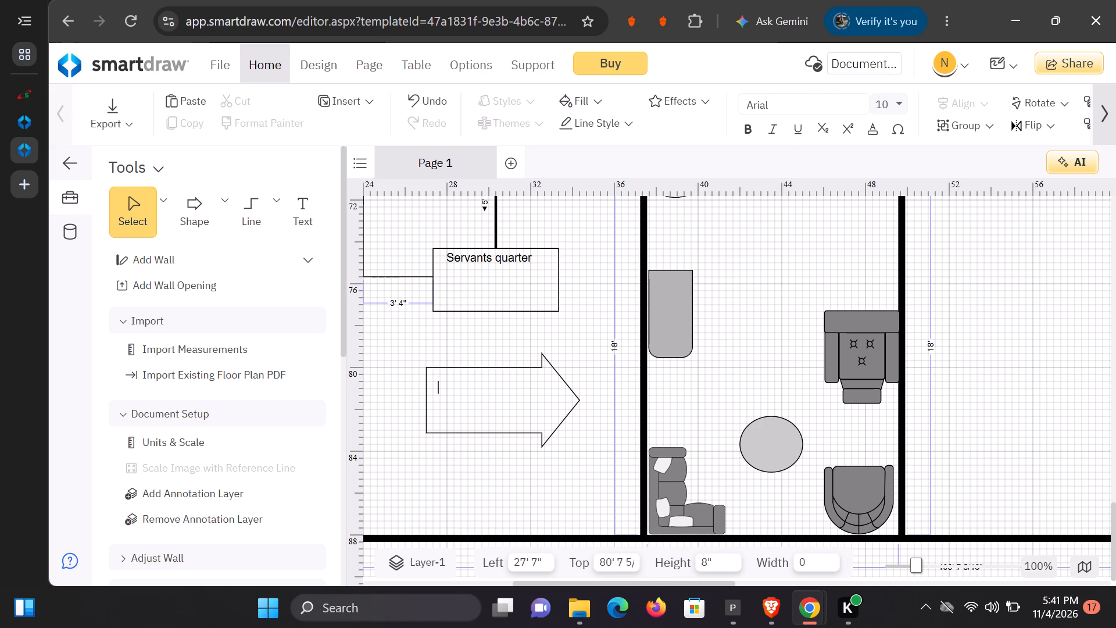
text(He)
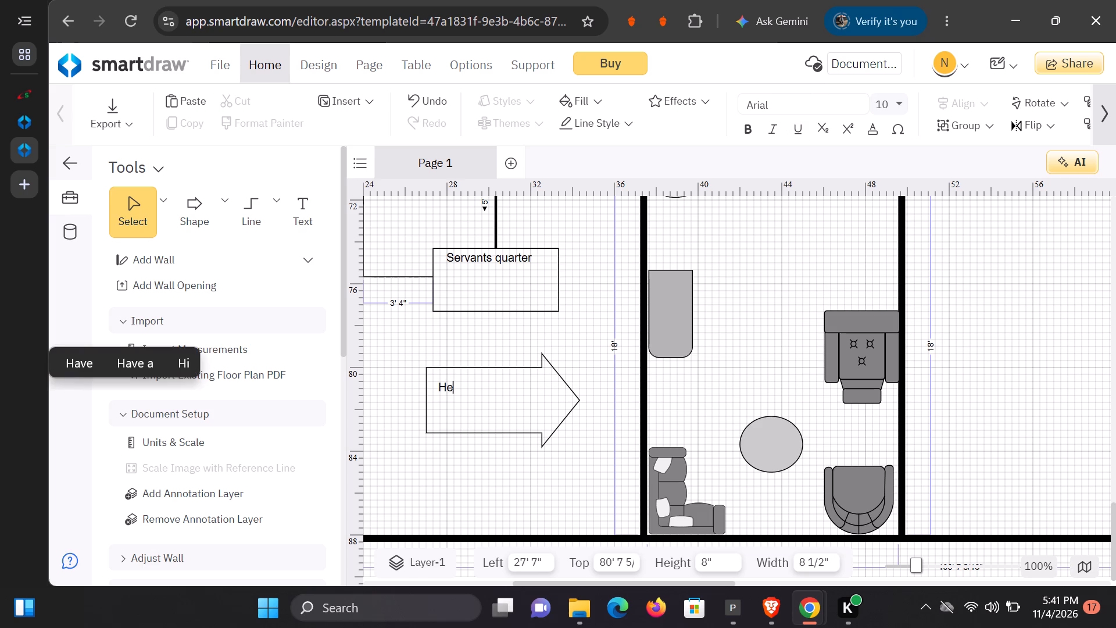
key(g)
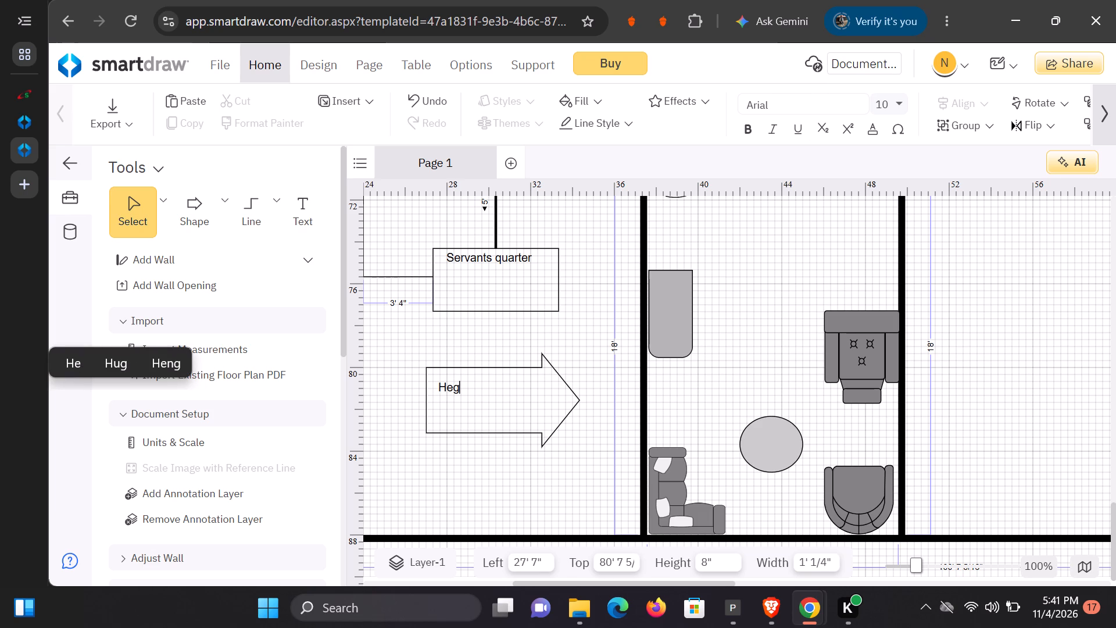
key(BackSpace)
text(dge)
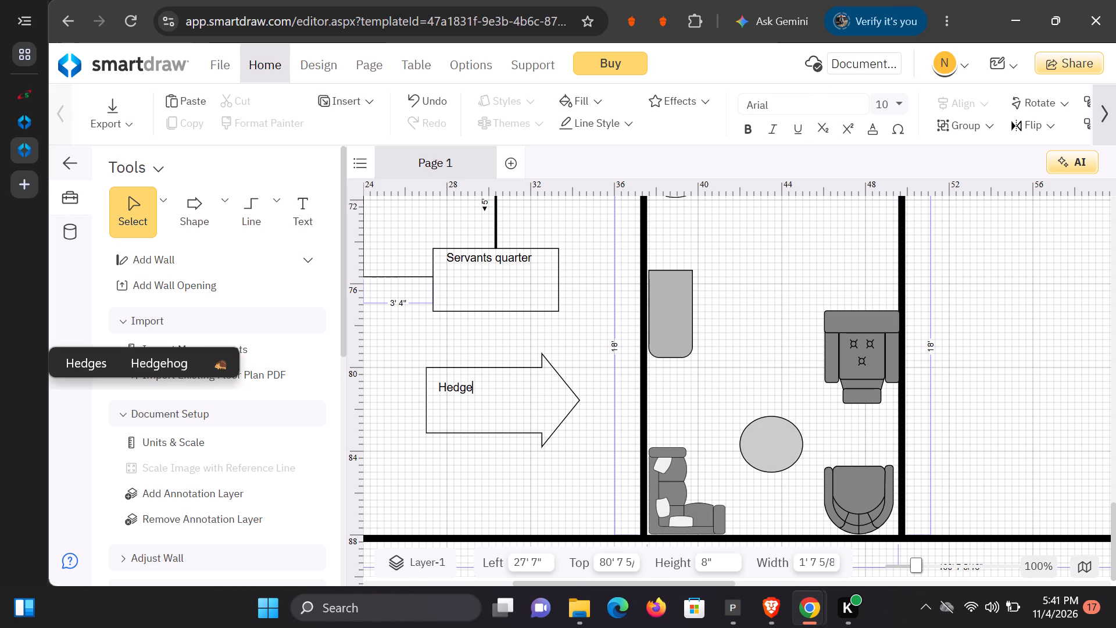
key(space)
key(t)
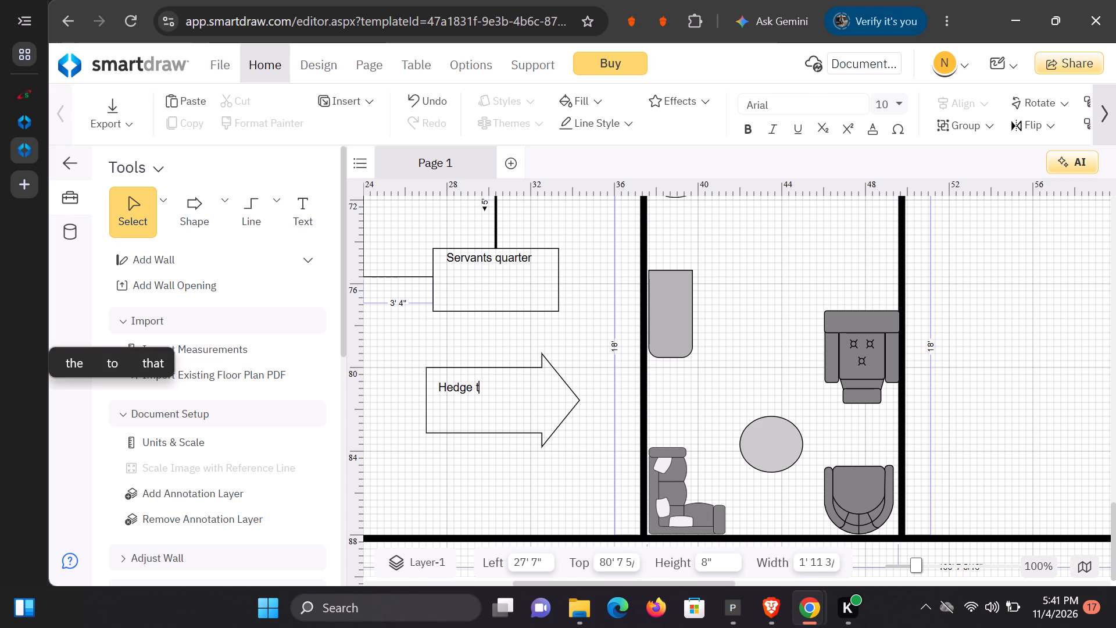
text(ower)
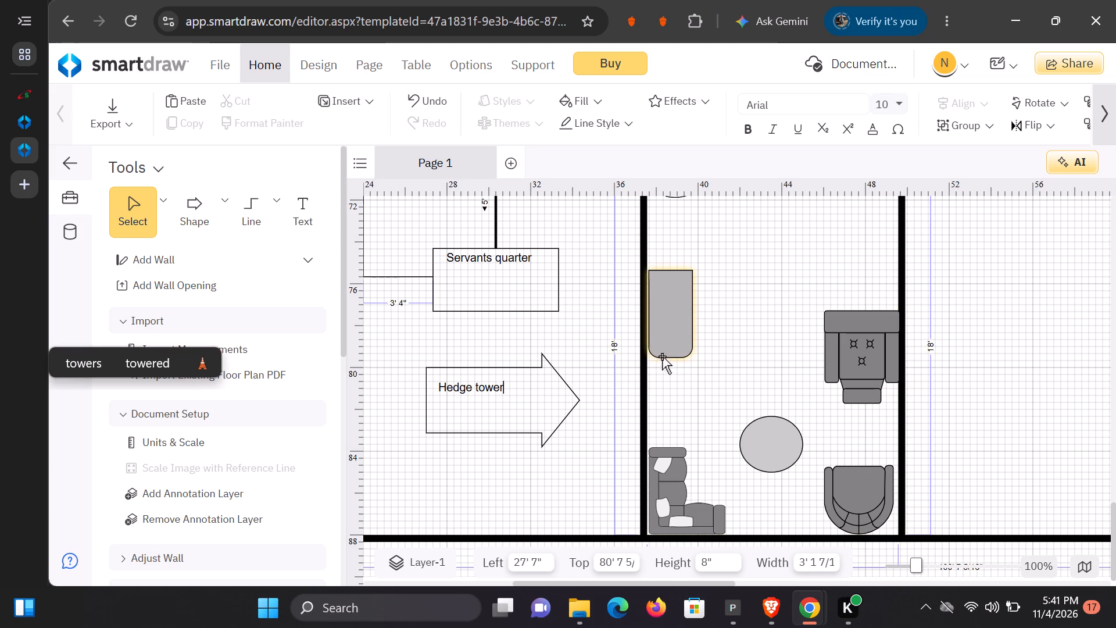
Add the curved five-seat Sectional Sofa from the sofa symbols to the drawing.
scroll(663, 359, down, 2)
scroll(708, 340, up, 1)
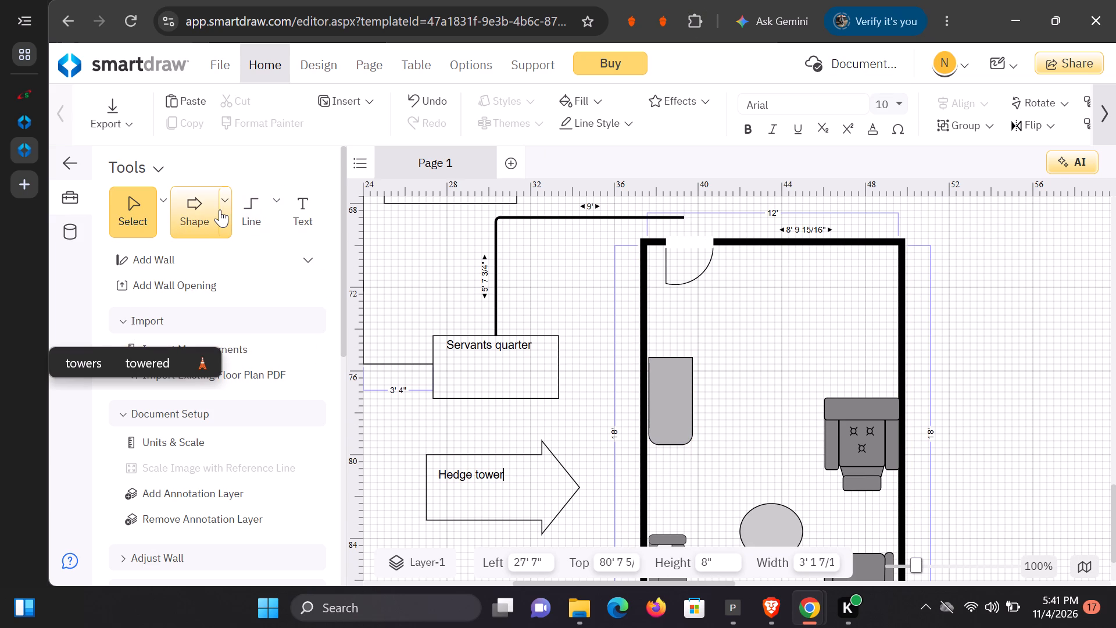
scroll(228, 269, down, 5)
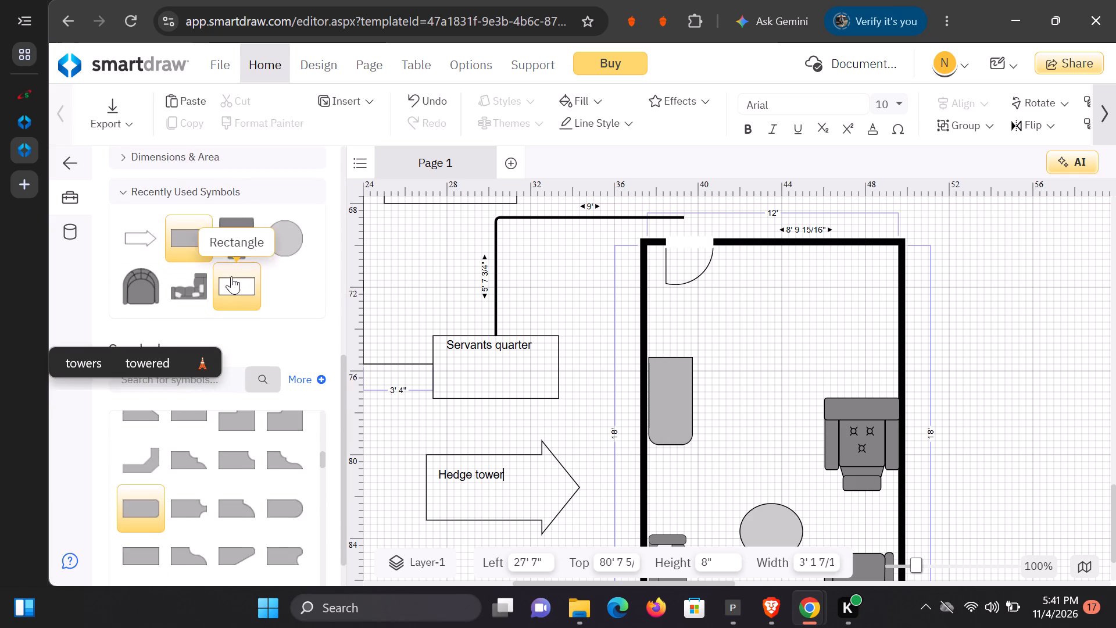
scroll(231, 276, down, 4)
scroll(201, 420, down, 3)
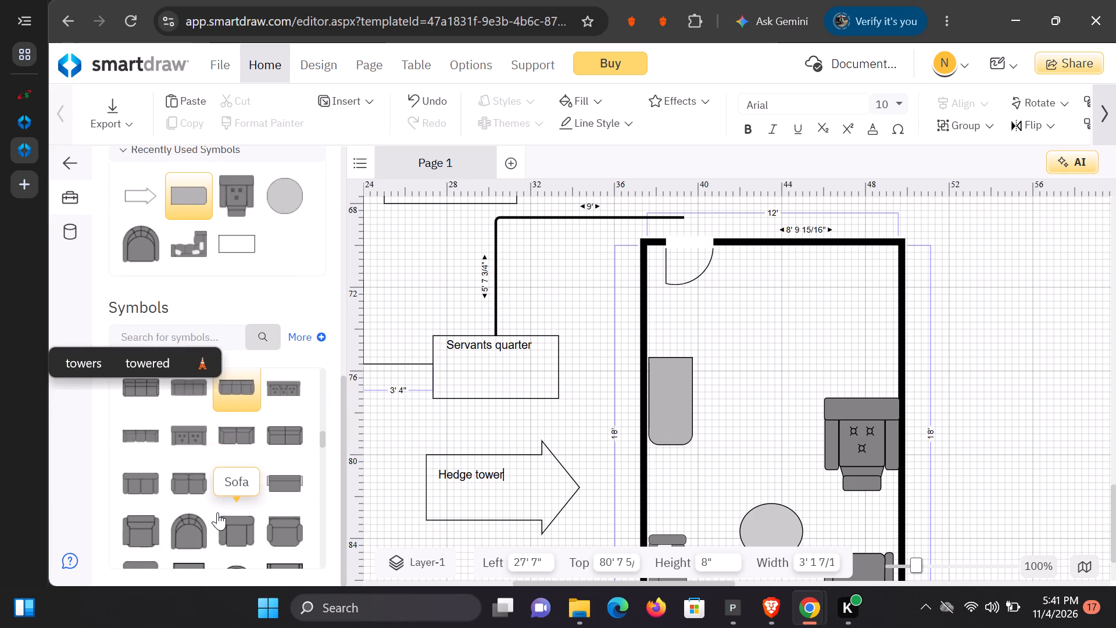
scroll(226, 500, down, 2)
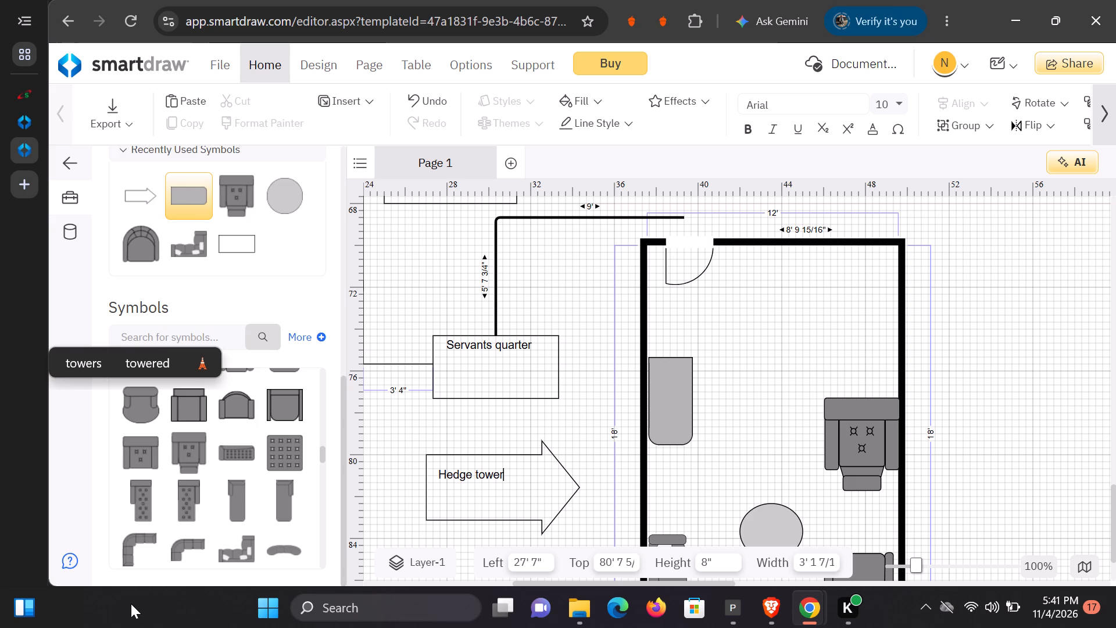
scroll(147, 579, up, 1)
scroll(254, 496, up, 1)
scroll(258, 491, down, 3)
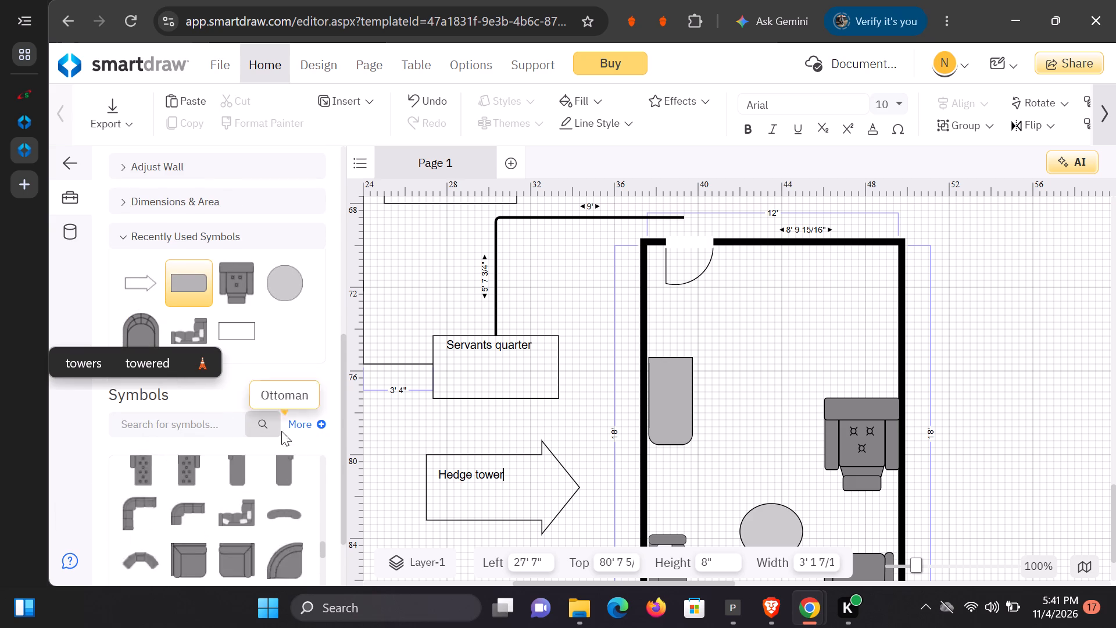
scroll(278, 429, down, 1)
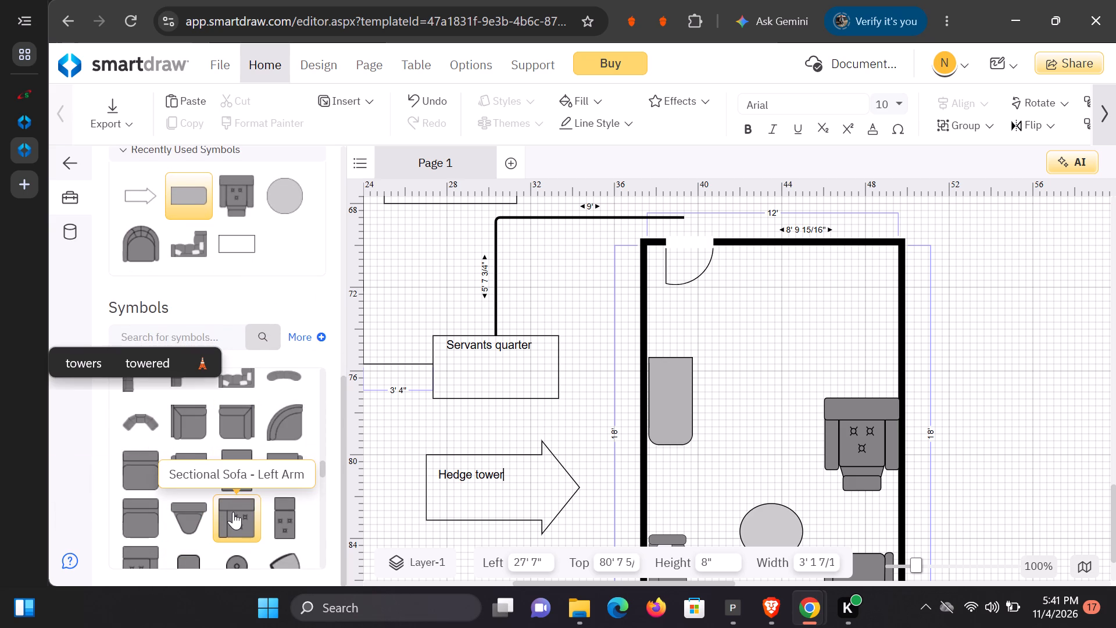
scroll(233, 508, down, 1)
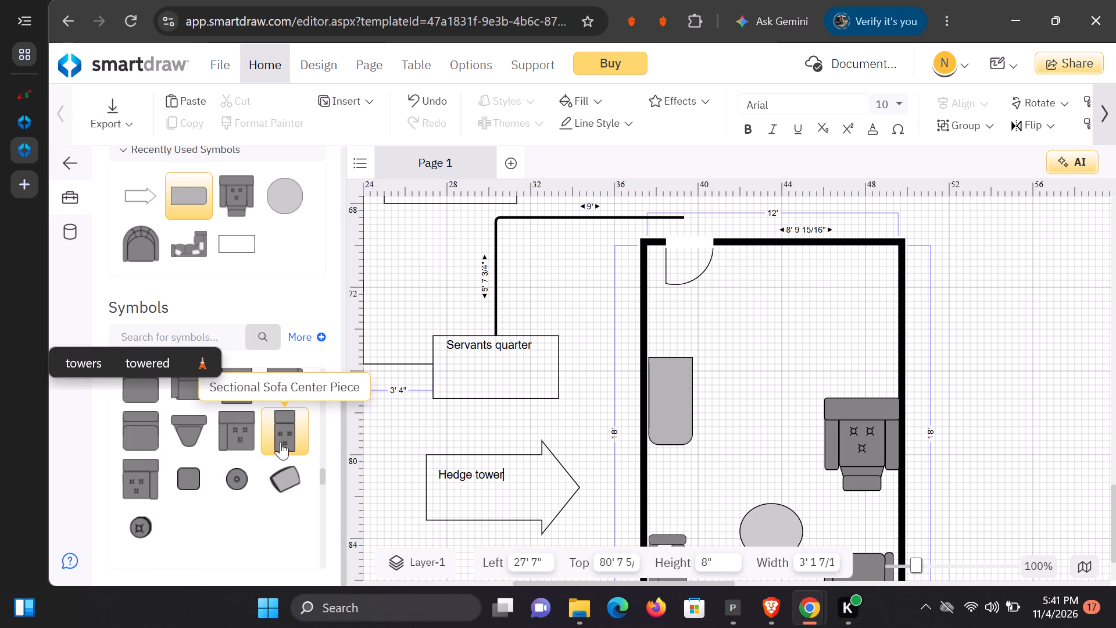
scroll(281, 442, up, 1)
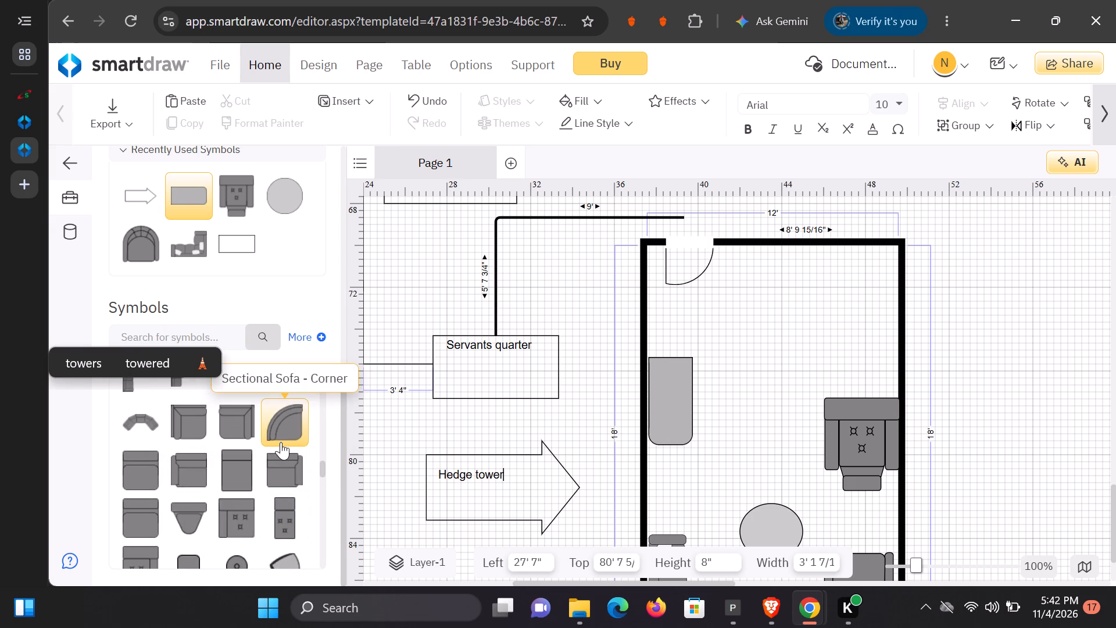
scroll(281, 442, down, 1)
scroll(281, 442, up, 1)
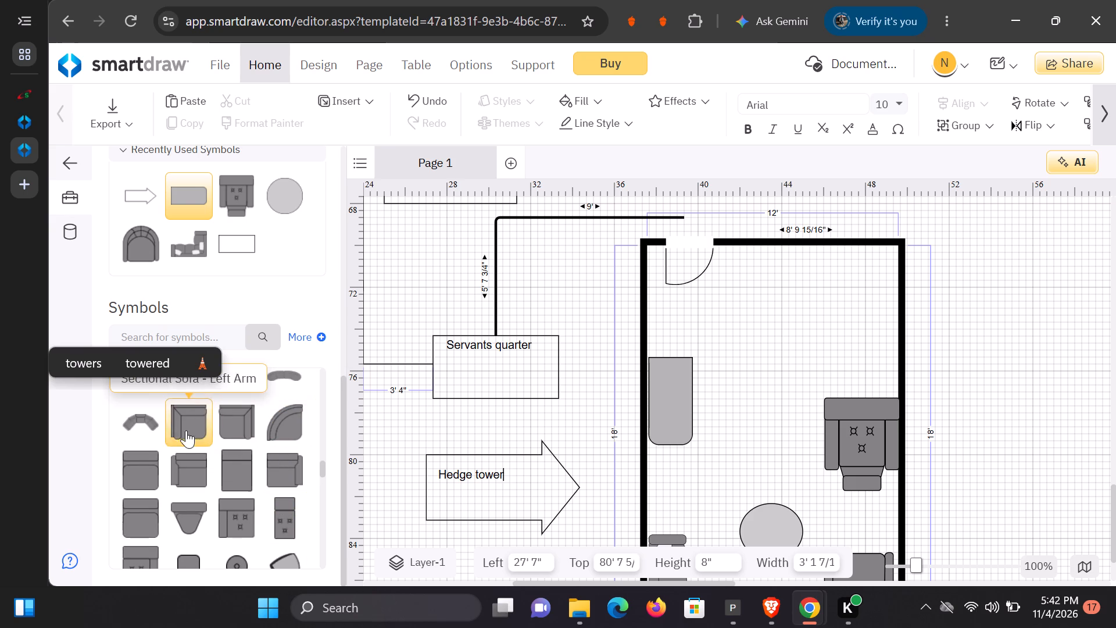
double_click(145, 426)
double_click(145, 426)
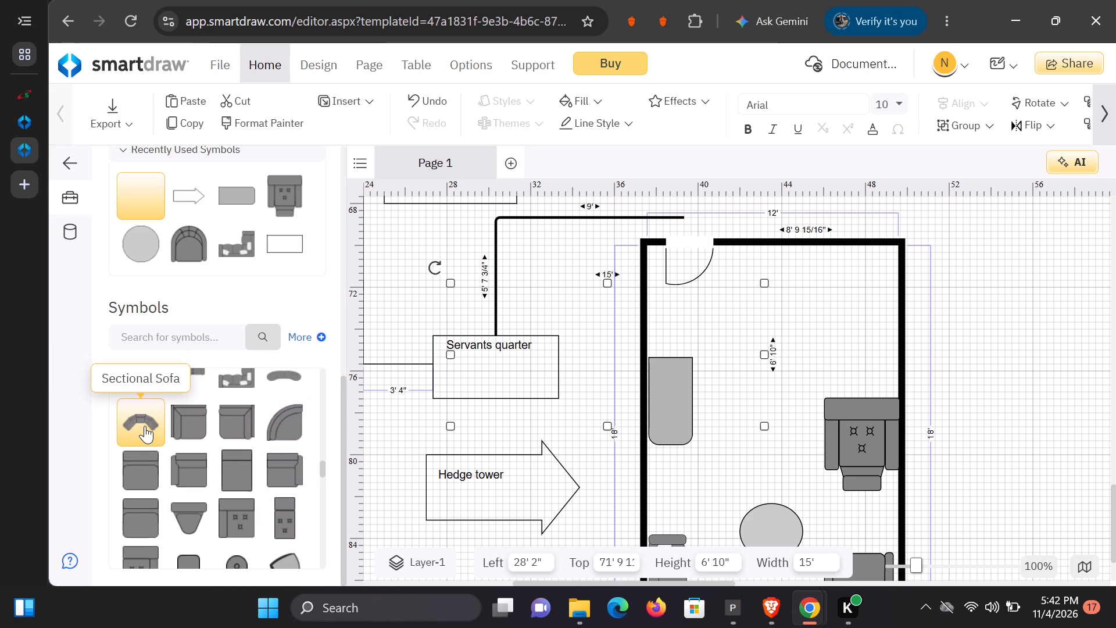
Remove the extra overlapping copy of the curved sectional sofa.
click(662, 380)
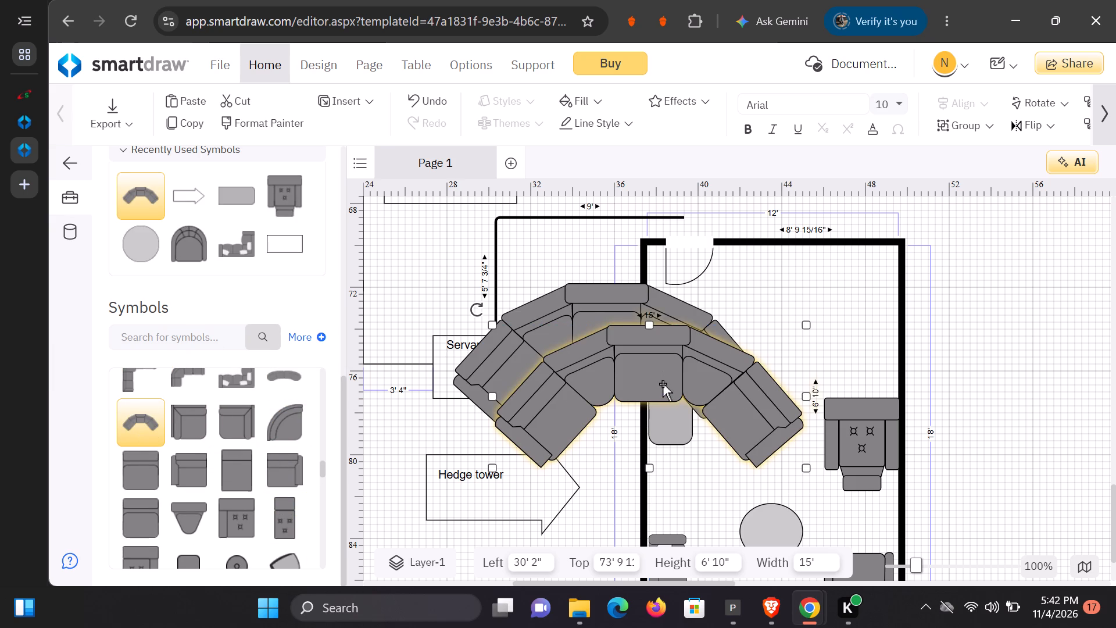
right_click(663, 384)
click(731, 157)
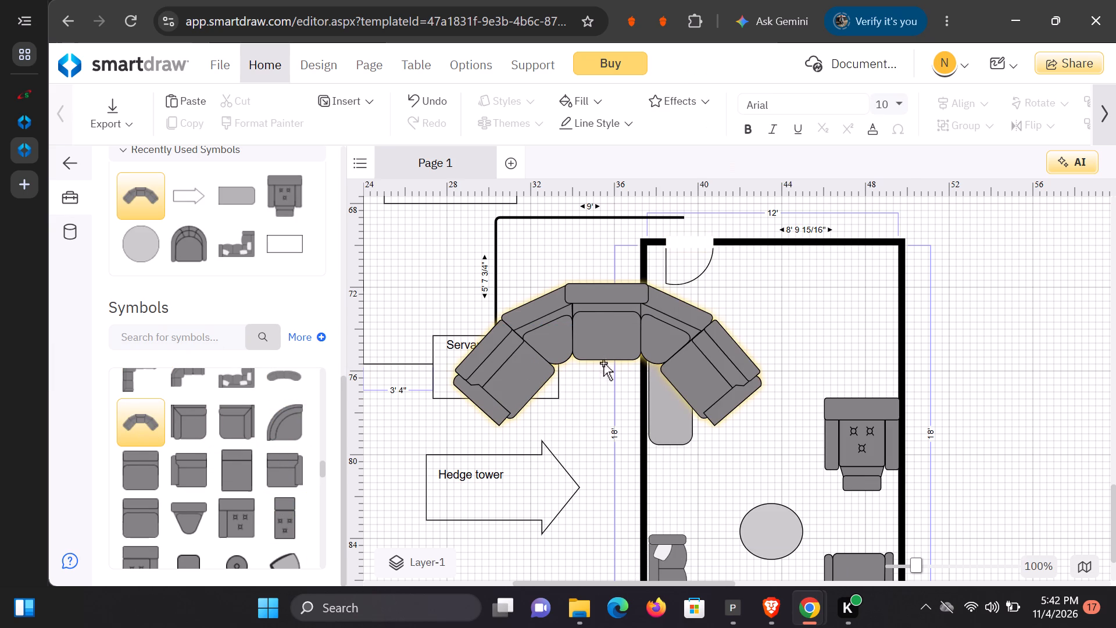
Move the curved sectional sofa across the right wall of the 12 x 18 room, at about Left 43', Top 71'.
drag(597, 344, 916, 285)
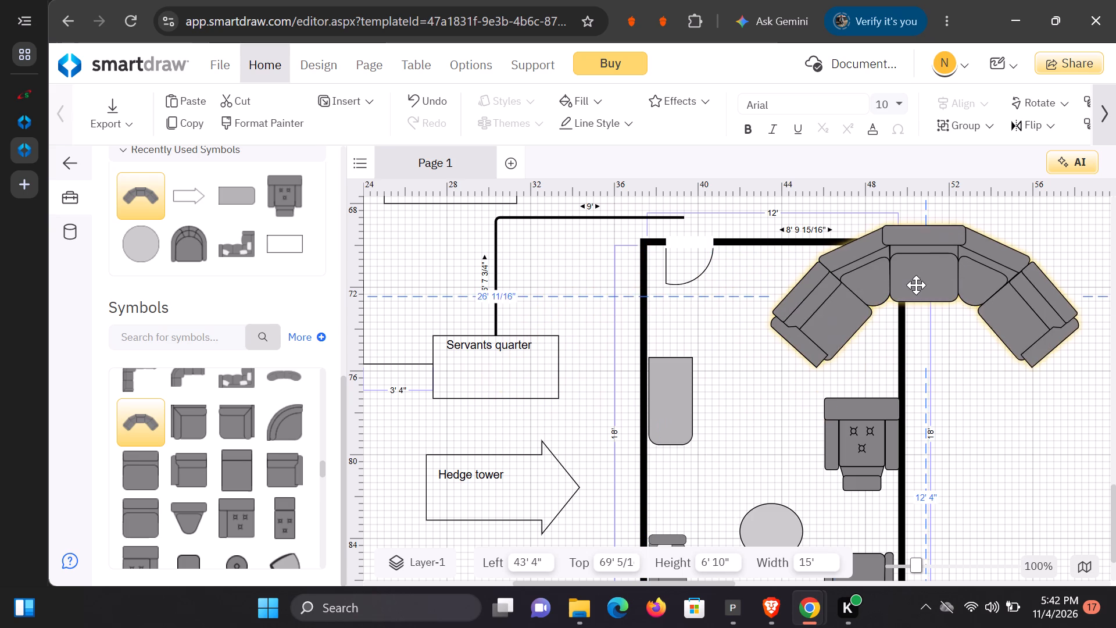
drag(916, 285, 907, 323)
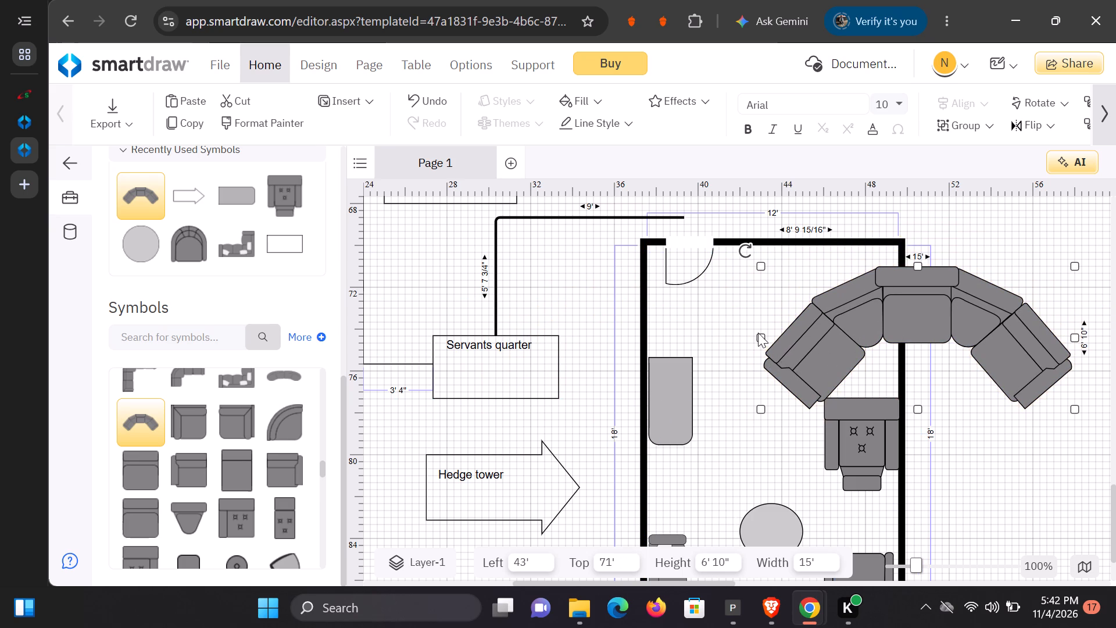
click(760, 333)
click(792, 356)
Scale the curved sectional sofa down proportionally to about 5' 4" wide and 2' 4" high.
drag(758, 405, 854, 340)
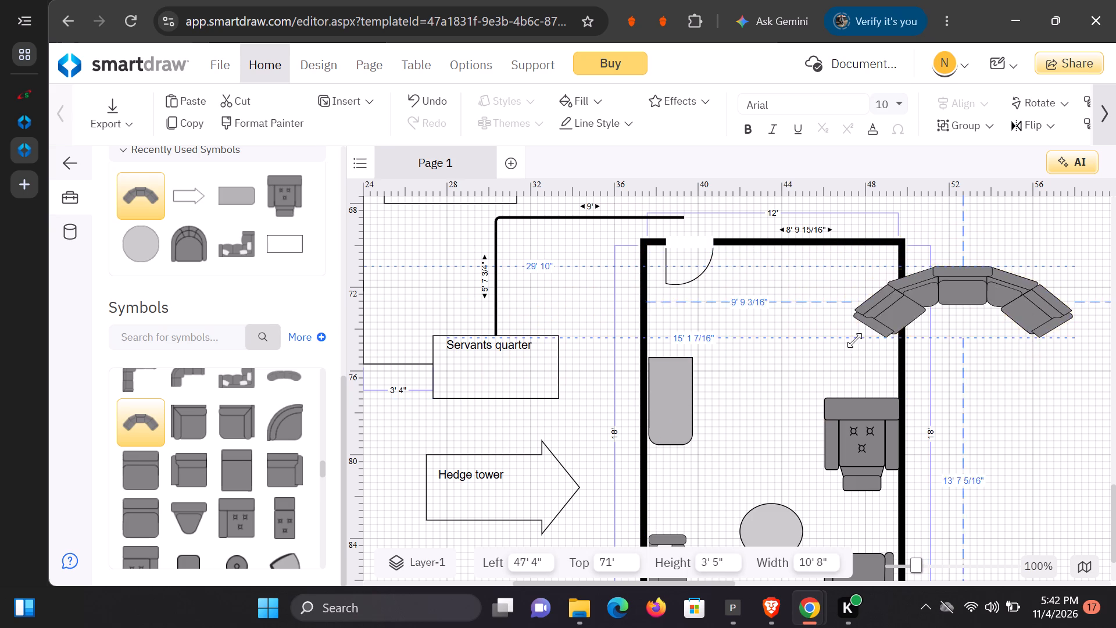
drag(854, 340, 957, 312)
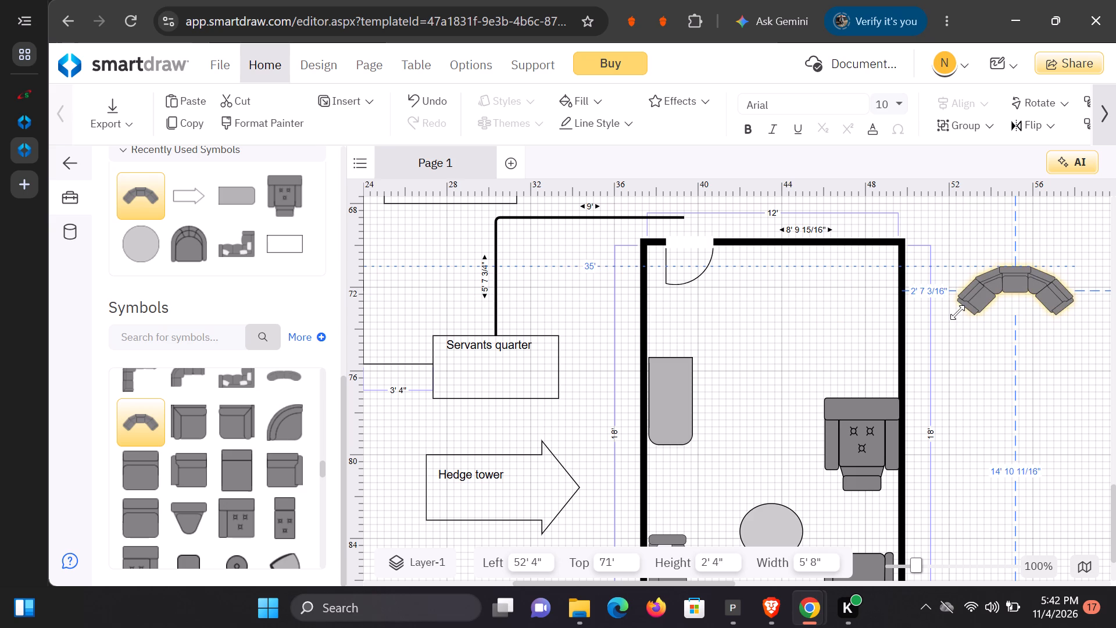
drag(957, 312, 965, 317)
Move the curved sectional sofa inside the 12 x 18 room, just below the top wall beside the door, at about Left 41' 4".
drag(1017, 284, 964, 305)
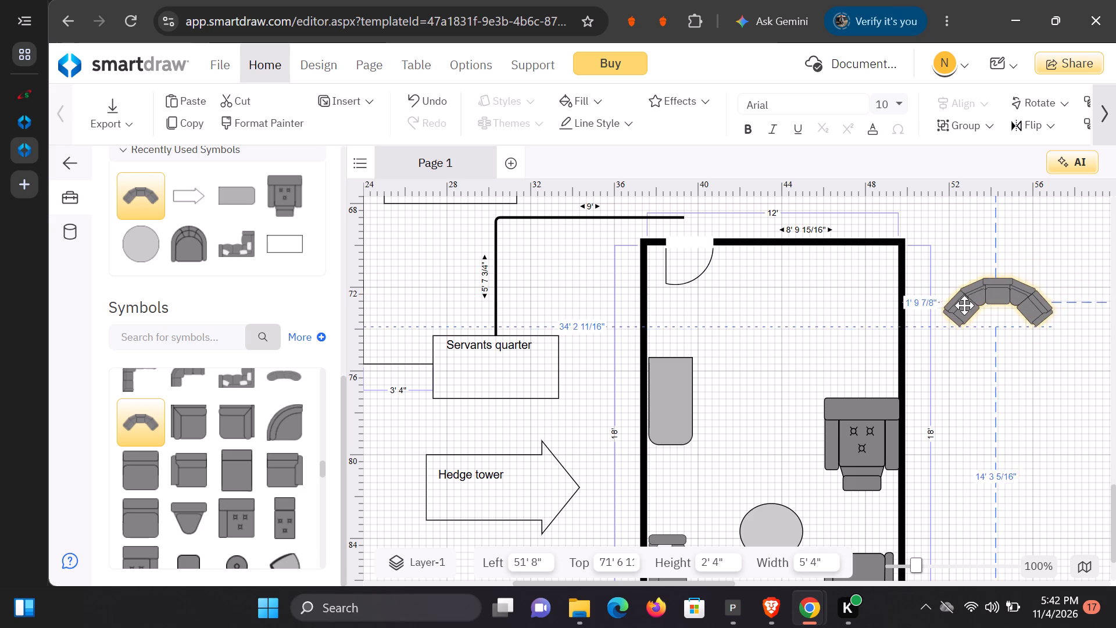
drag(964, 305, 781, 320)
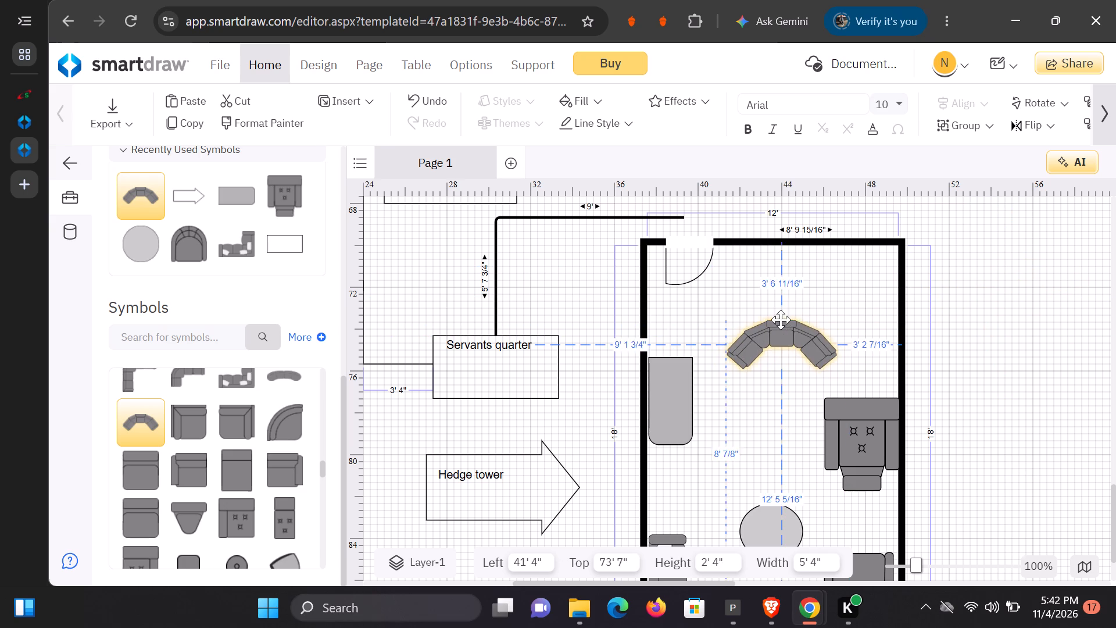
drag(781, 320, 783, 294)
click(1087, 266)
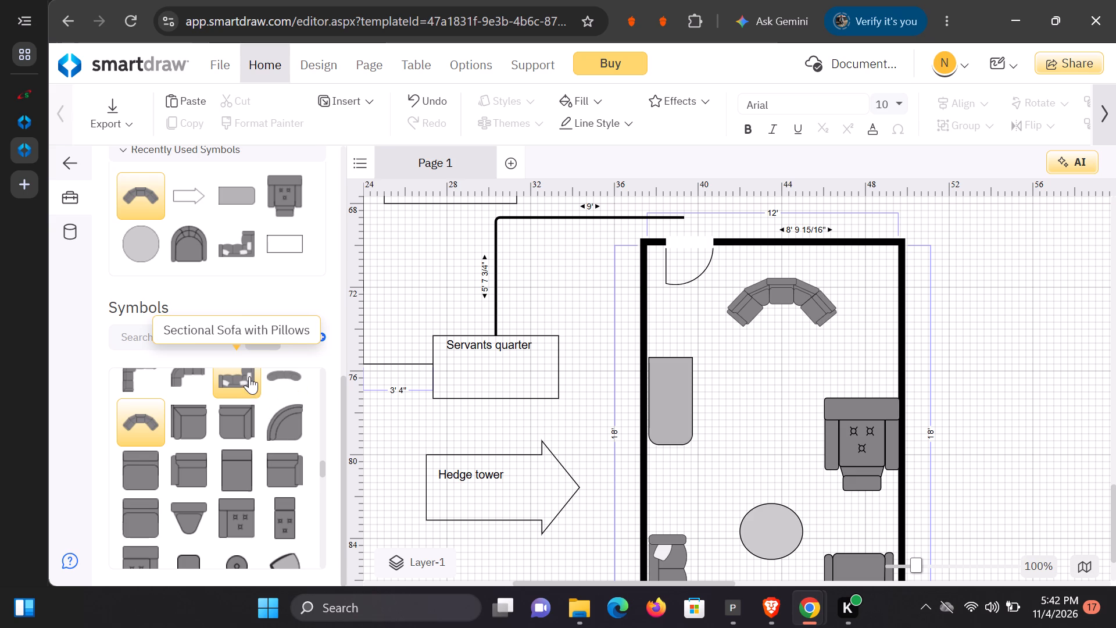
Add the Wood and Glass End Table symbol to the drawing.
scroll(212, 402, up, 3)
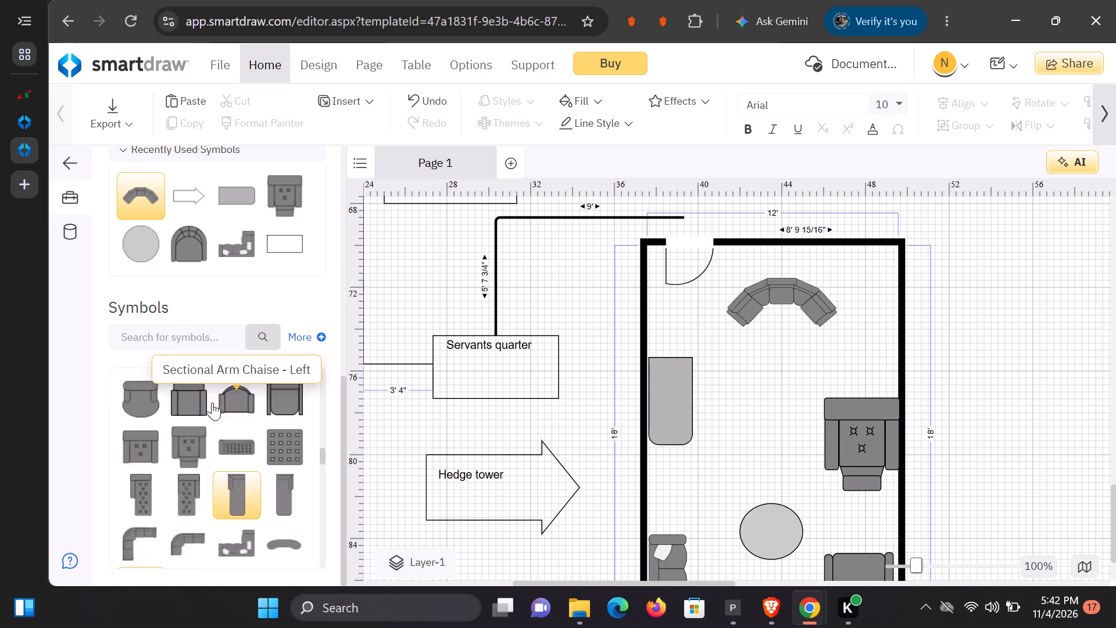
scroll(211, 443, down, 2)
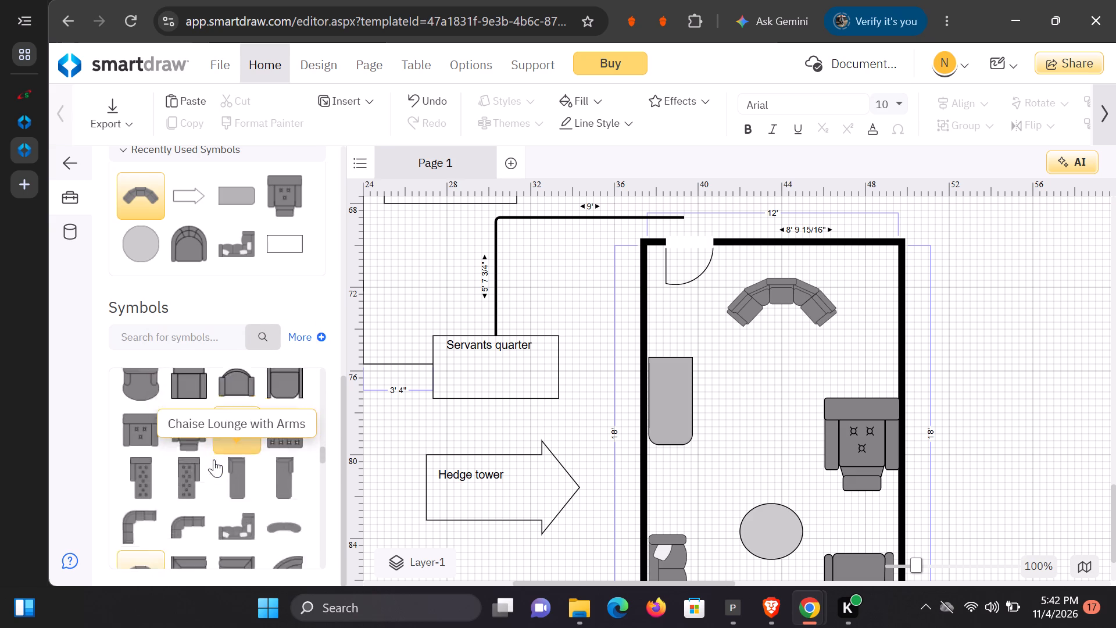
scroll(206, 452, down, 2)
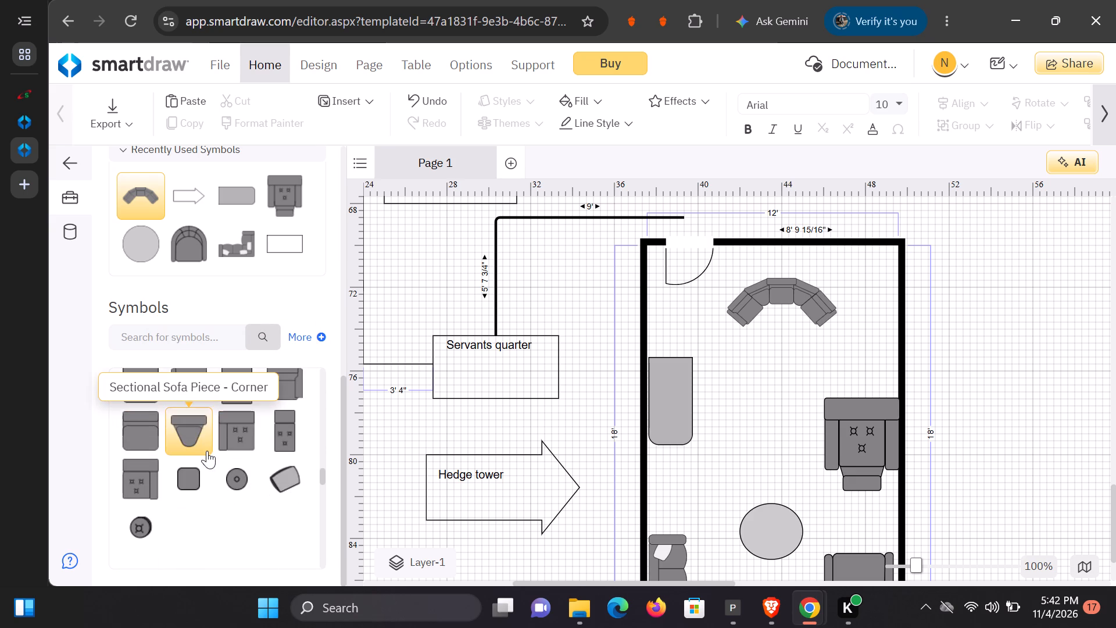
scroll(219, 431, up, 5)
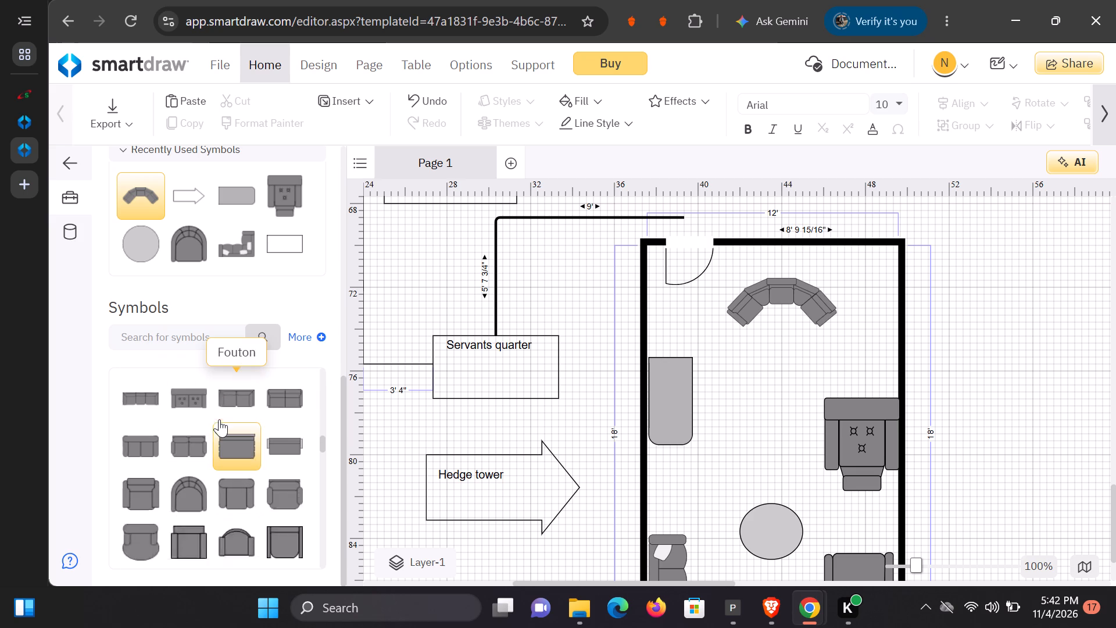
scroll(210, 421, down, 9)
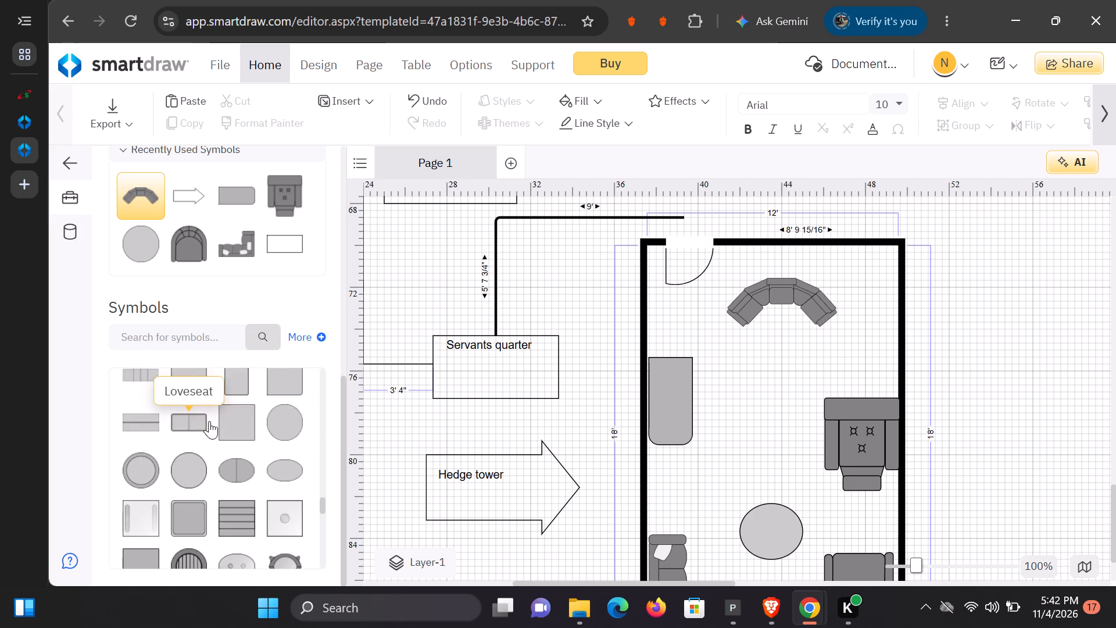
scroll(194, 479, down, 2)
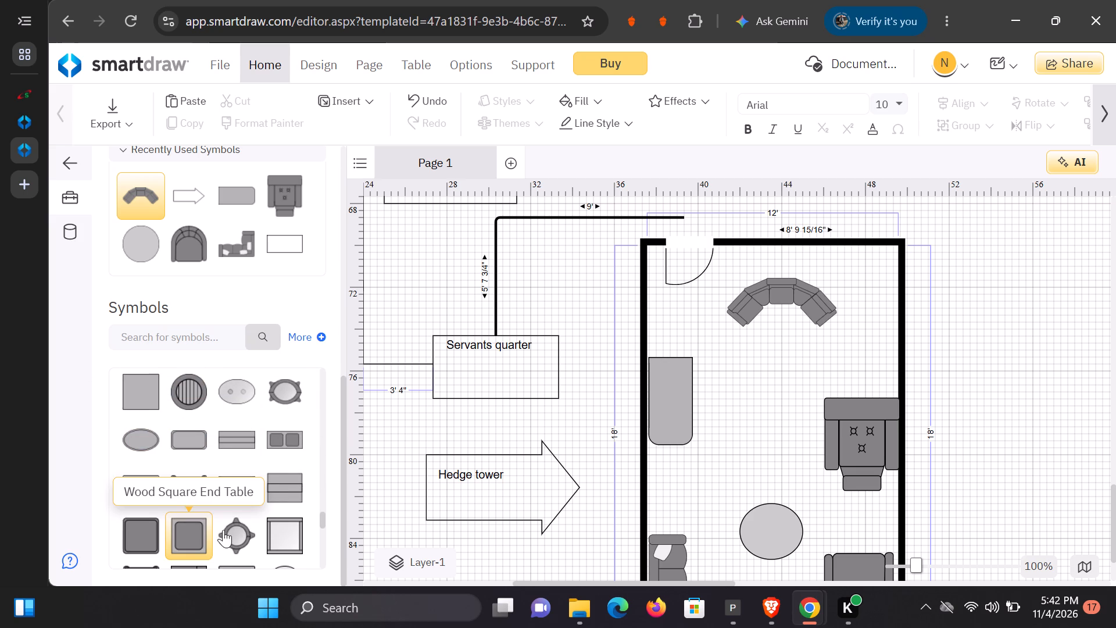
double_click(235, 544)
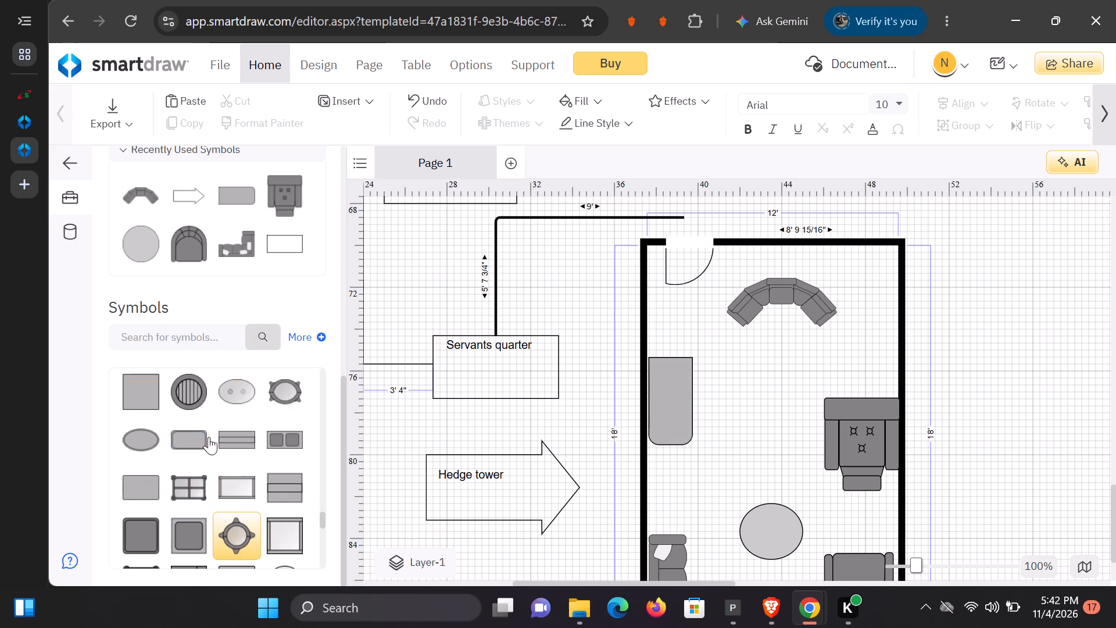
double_click(238, 543)
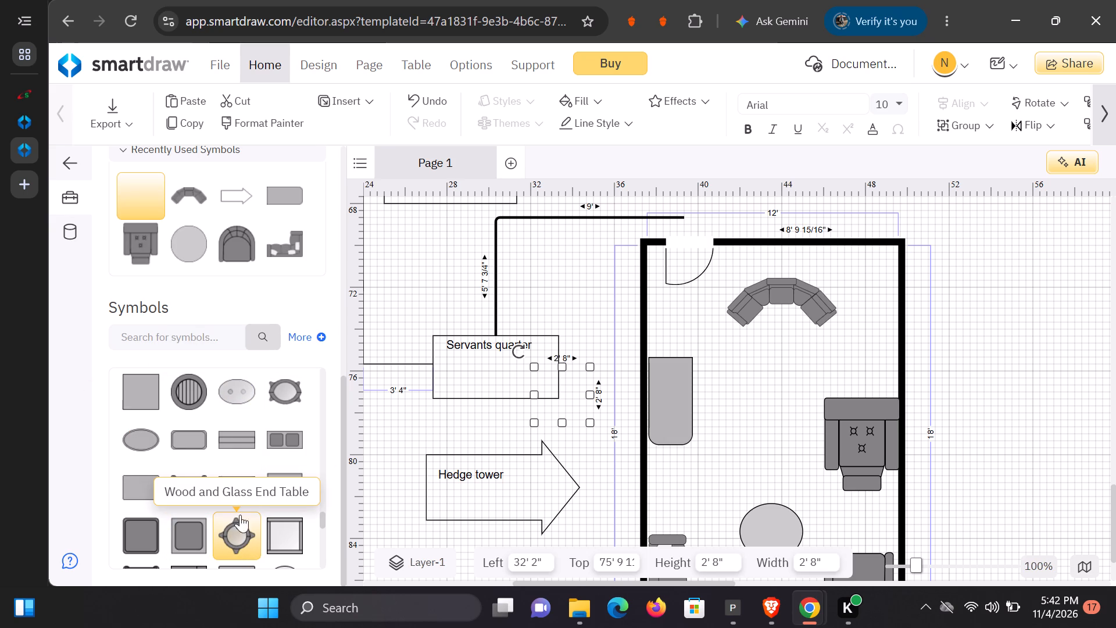
Place the glass end table below the curved sofa in the 12 x 18 room, at about Left 42' 8", Top 74' 7".
drag(566, 391, 759, 397)
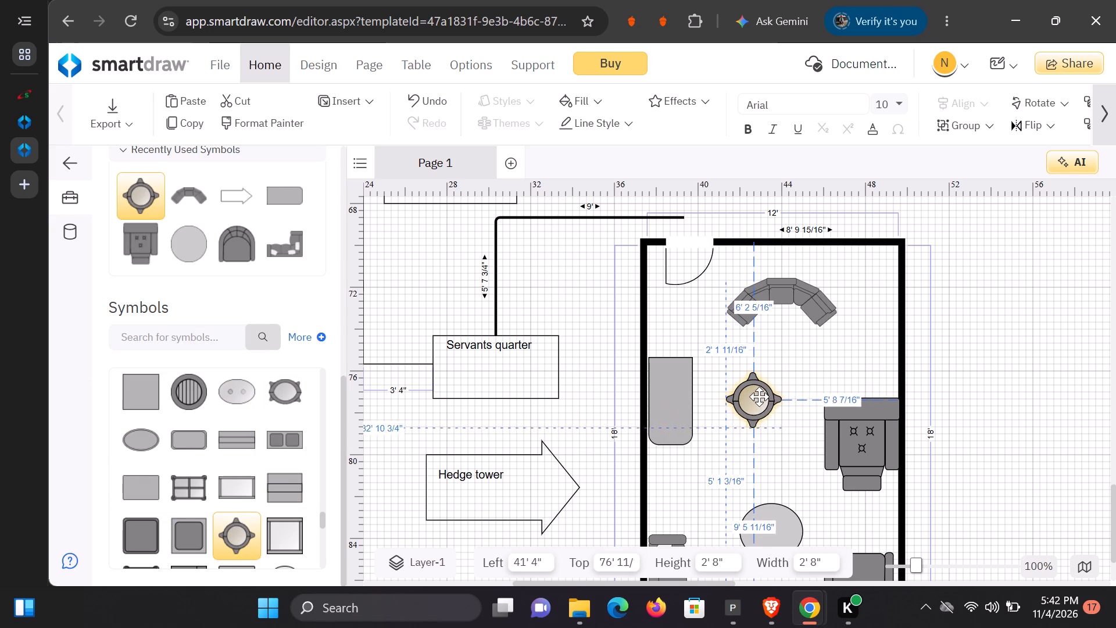
drag(759, 397, 781, 369)
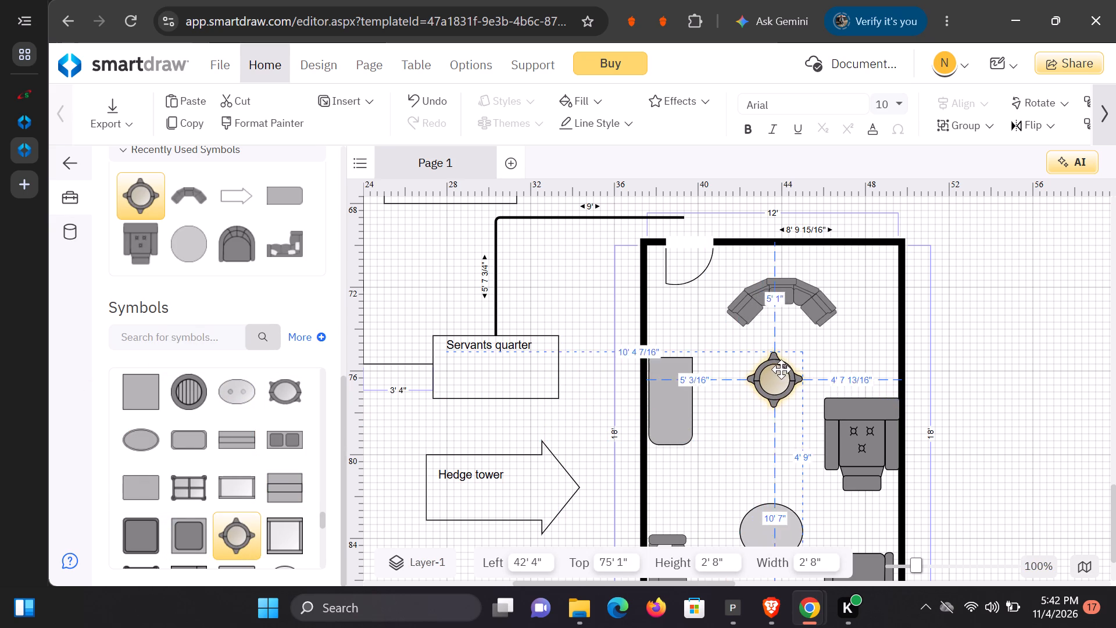
drag(781, 369, 782, 366)
Review the 12 x 18 room's layout and look through the remaining table and the bathtub and shower symbols.
scroll(1066, 272, down, 1)
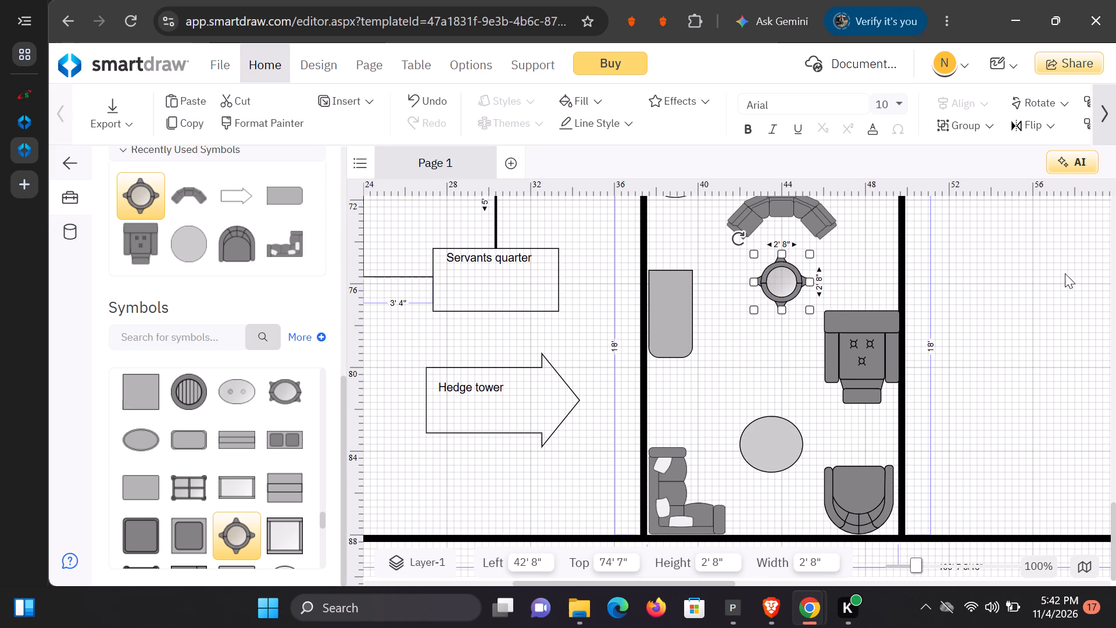
scroll(1011, 298, up, 1)
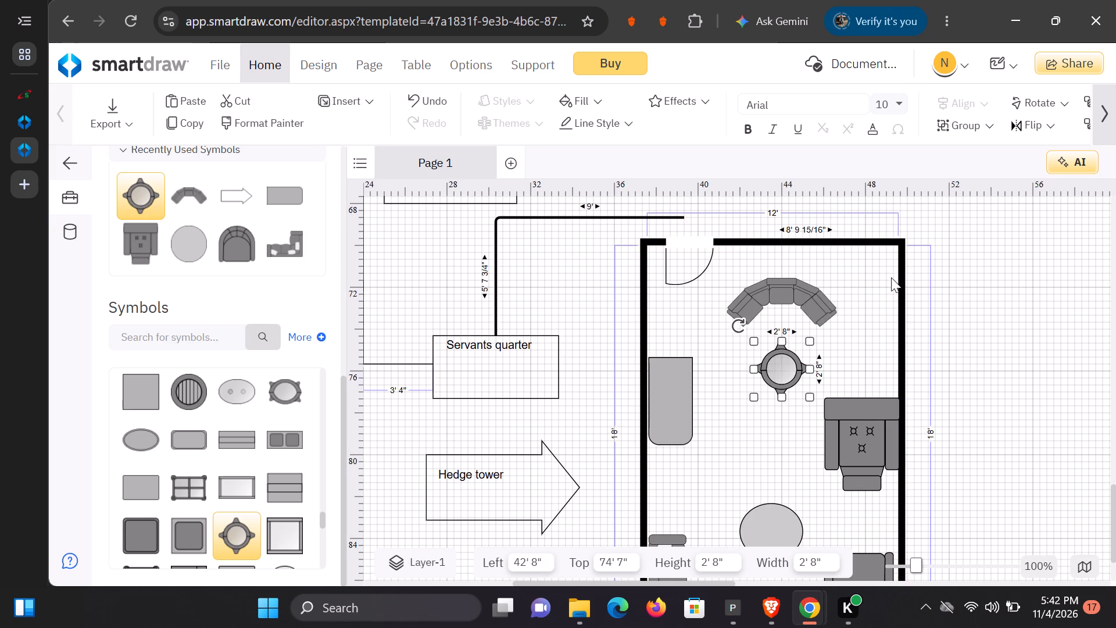
scroll(832, 290, down, 4)
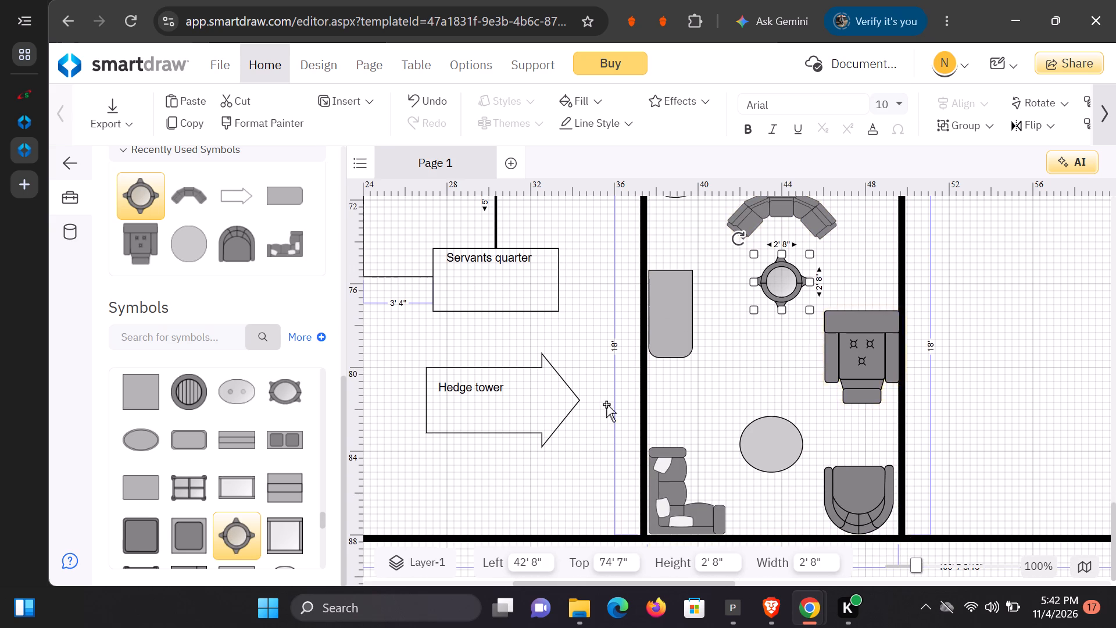
scroll(644, 394, up, 2)
scroll(352, 480, up, 1)
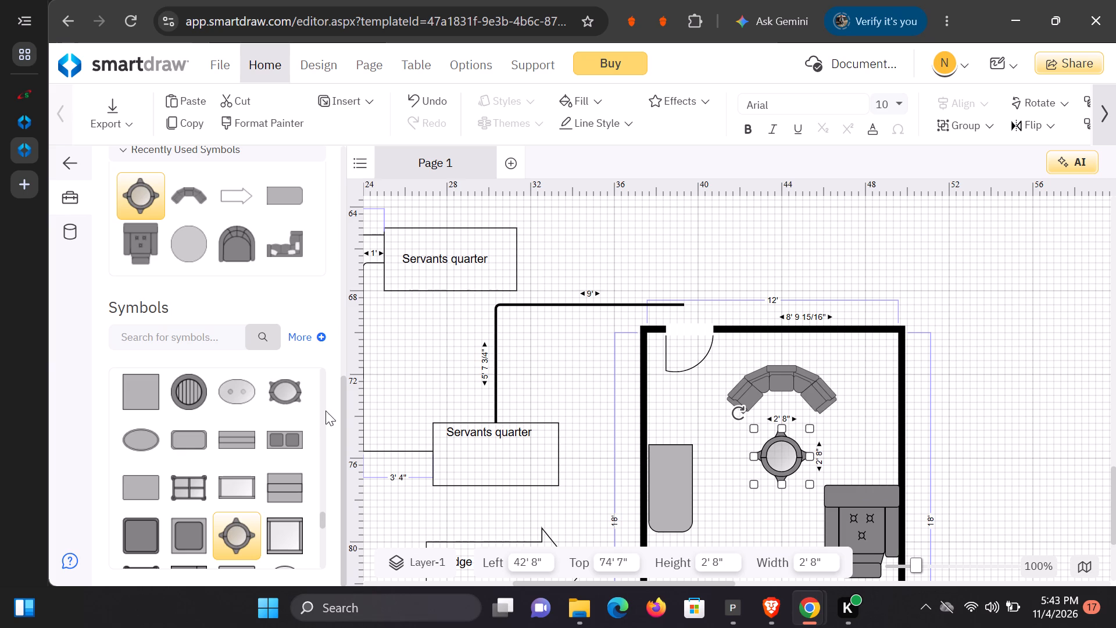
drag(320, 515, 321, 515)
drag(321, 515, 316, 529)
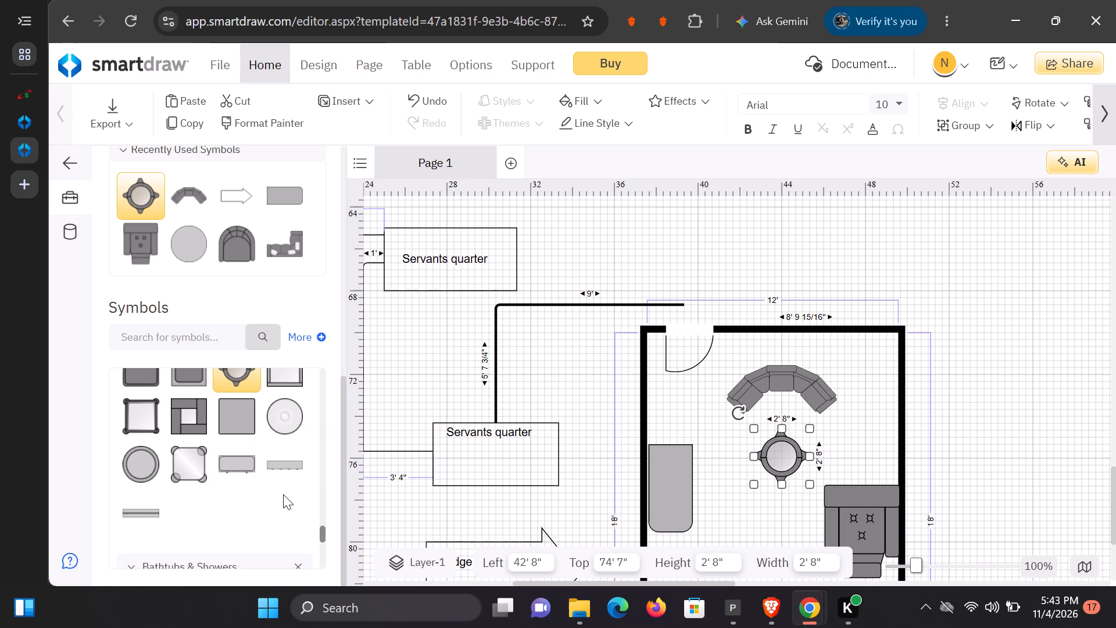
scroll(255, 478, down, 3)
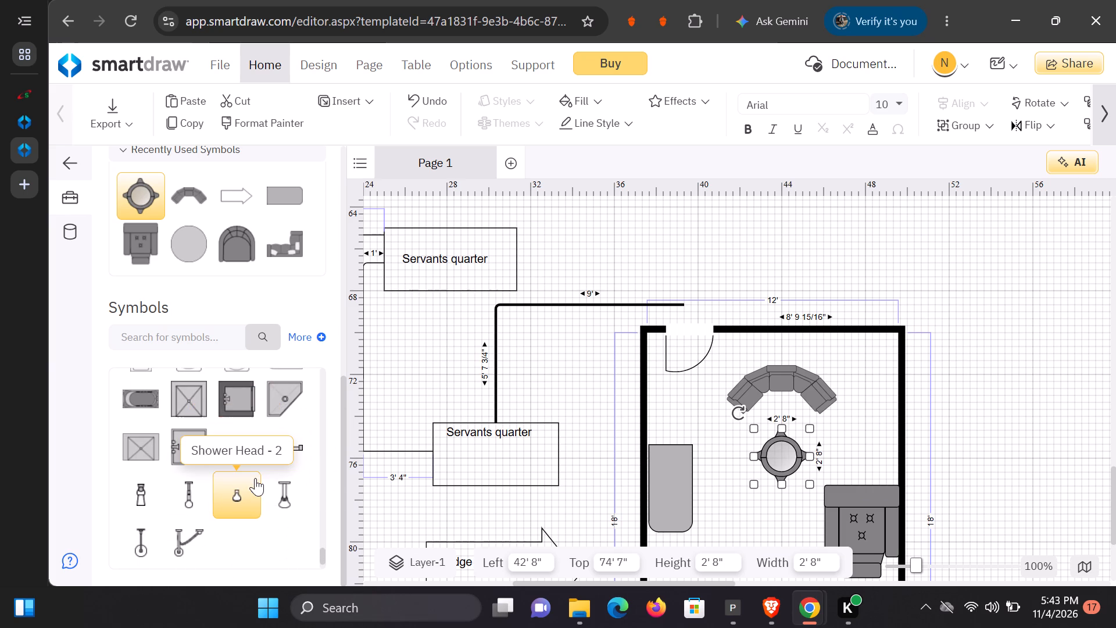
scroll(255, 478, down, 2)
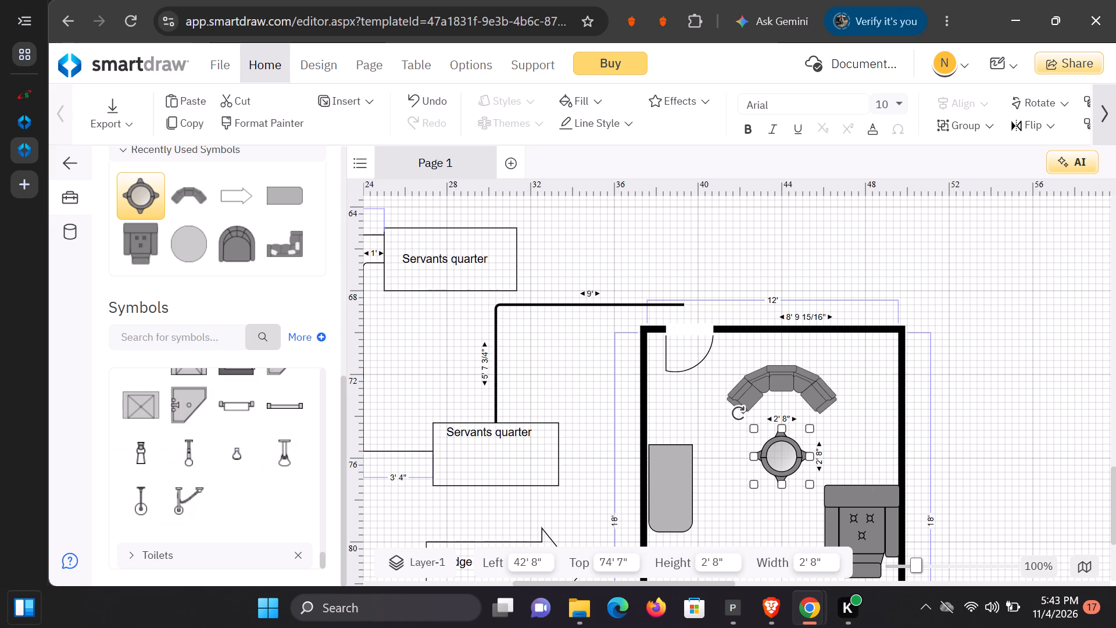
Draw a stepped shape connector from above the 12 x 18 room's door up to the right, about 3' 8" wide and 3' 4" high.
scroll(0, 622, up, 2)
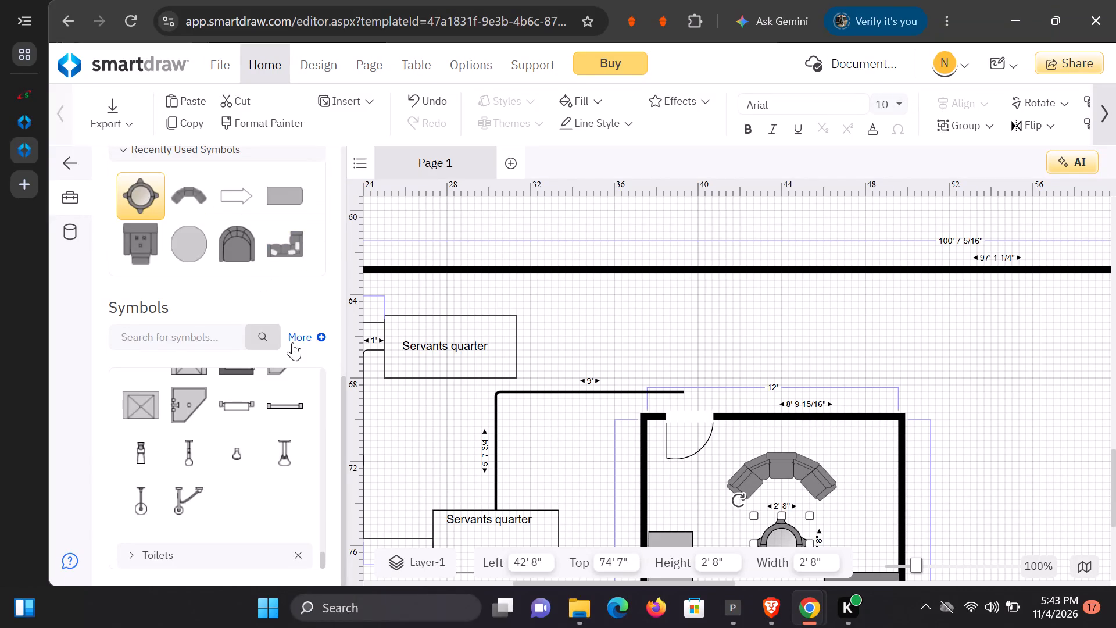
scroll(296, 341, up, 1)
scroll(312, 247, up, 5)
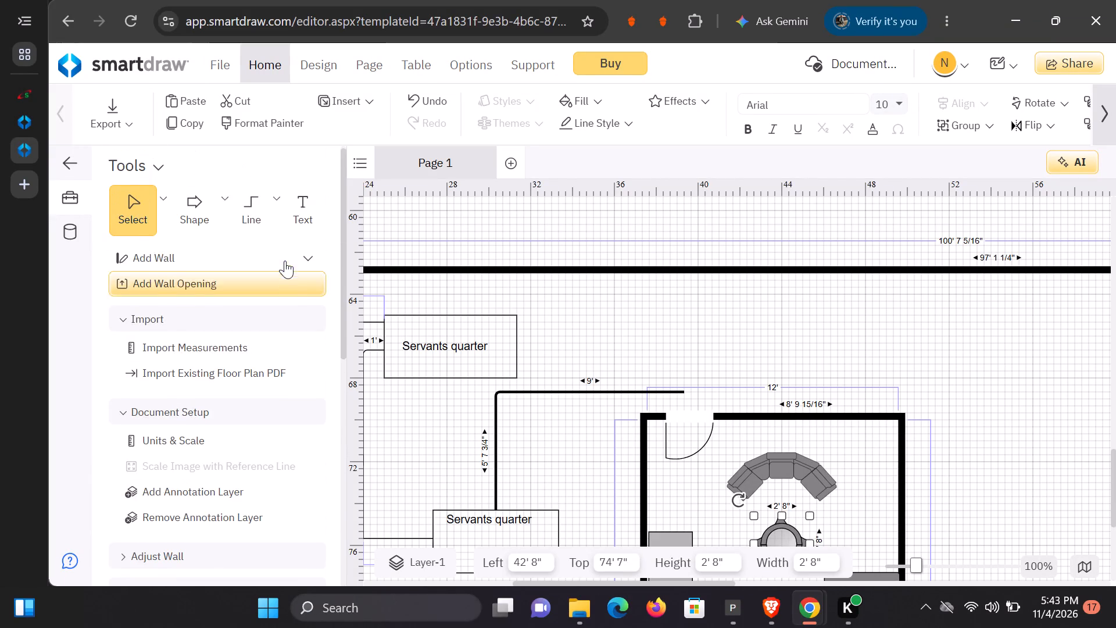
scroll(285, 261, up, 2)
click(280, 210)
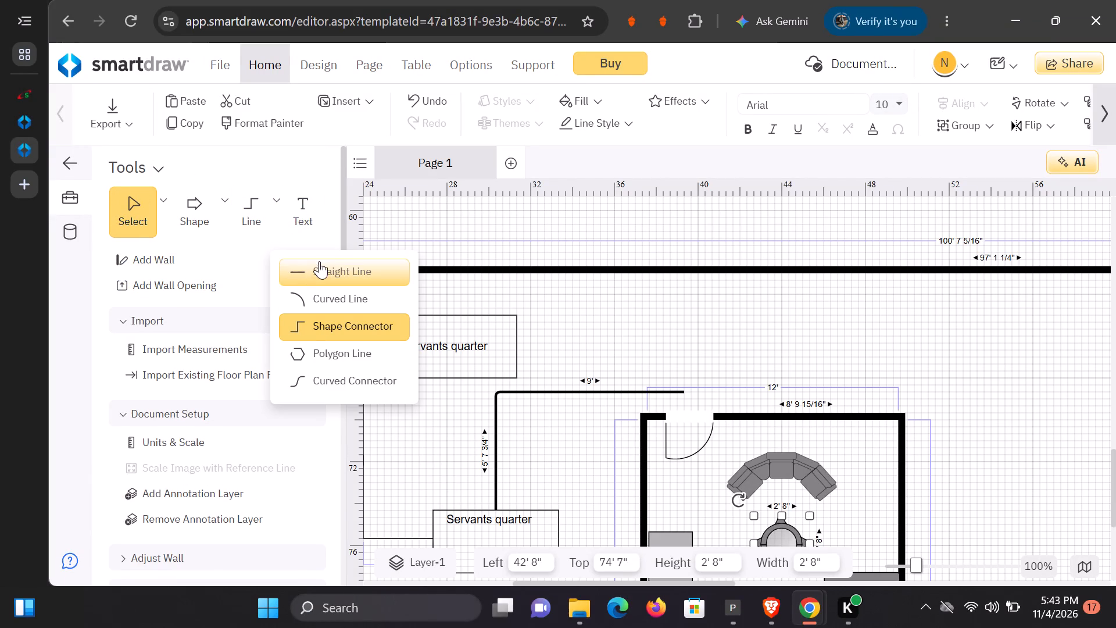
click(314, 319)
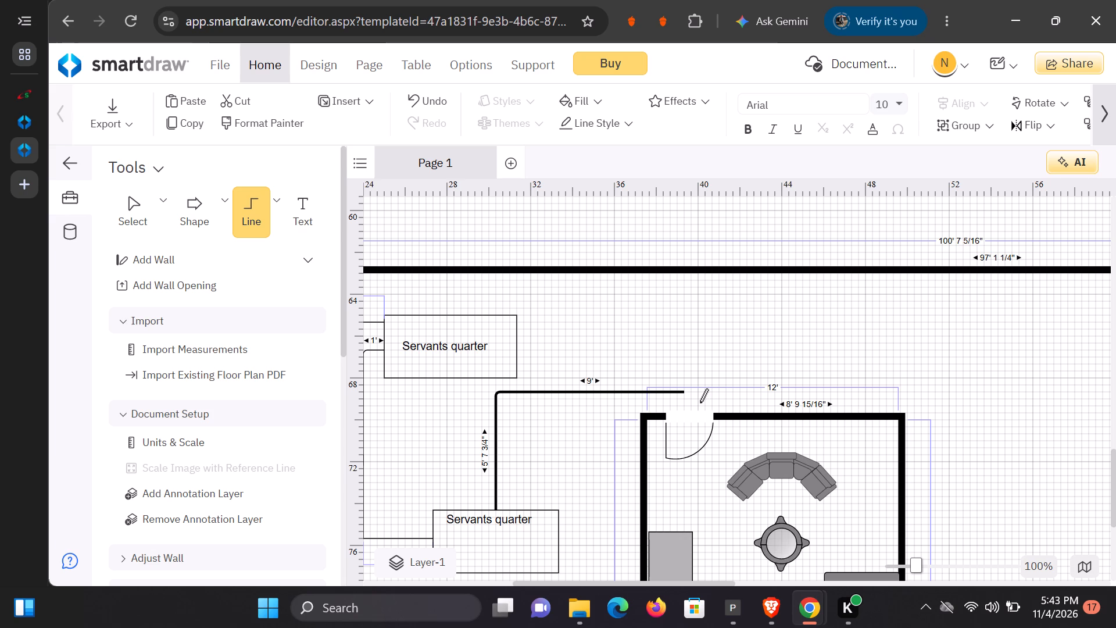
drag(699, 402, 703, 324)
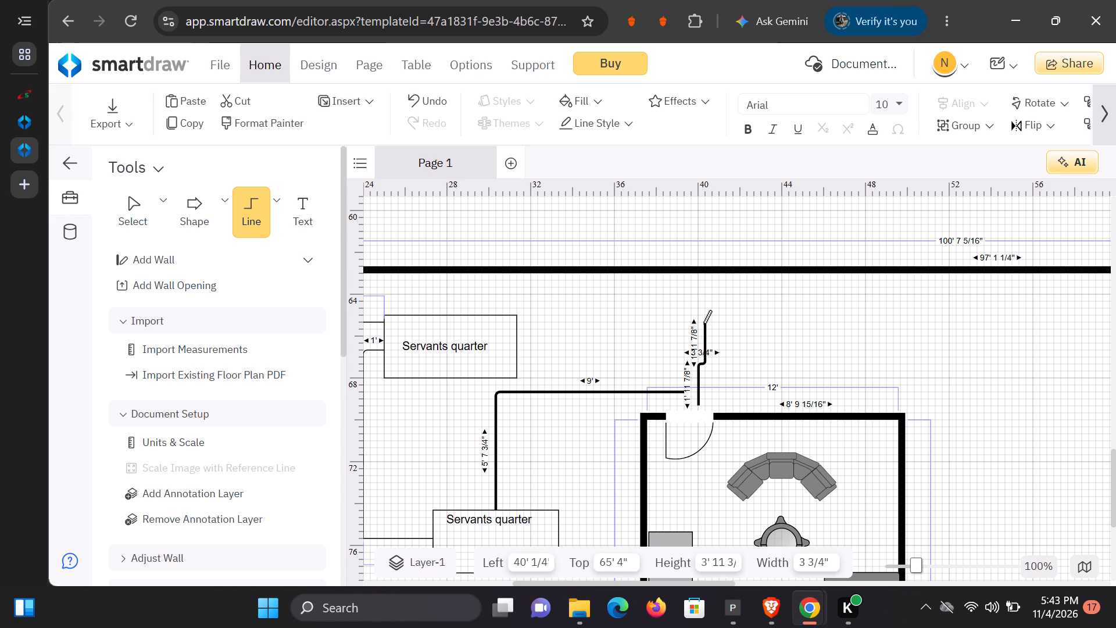
drag(703, 324, 757, 306)
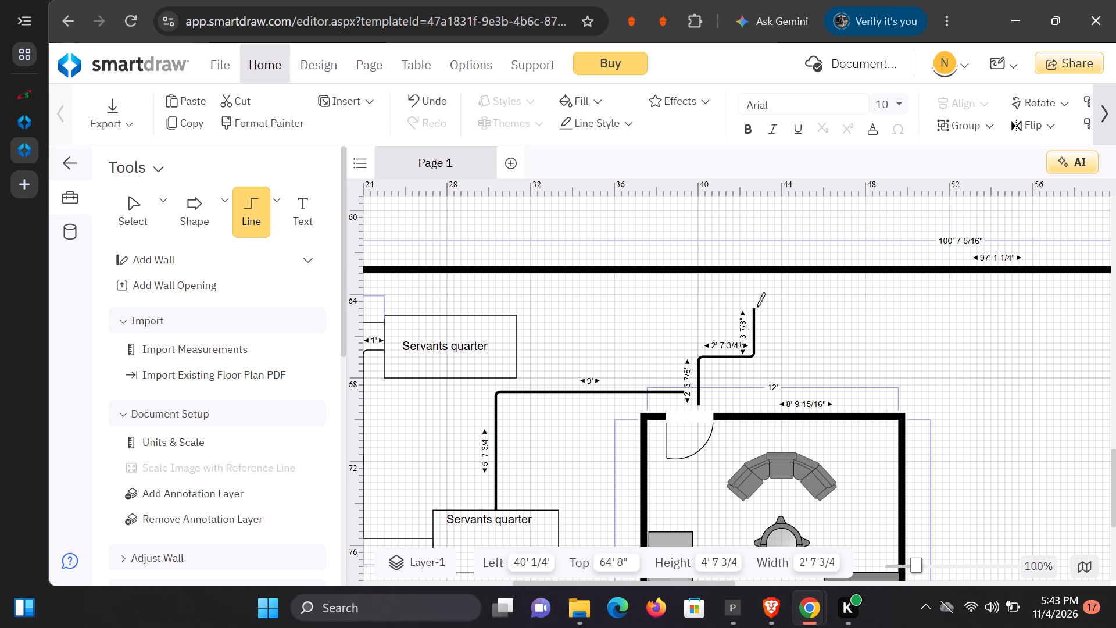
drag(757, 306, 772, 333)
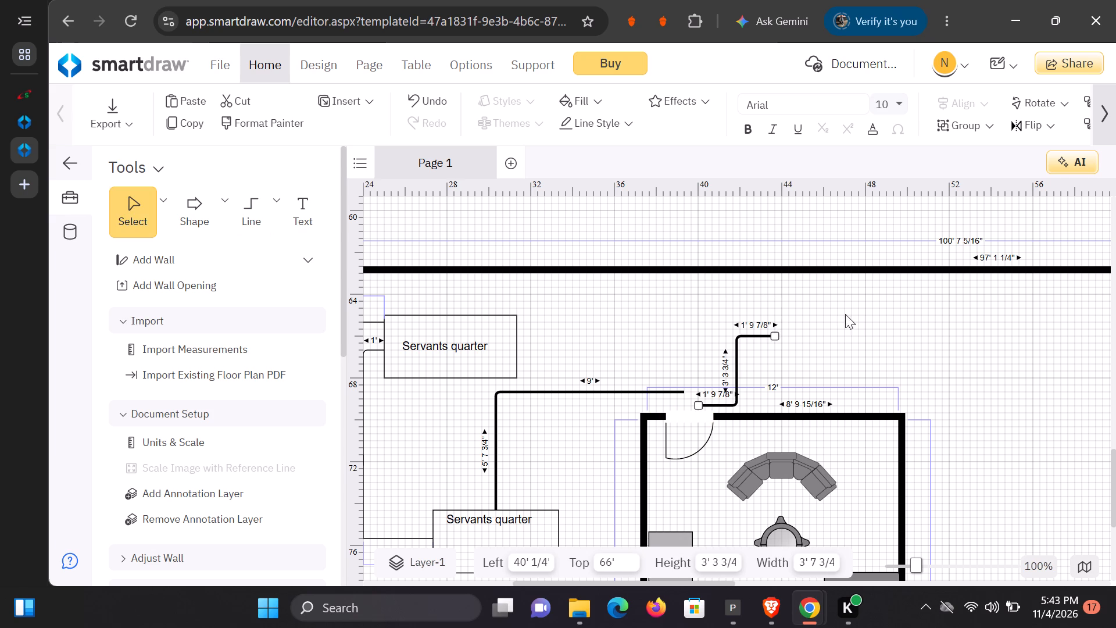
click(902, 313)
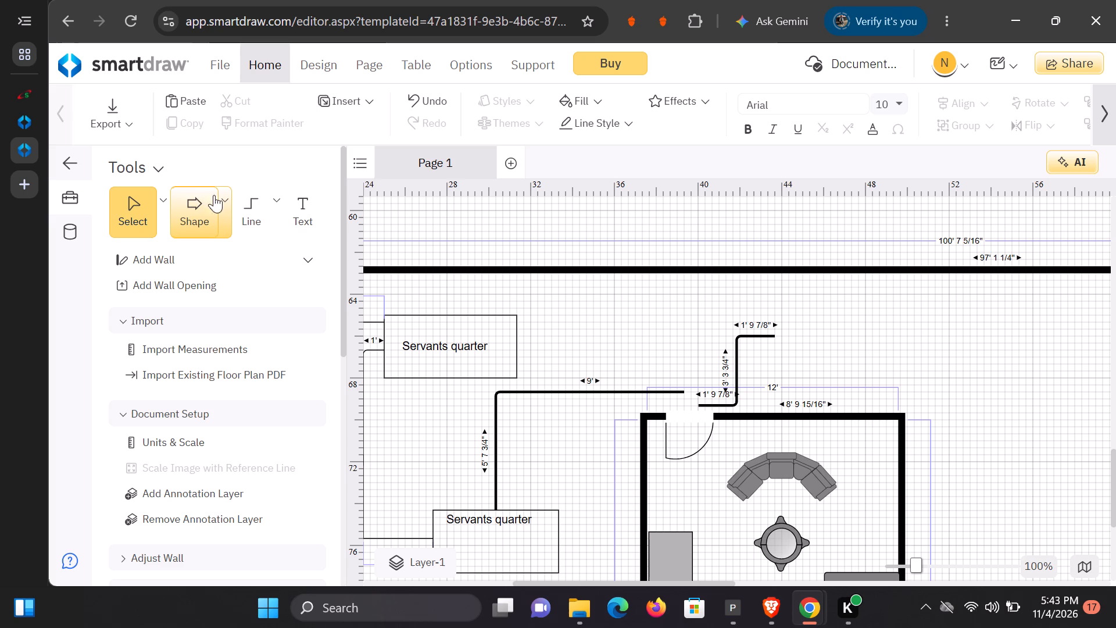
Place a 6' by 3' rectangle at the new connector's upper end, at about Left 43' 8", Top 64' 8".
click(227, 205)
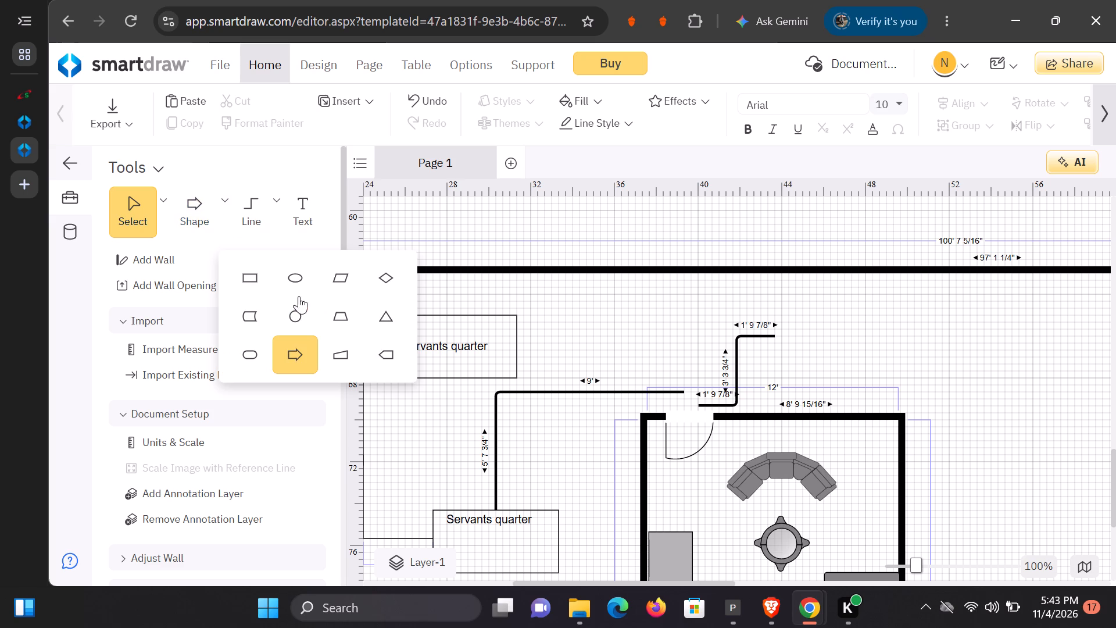
click(260, 288)
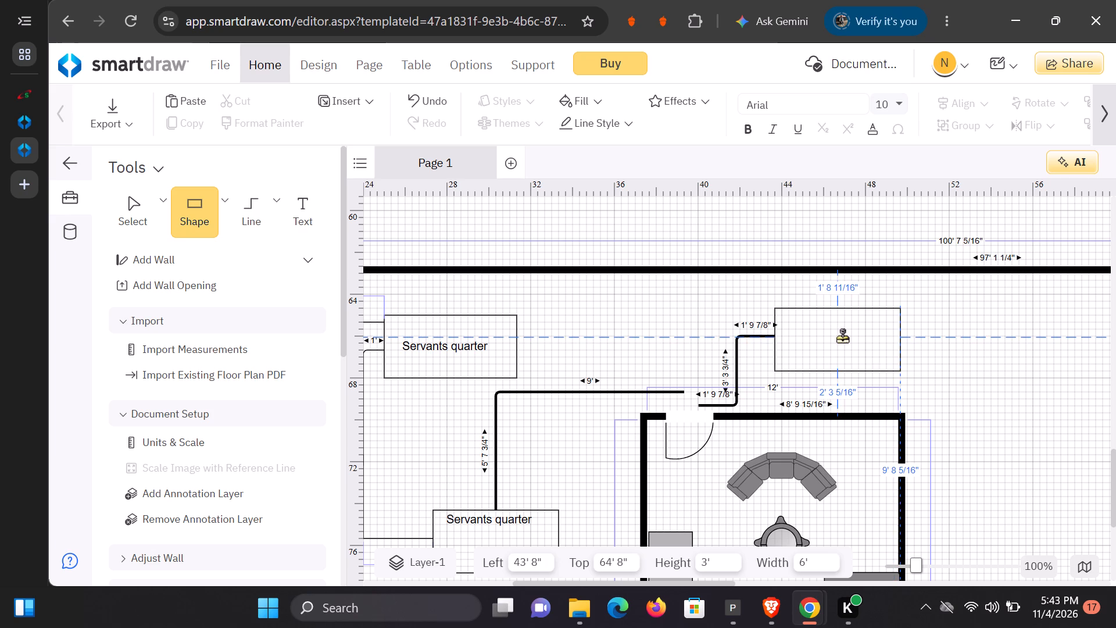
click(839, 337)
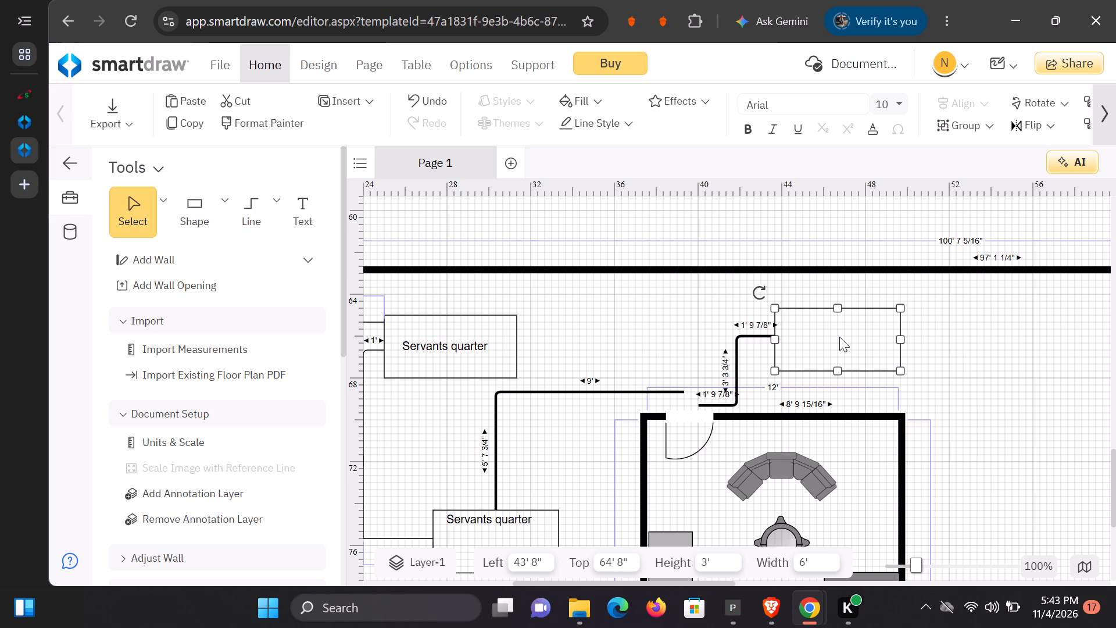
click(971, 372)
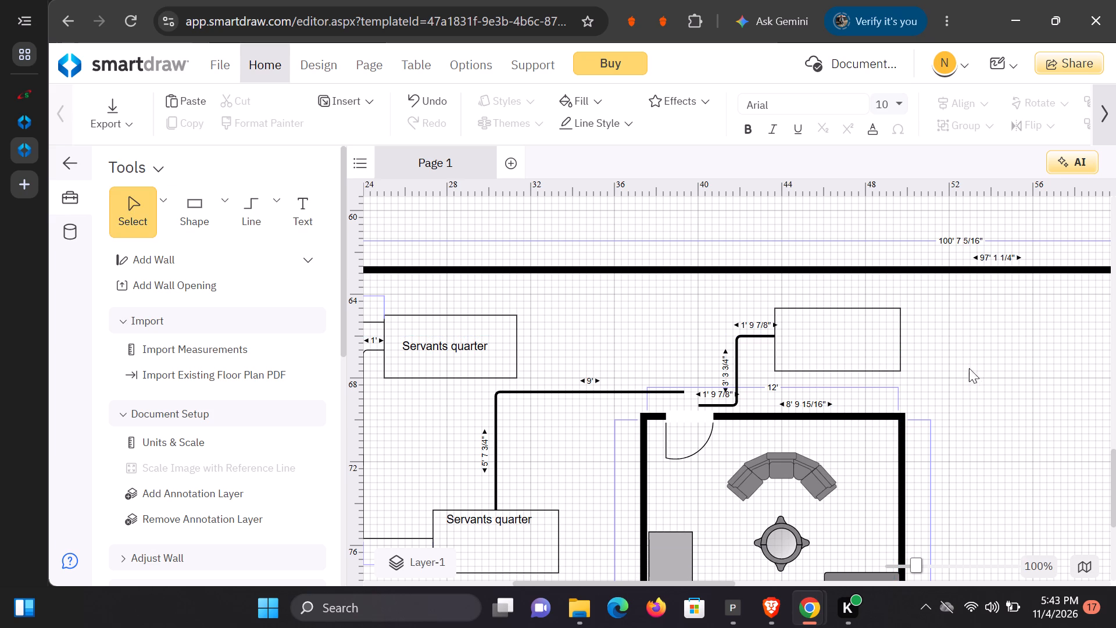
Widen the new rectangle above the 12 x 18 room to about 7' 4" by extending its right side.
click(901, 351)
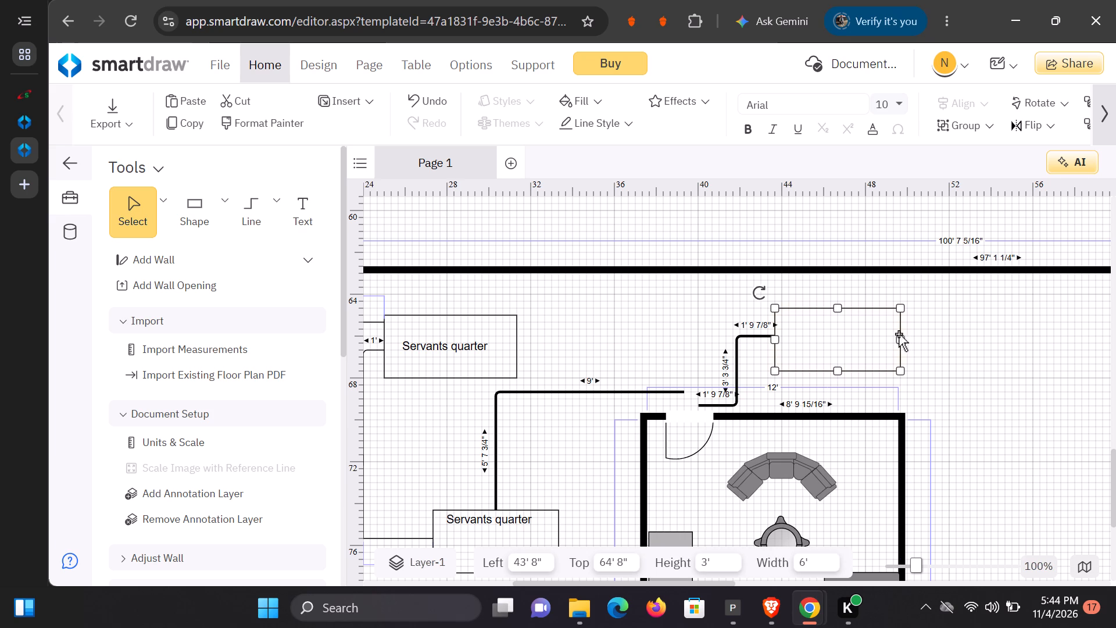
drag(900, 338, 928, 337)
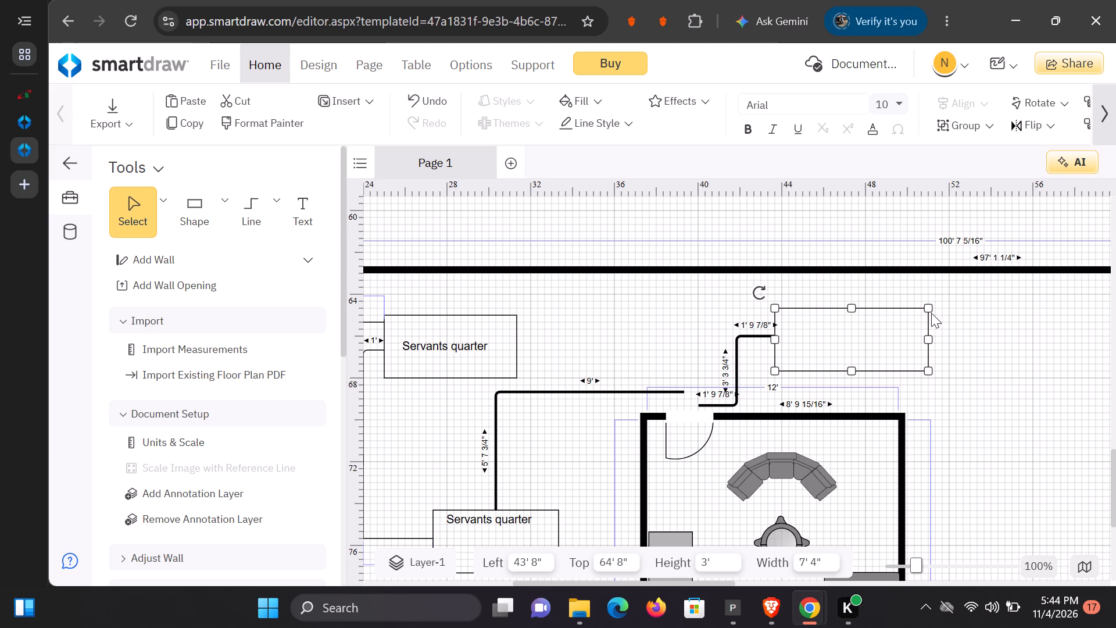
Enlarge the empty rectangle above the 12 x 18 room from its upper-right corner to about 7' 8" wide and 4' high.
drag(928, 309, 938, 288)
click(996, 305)
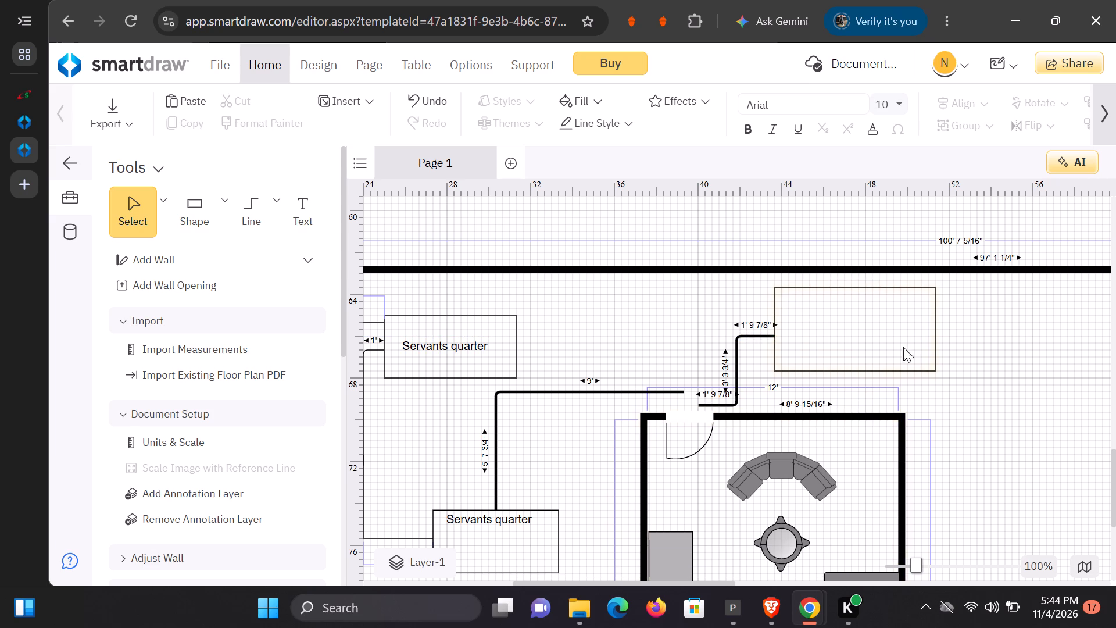
Draw a straight vertical line about 1' long from the stepped connector's lower end down into the 12 x 18 room's door opening.
scroll(925, 334, down, 1)
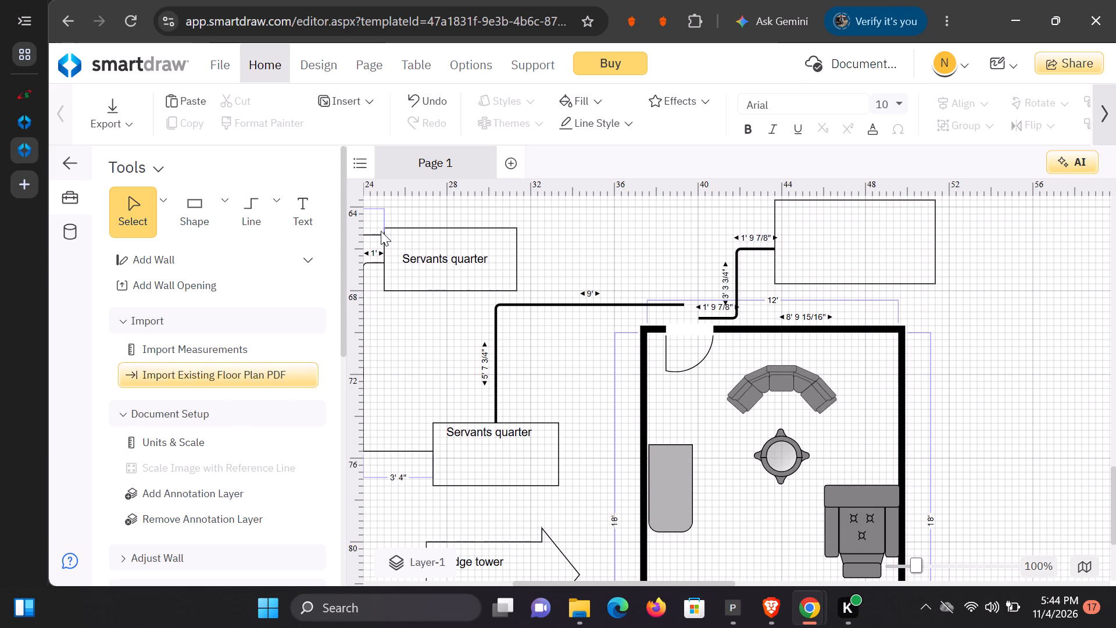
click(276, 208)
click(306, 273)
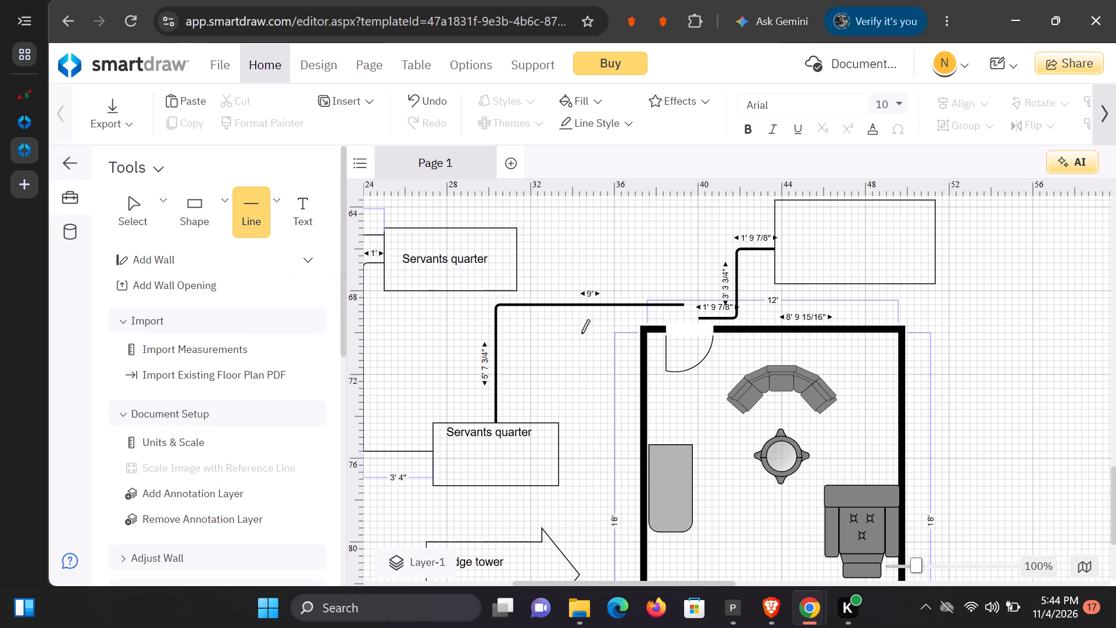
drag(697, 320, 693, 339)
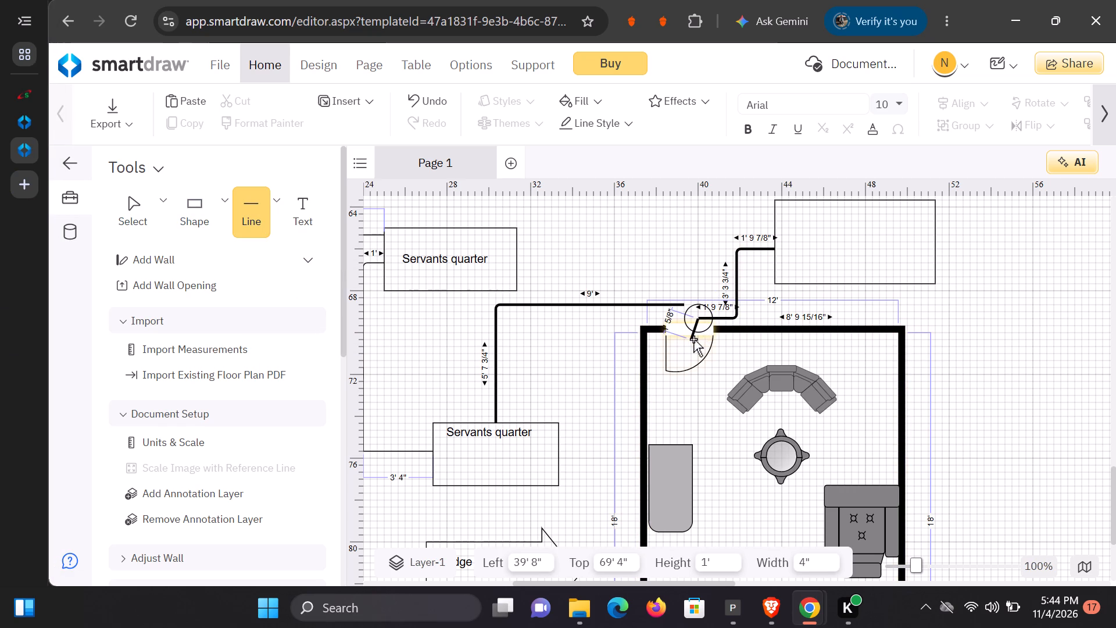
drag(693, 339, 696, 336)
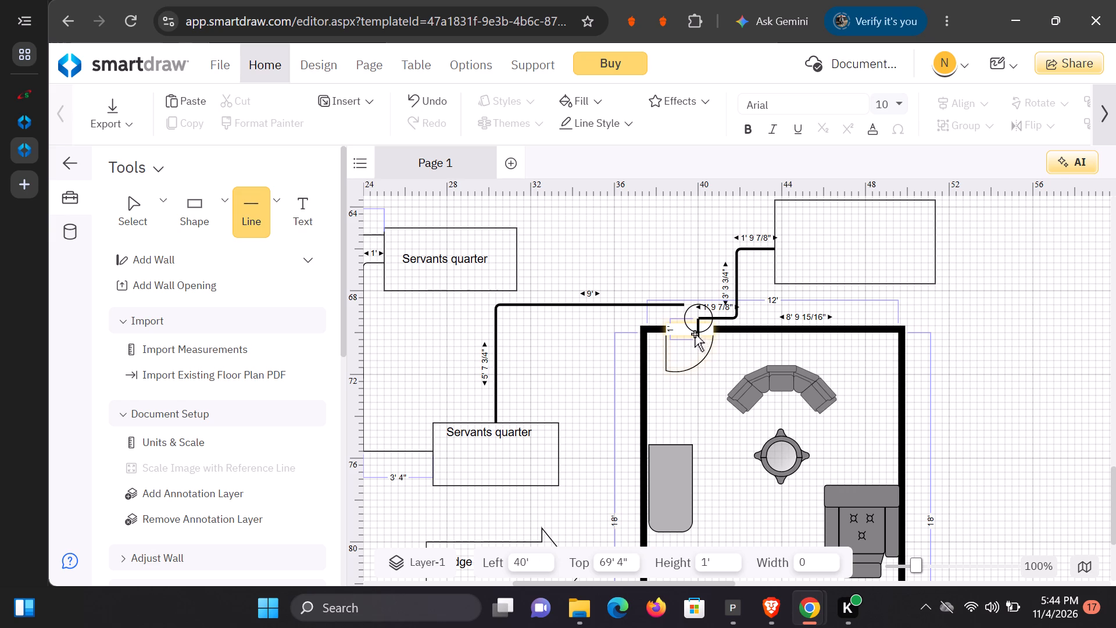
click(681, 243)
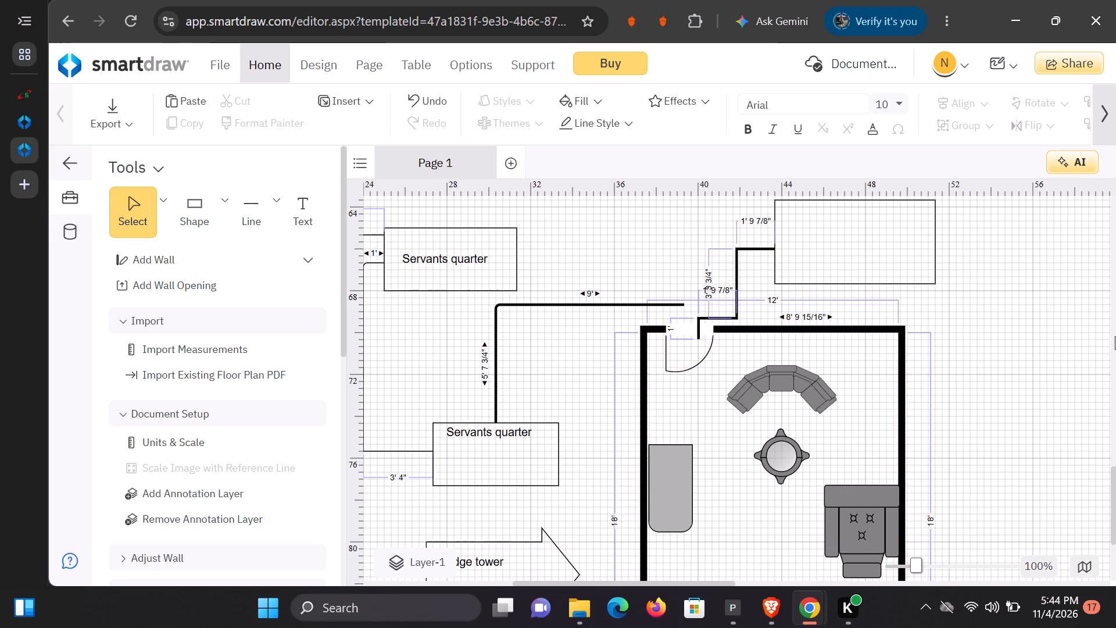
click(1078, 305)
Add the text label "Times Tower" inside the top of the rectangle above the 12 x 18 room.
click(310, 202)
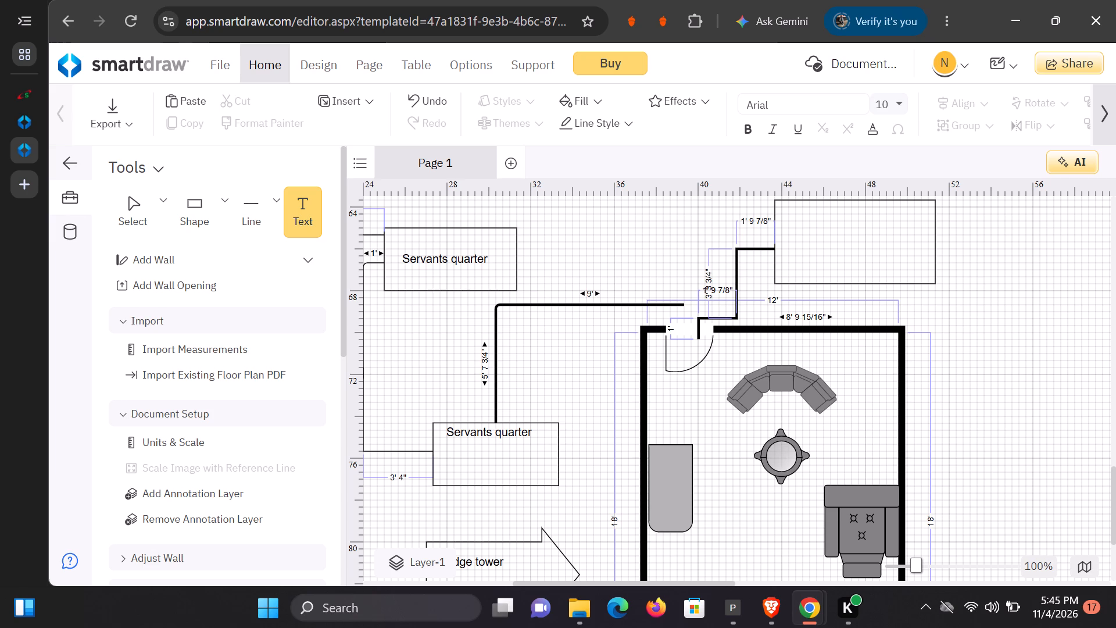
click(791, 219)
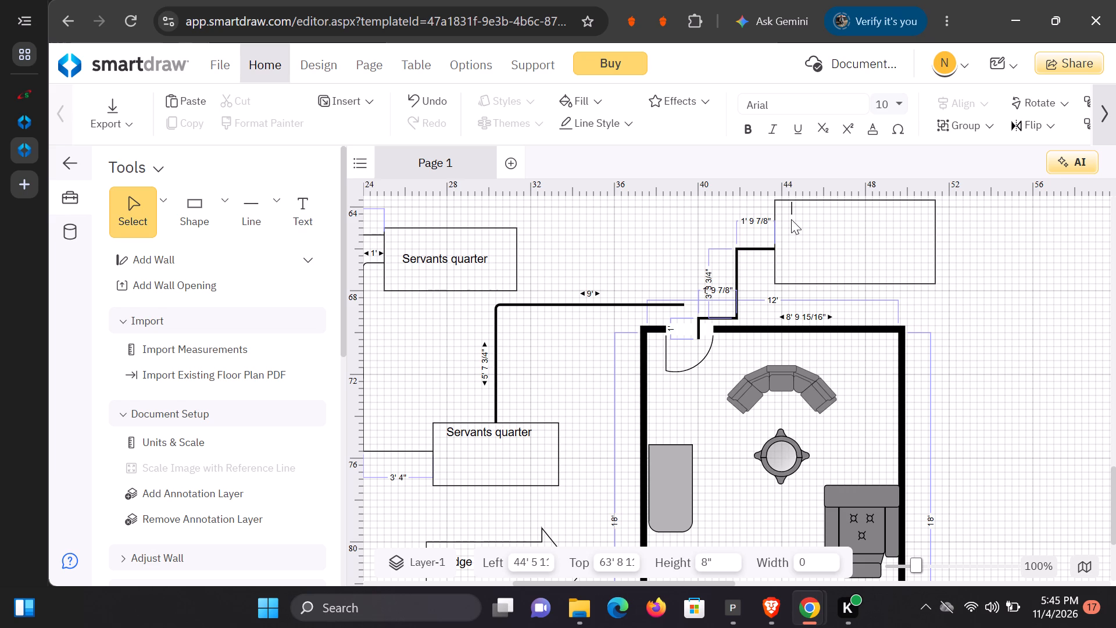
text(Ti)
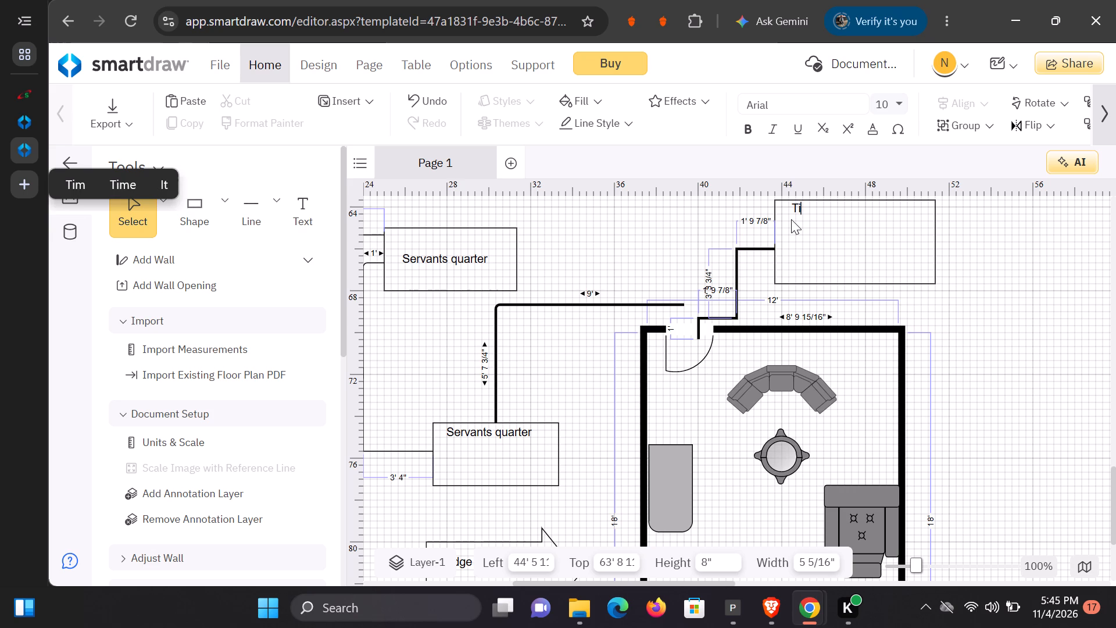
text(me)
key(s)
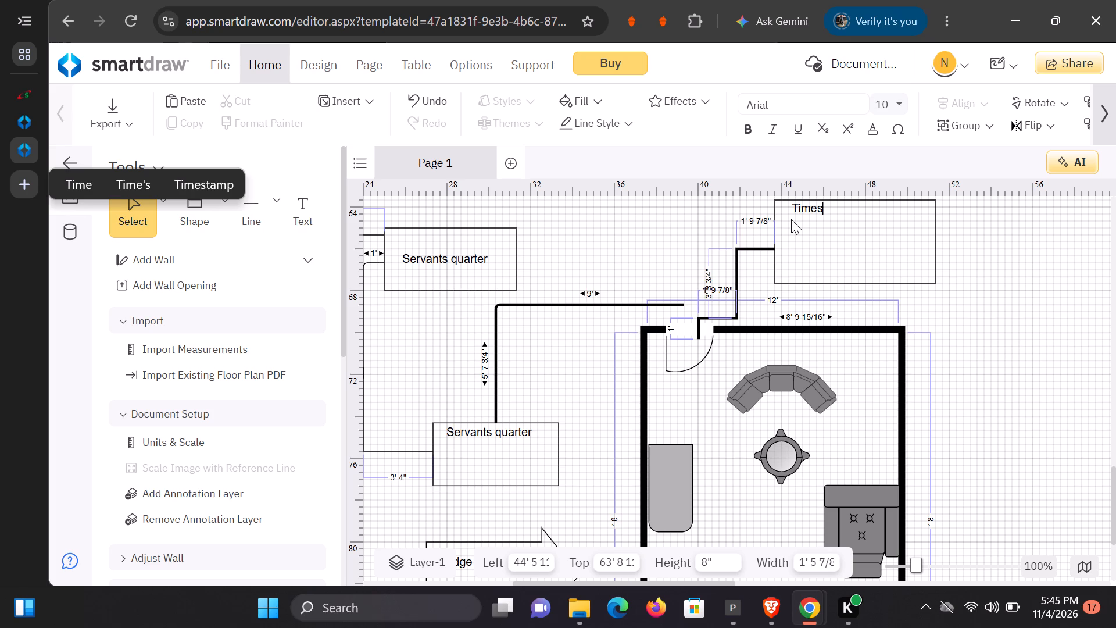
key(space)
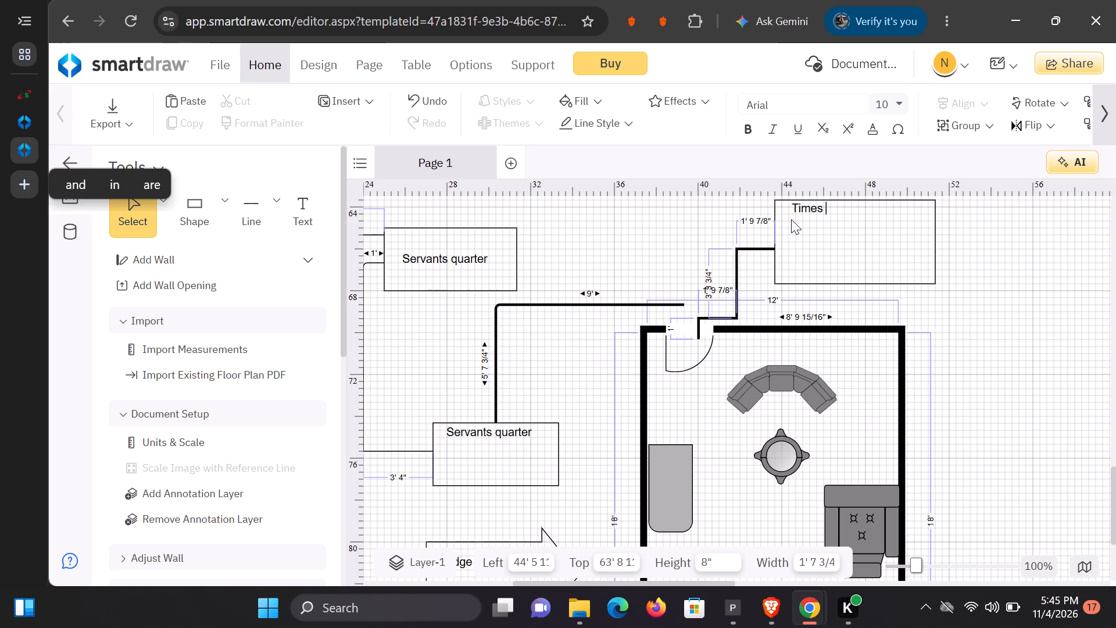
key(shift+t)
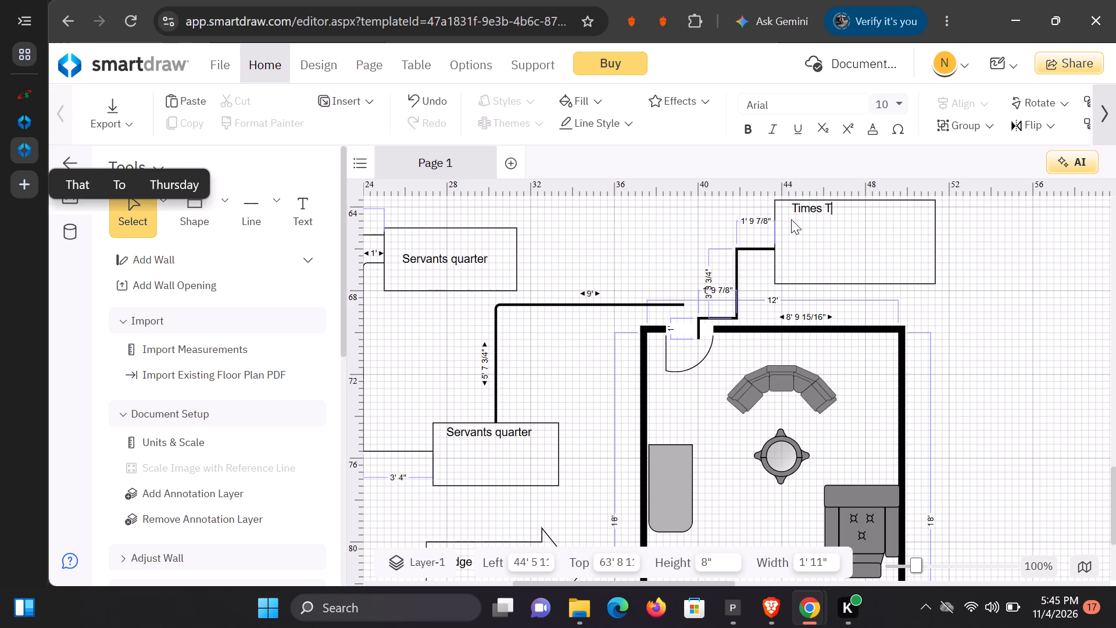
text(ower)
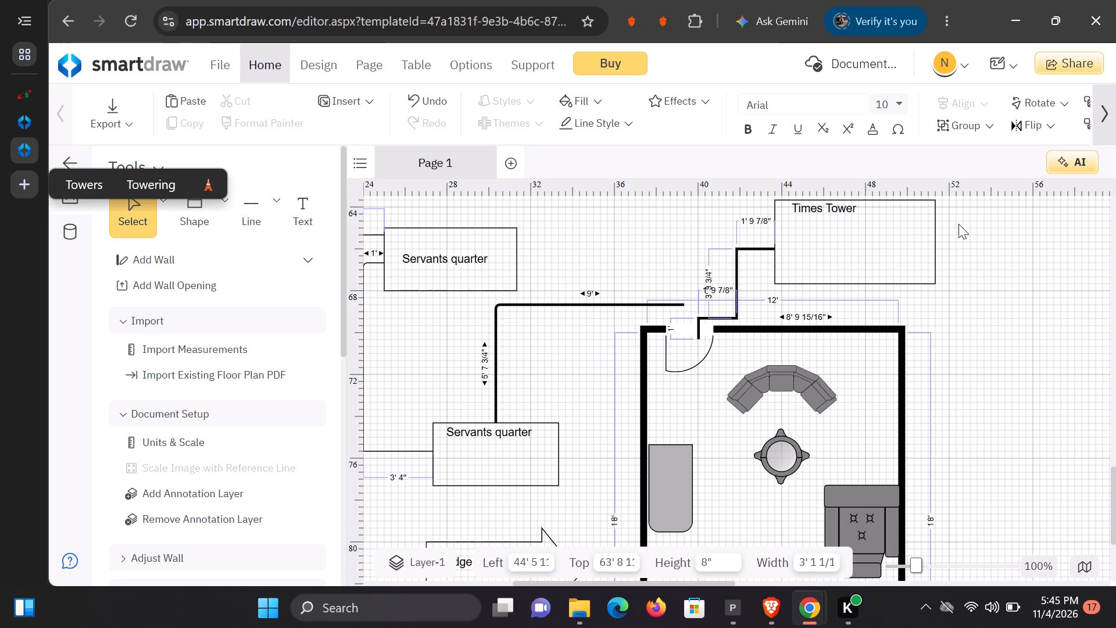
click(1048, 244)
Review the 12 x 18 room, its connectors and the labelled boxes around it, including the area above the outer wall.
scroll(1029, 233, down, 1)
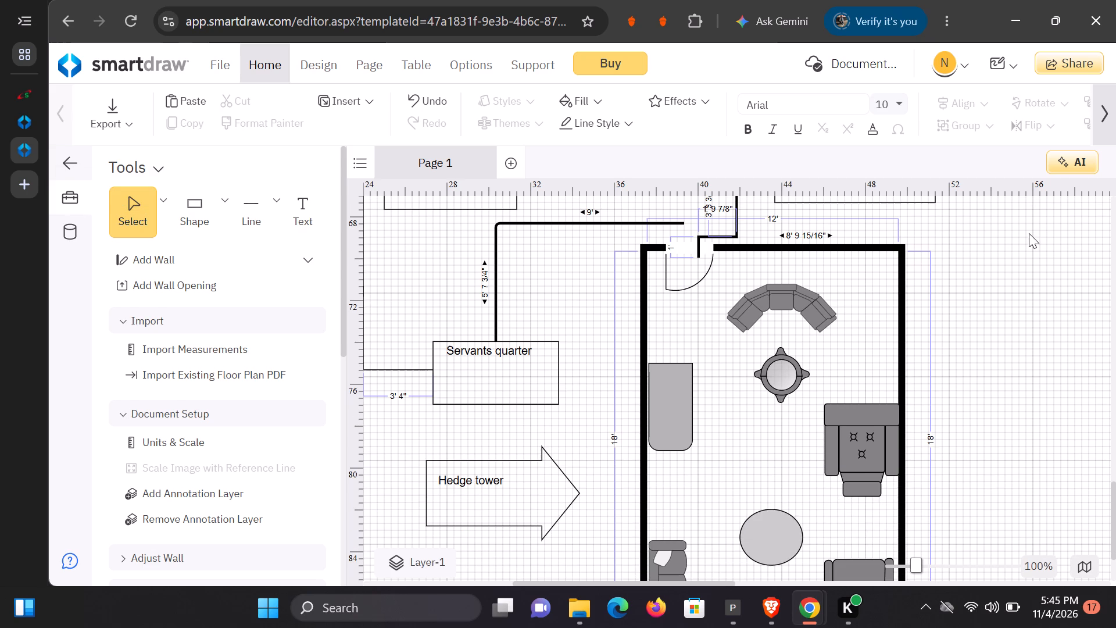
scroll(1027, 223, down, 1)
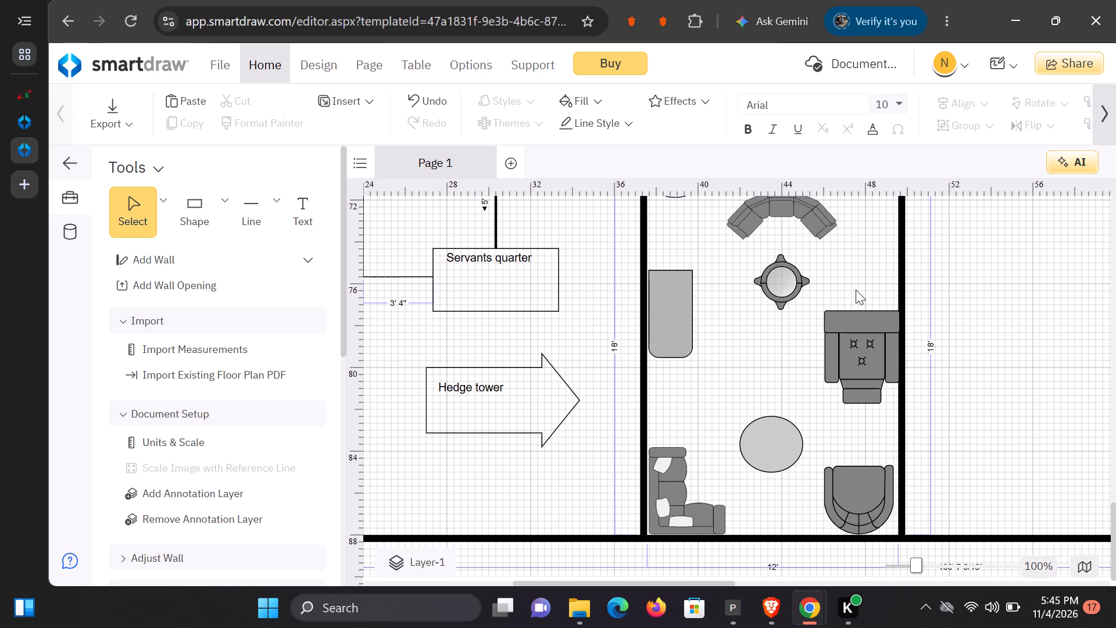
scroll(854, 290, down, 3)
scroll(853, 291, up, 5)
scroll(853, 291, down, 2)
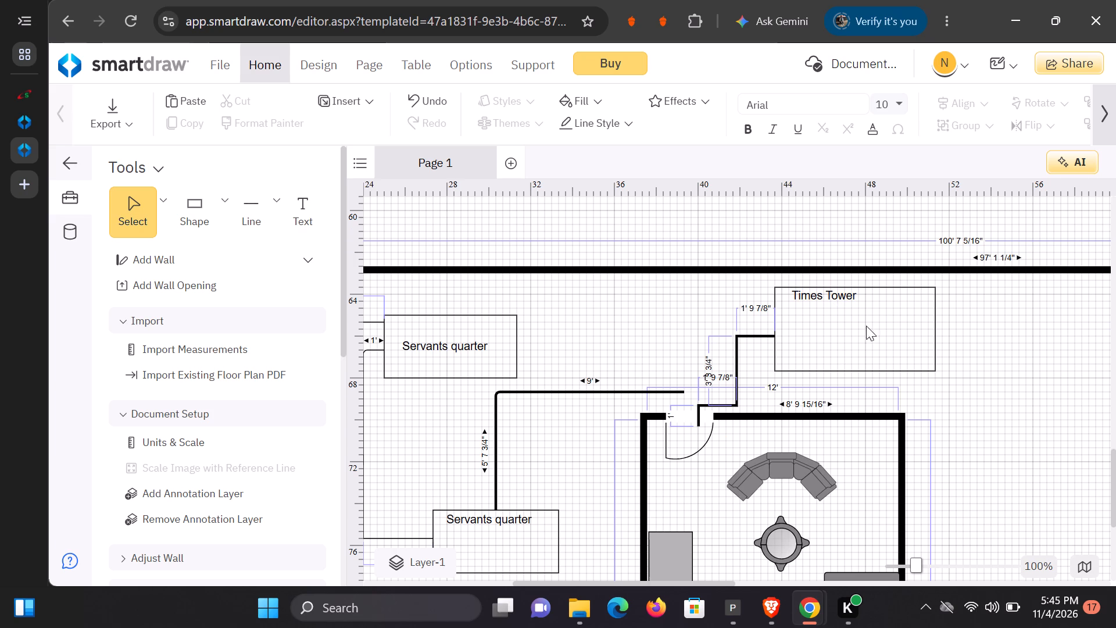
scroll(881, 328, up, 1)
scroll(817, 365, up, 2)
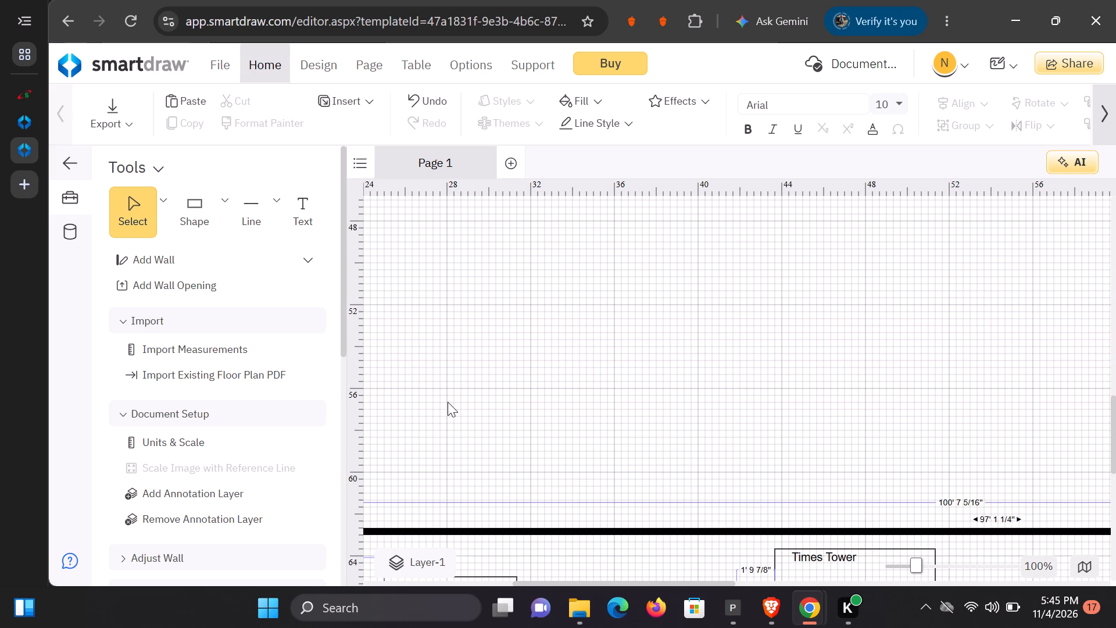
scroll(519, 298, down, 3)
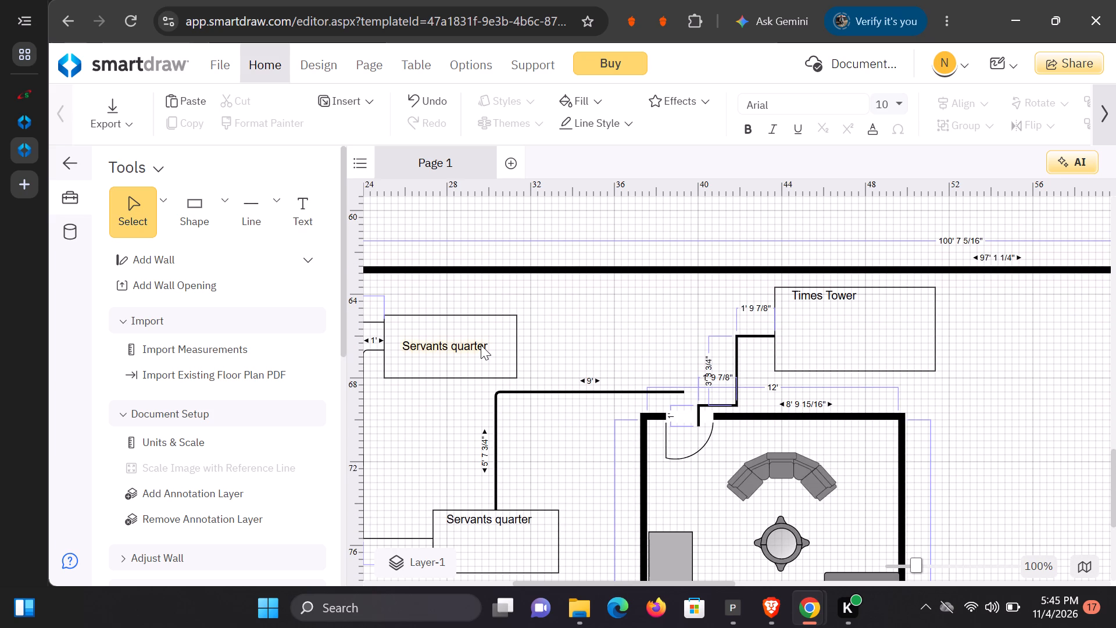
scroll(575, 365, down, 1)
scroll(652, 320, down, 4)
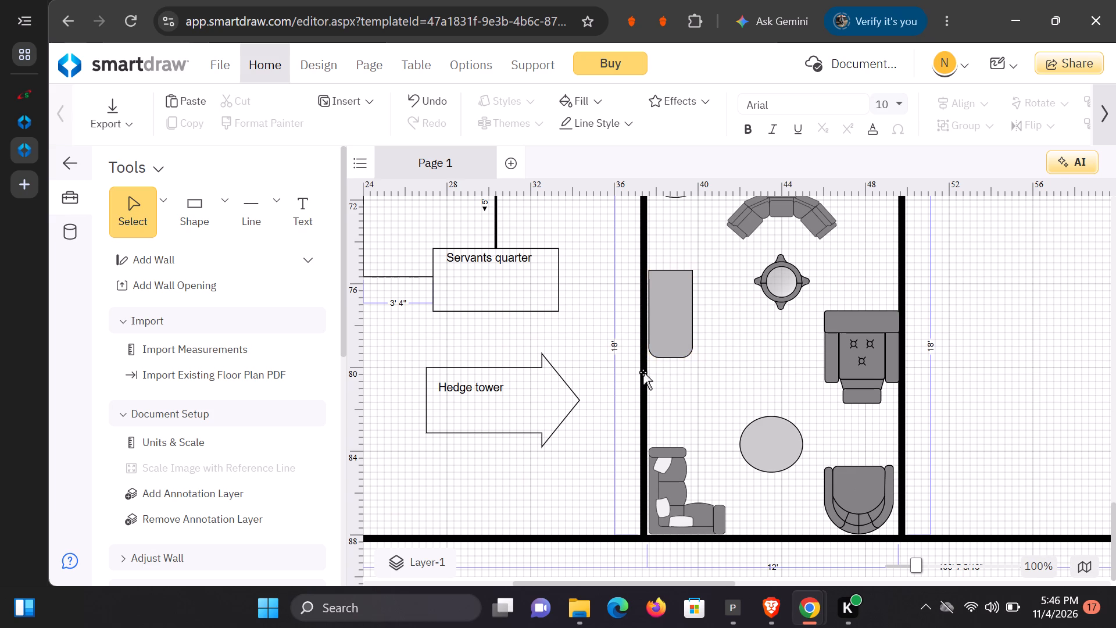
scroll(635, 375, up, 3)
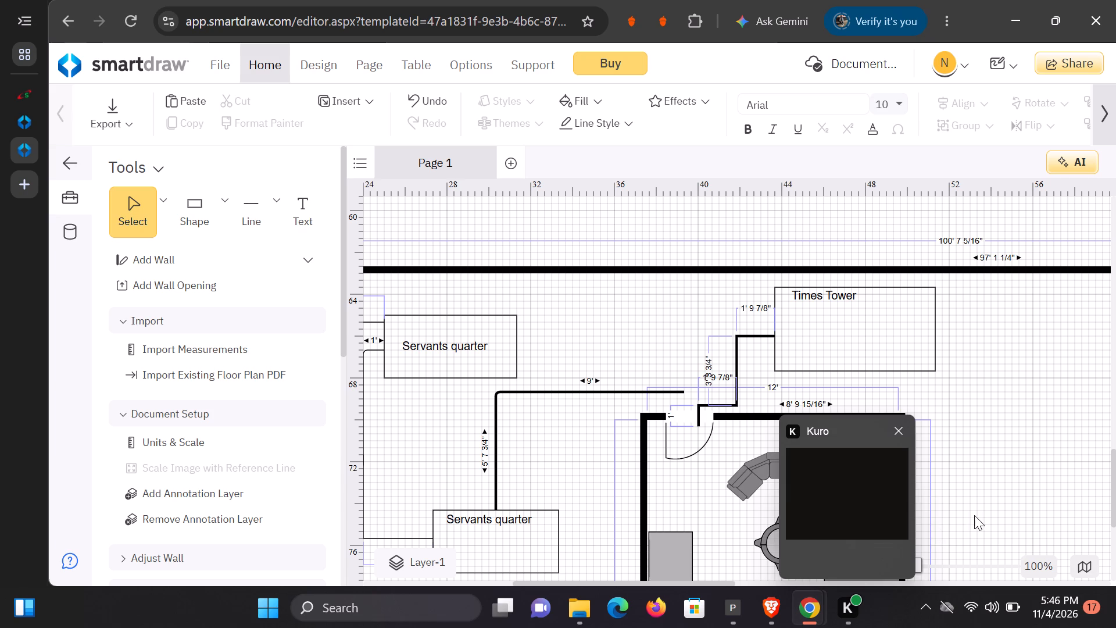
scroll(887, 467, up, 1)
scroll(900, 510, down, 1)
scroll(899, 510, up, 1)
scroll(913, 462, up, 2)
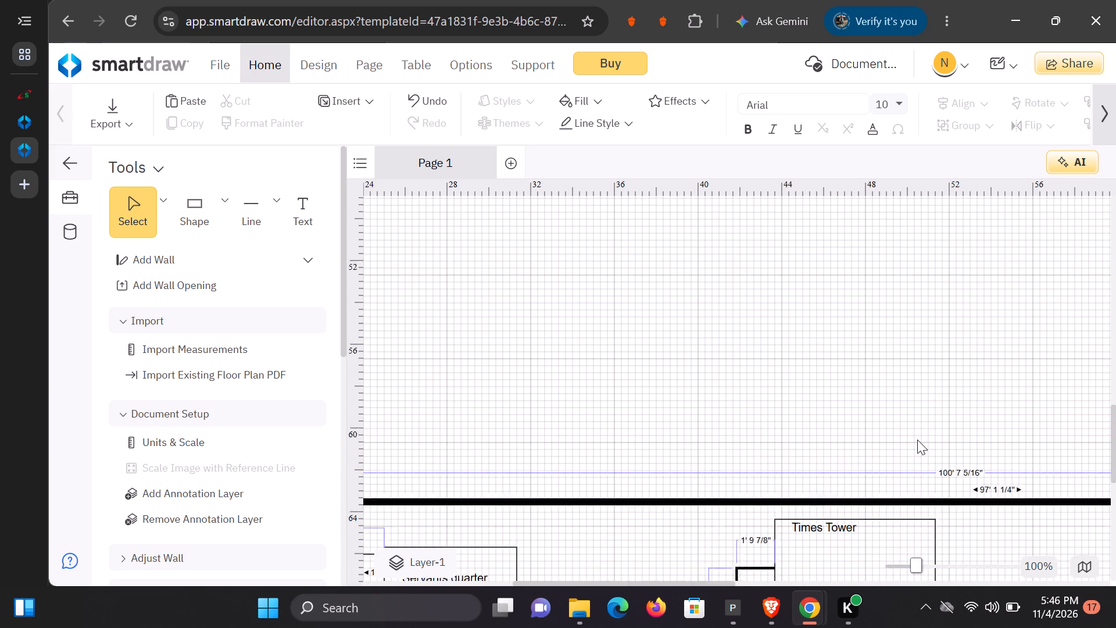
scroll(917, 447, up, 2)
scroll(917, 447, down, 7)
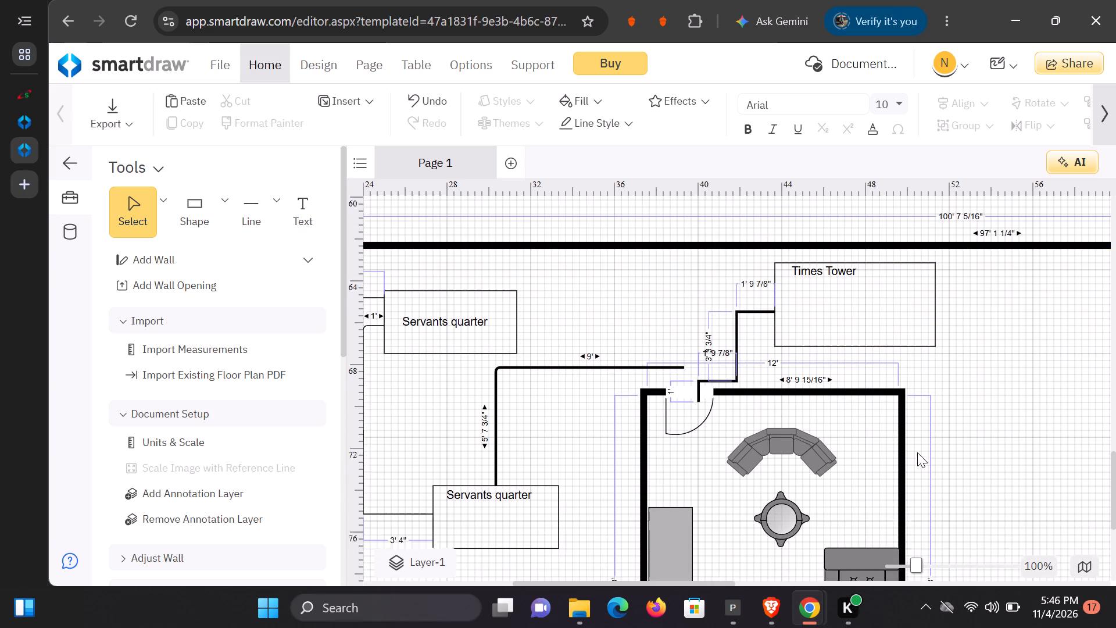
Draw a straight horizontal line about 10' 8" long from the Times Tower box's right edge, at about Left 51' 4", Top 65' 8".
drag(946, 440, 1115, 422)
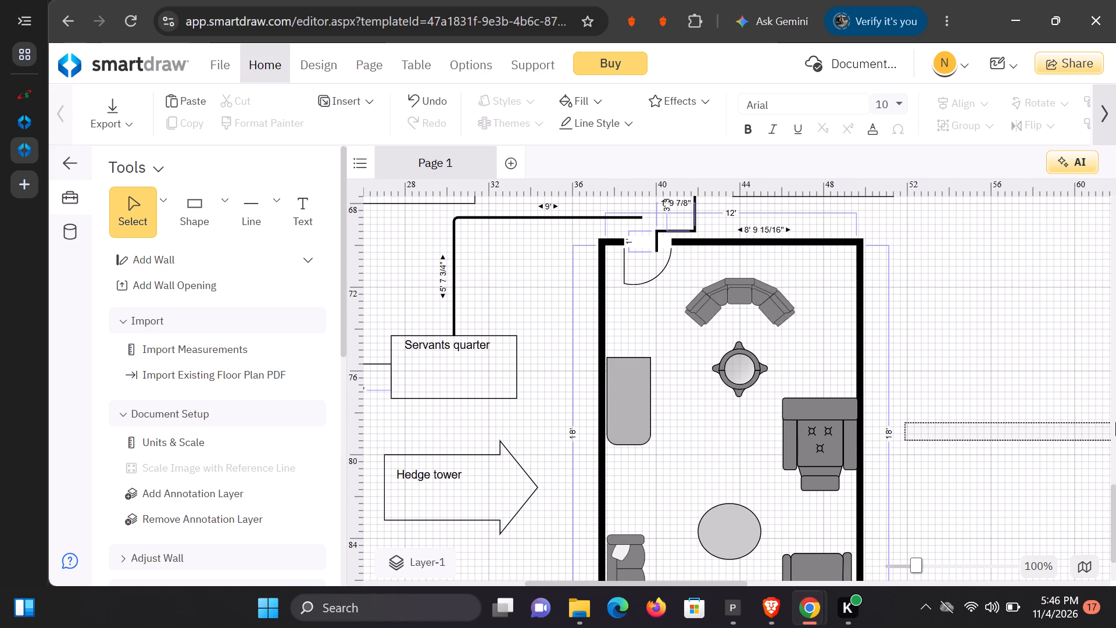
drag(1115, 422, 1071, 414)
scroll(925, 391, up, 1)
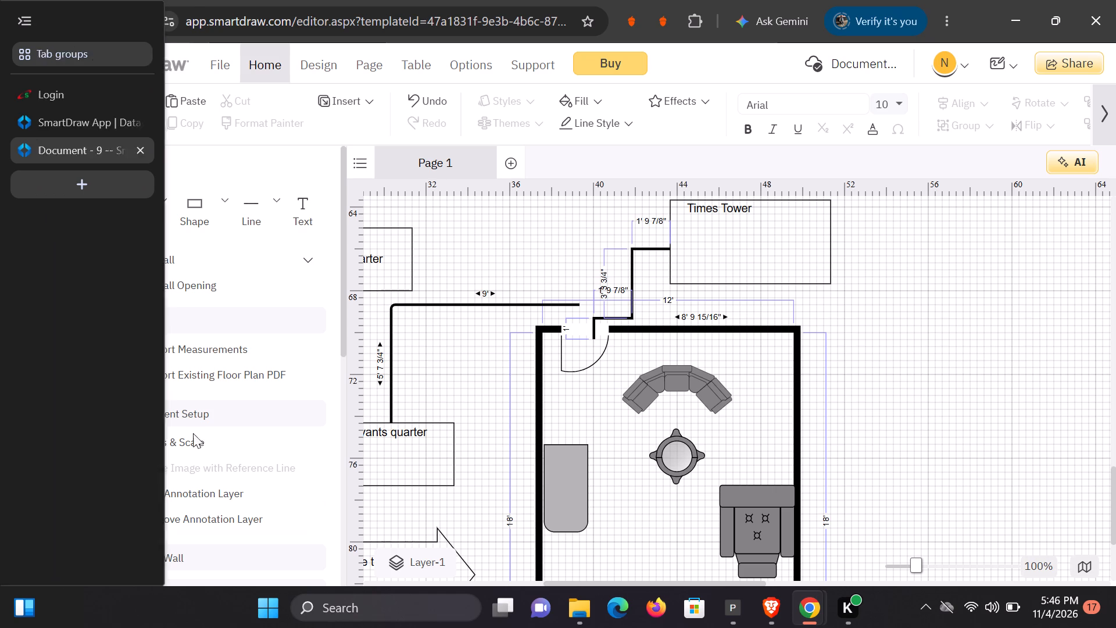
click(276, 219)
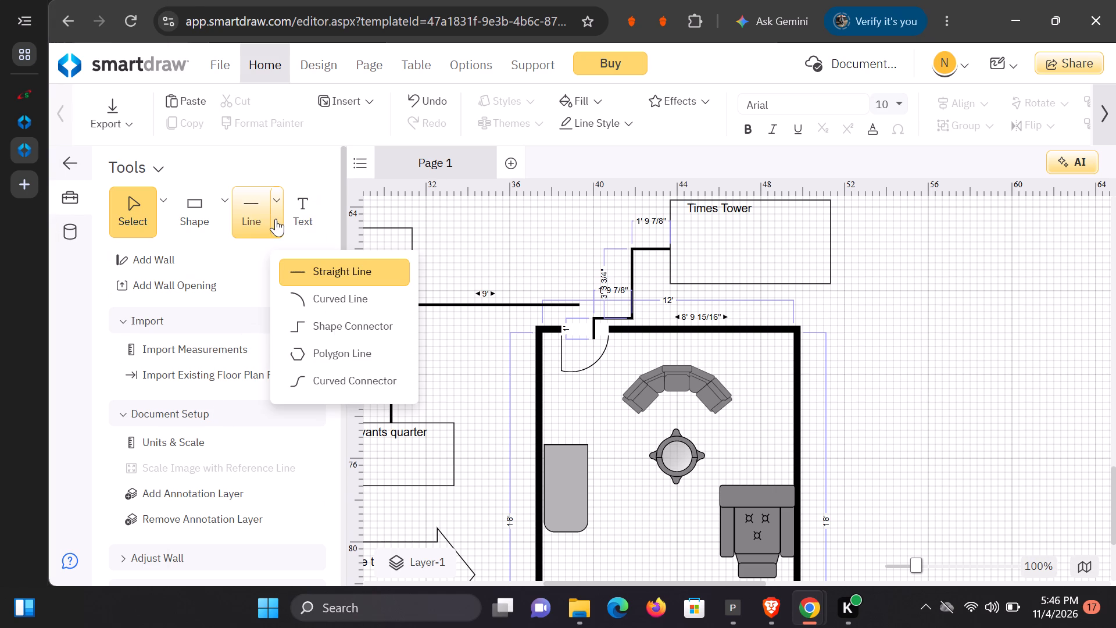
click(315, 268)
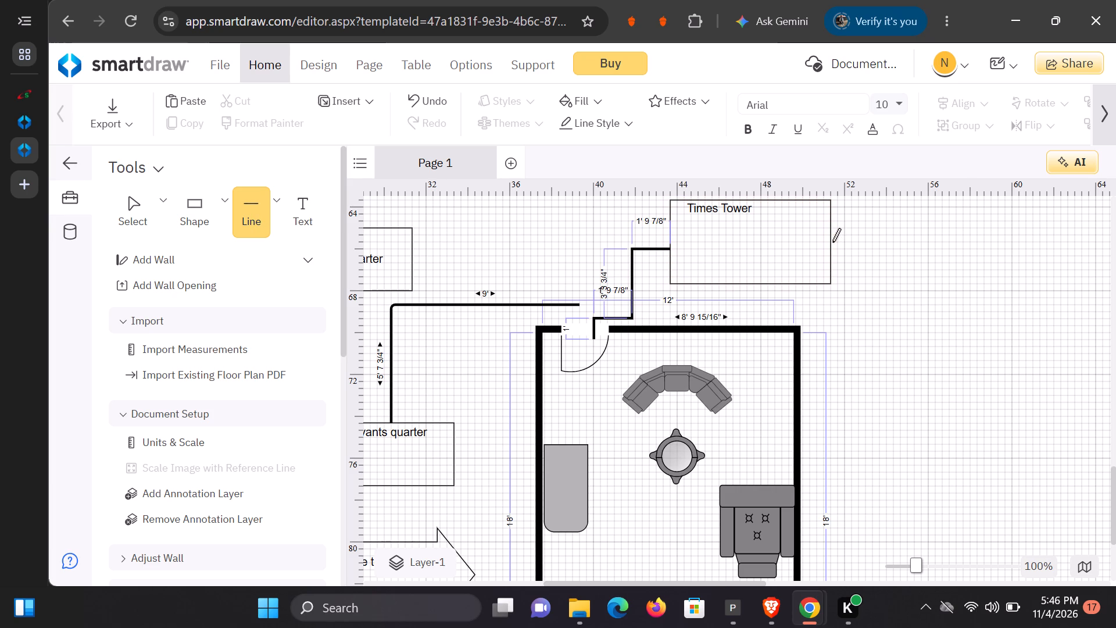
drag(832, 241, 903, 240)
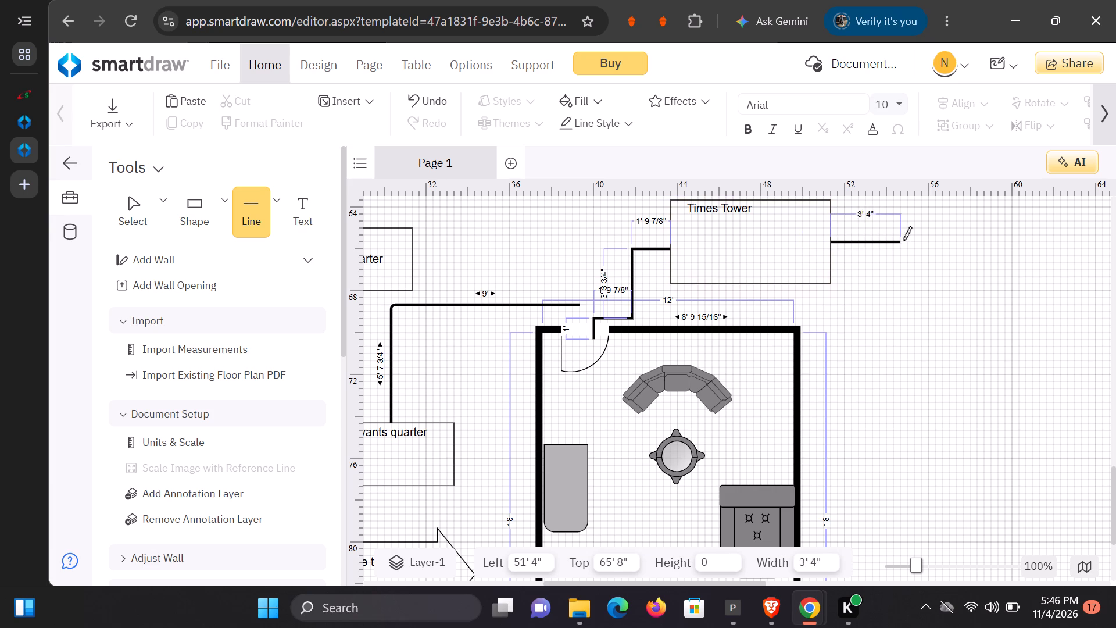
drag(903, 240, 1015, 238)
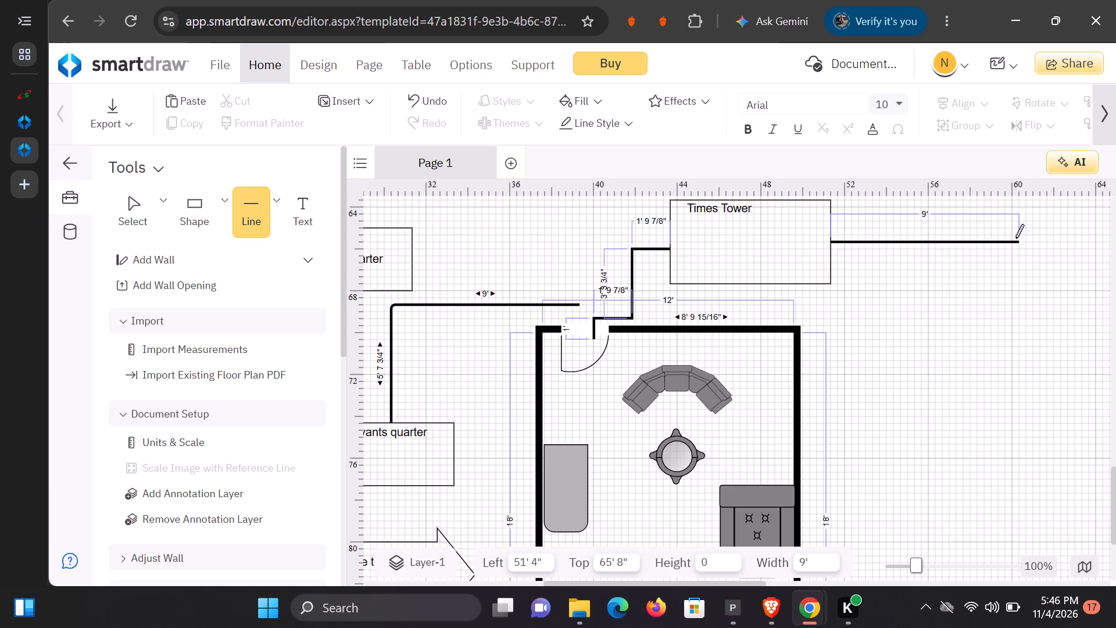
drag(1015, 238, 1019, 239)
drag(1019, 239, 1054, 239)
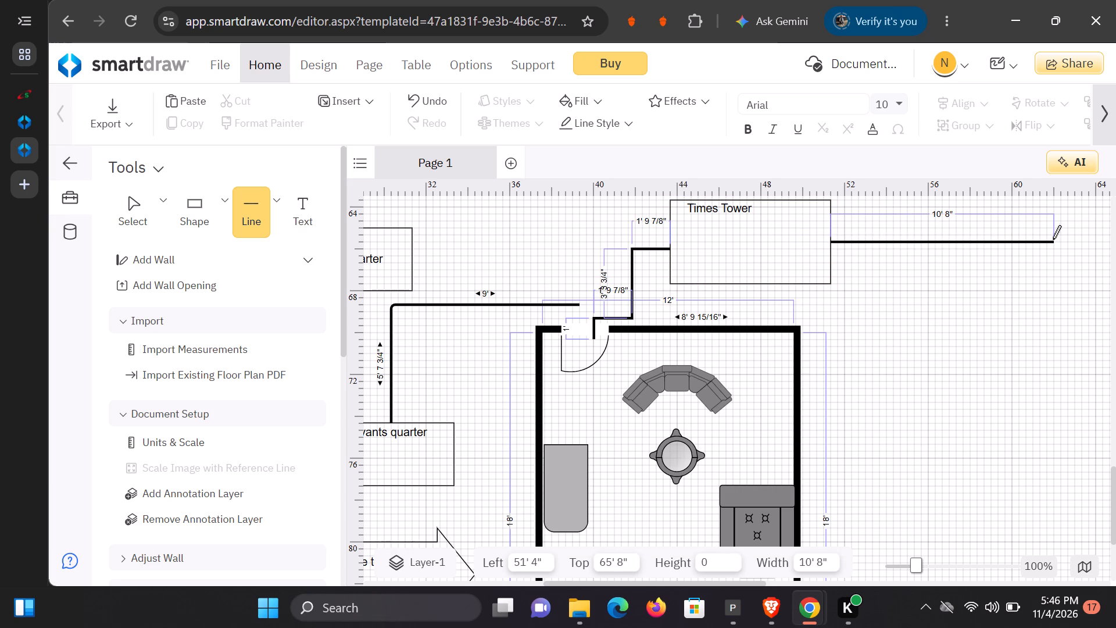
Draw a straight vertical line about 6' 4" long downward from the far end of the 10' 8" horizontal line.
click(277, 210)
click(312, 263)
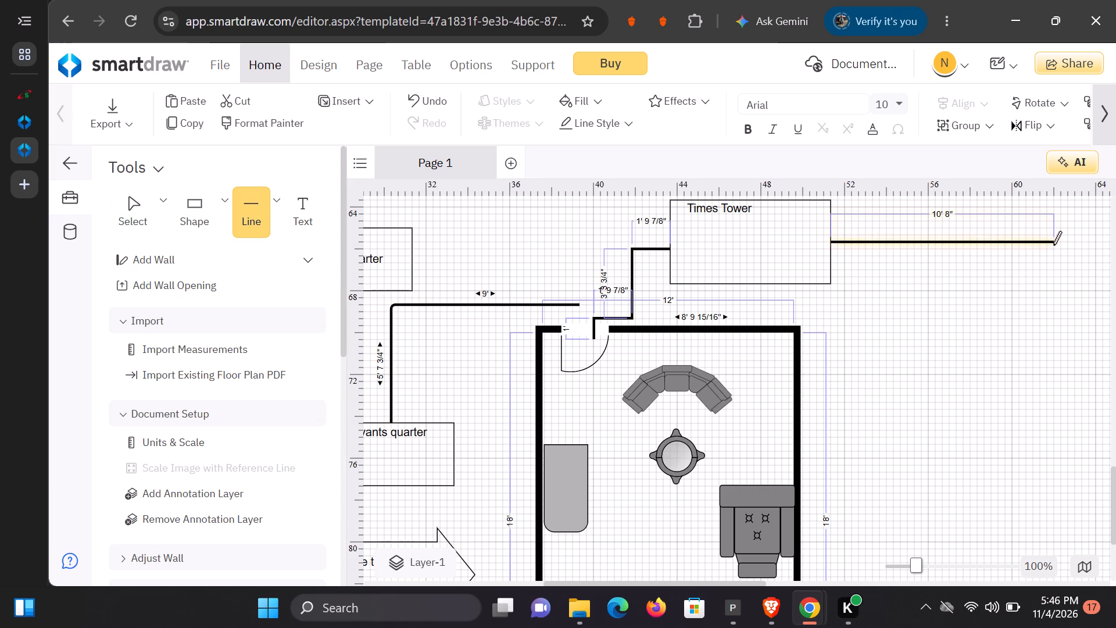
drag(1053, 243, 1054, 342)
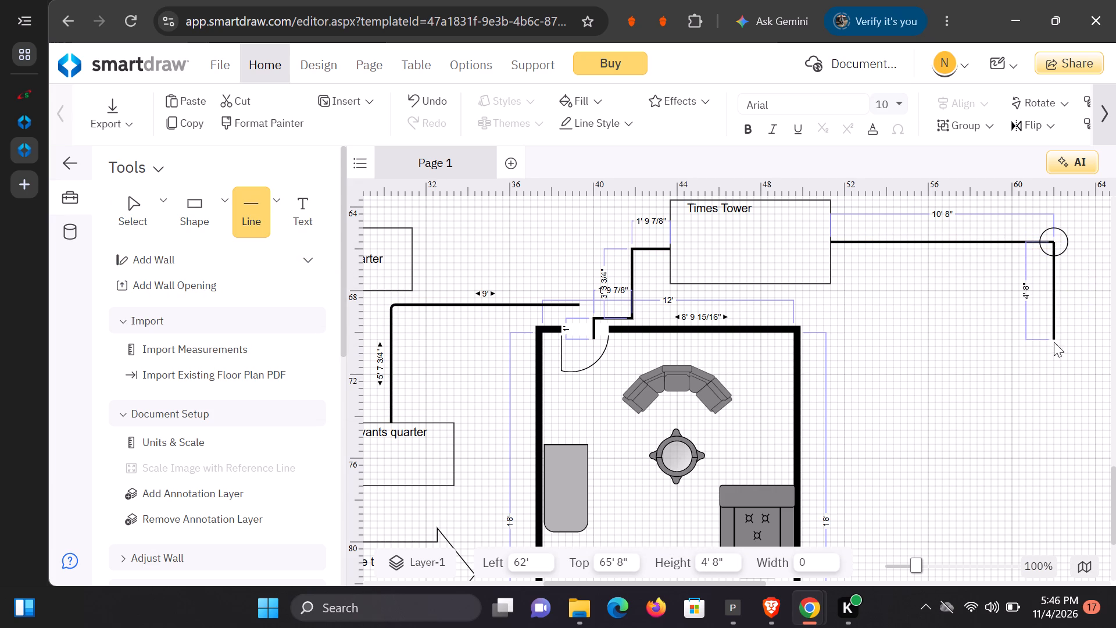
drag(1054, 342, 1054, 371)
click(1071, 297)
Place a triangle about 6' wide and 2' 7" high with its apex at the vertical line's lower end, at Left 59', Top 72'.
scroll(888, 352, down, 1)
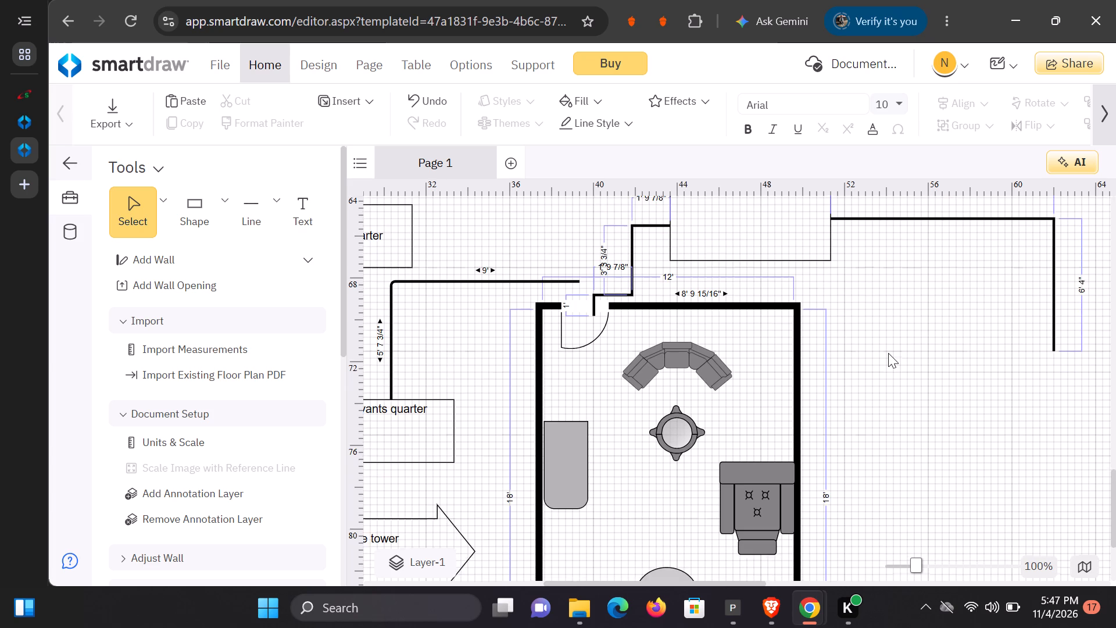
scroll(888, 353, up, 1)
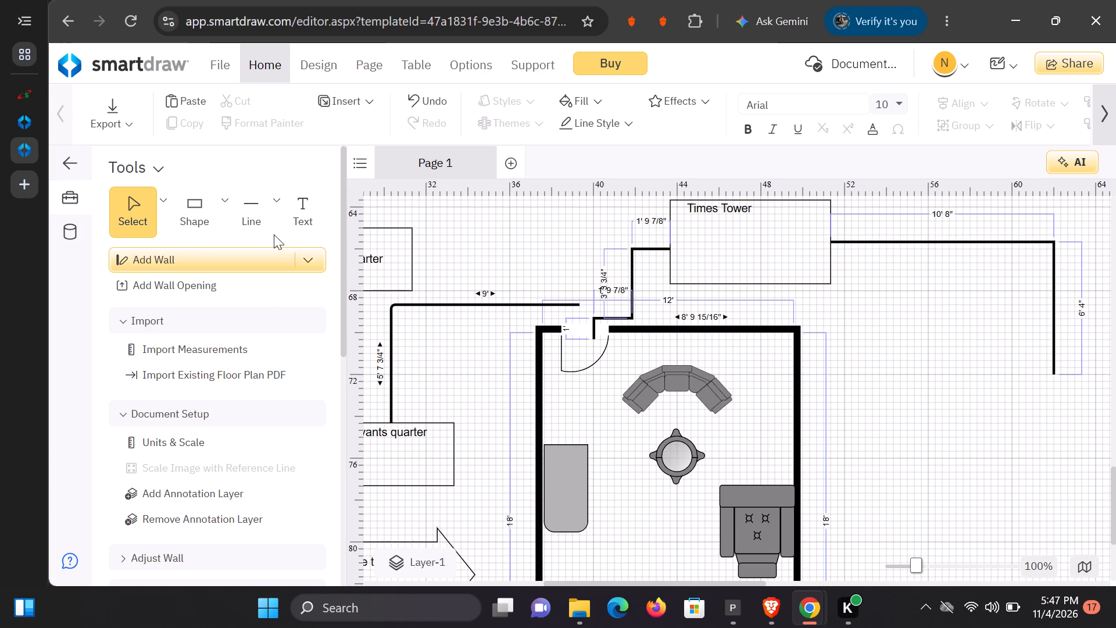
click(219, 220)
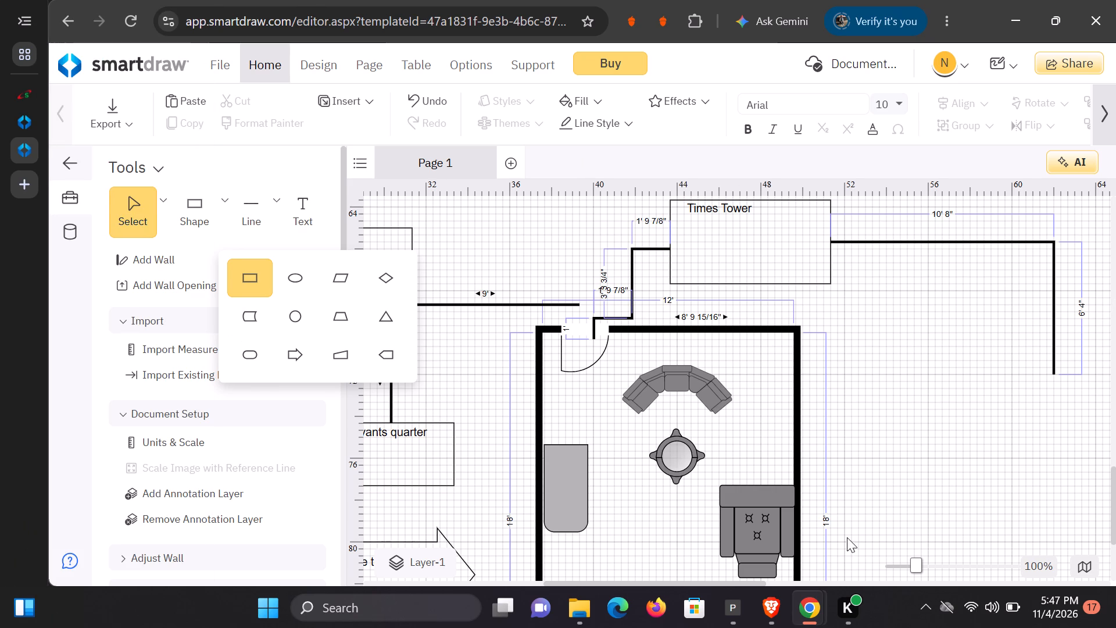
scroll(829, 491, up, 4)
scroll(659, 410, down, 1)
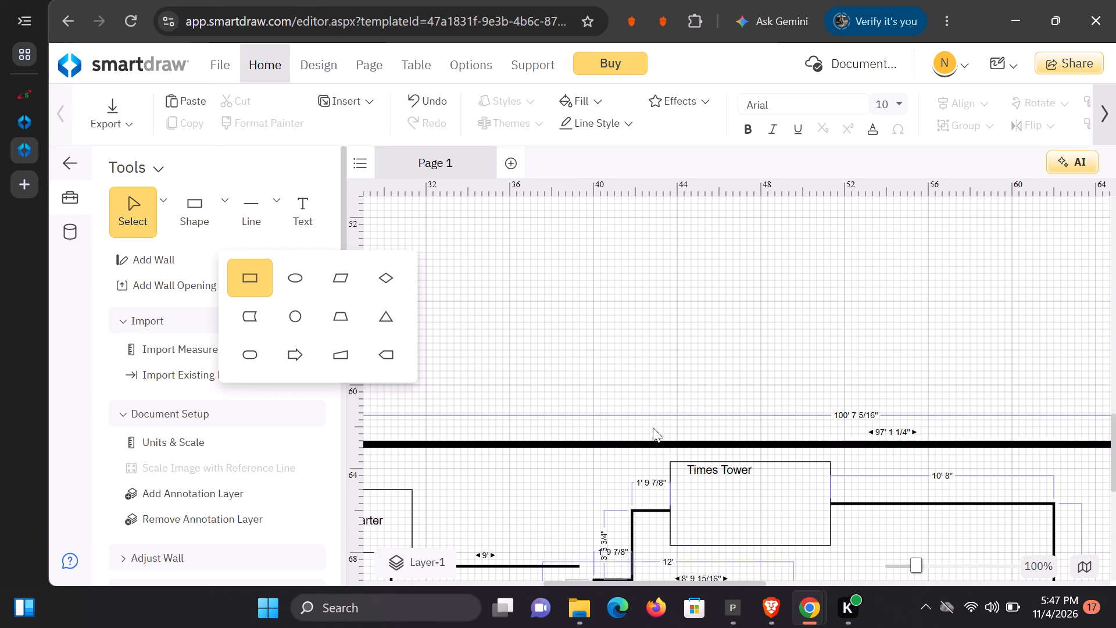
scroll(653, 427, down, 2)
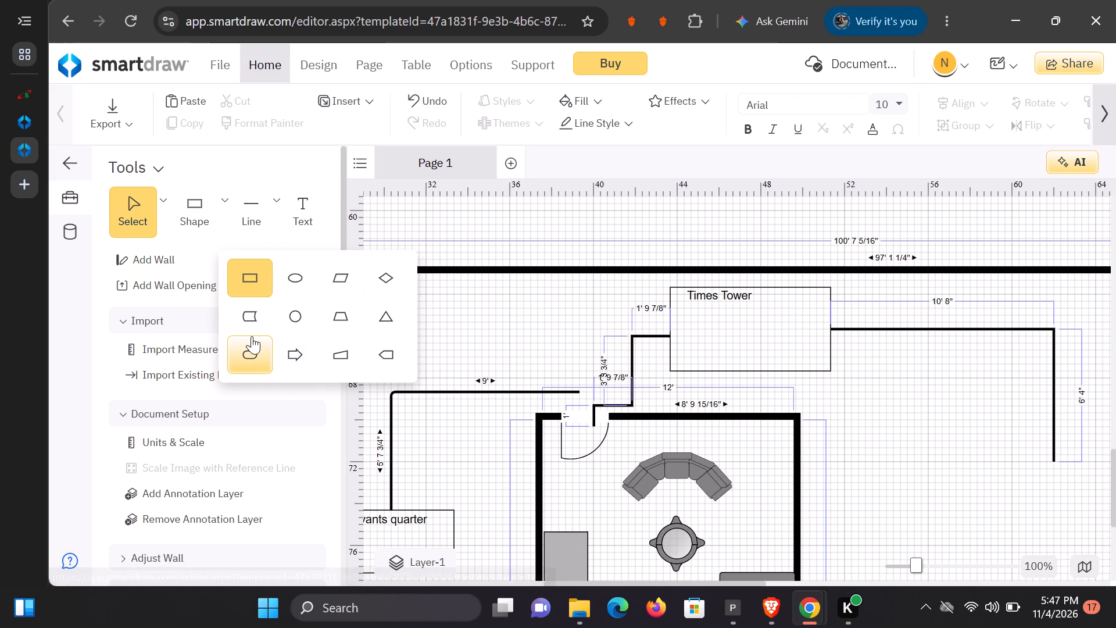
click(380, 324)
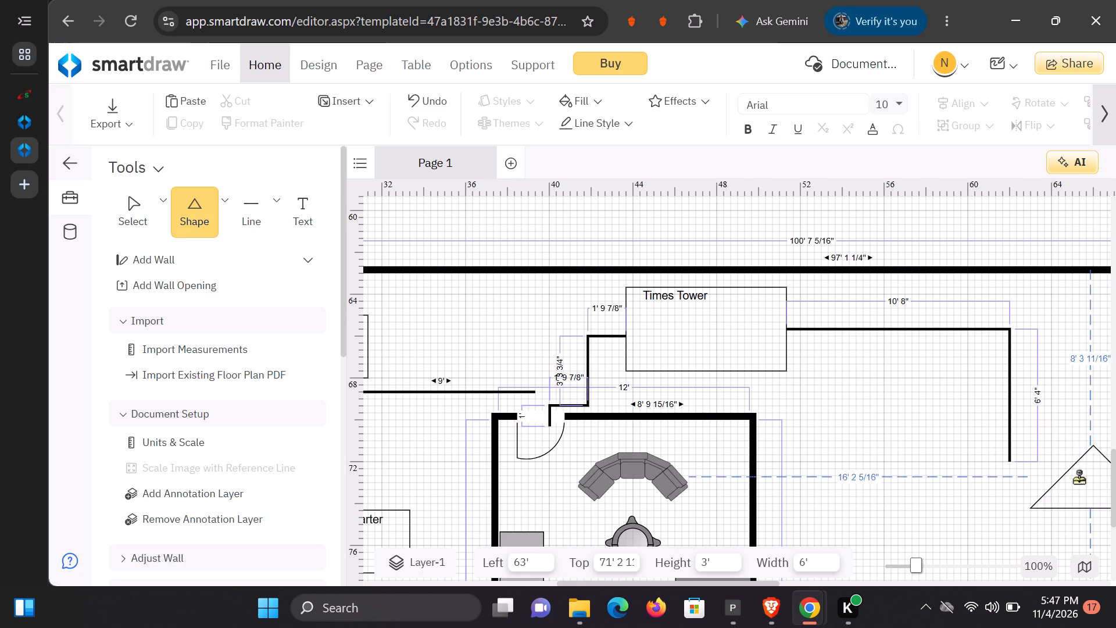
click(1008, 487)
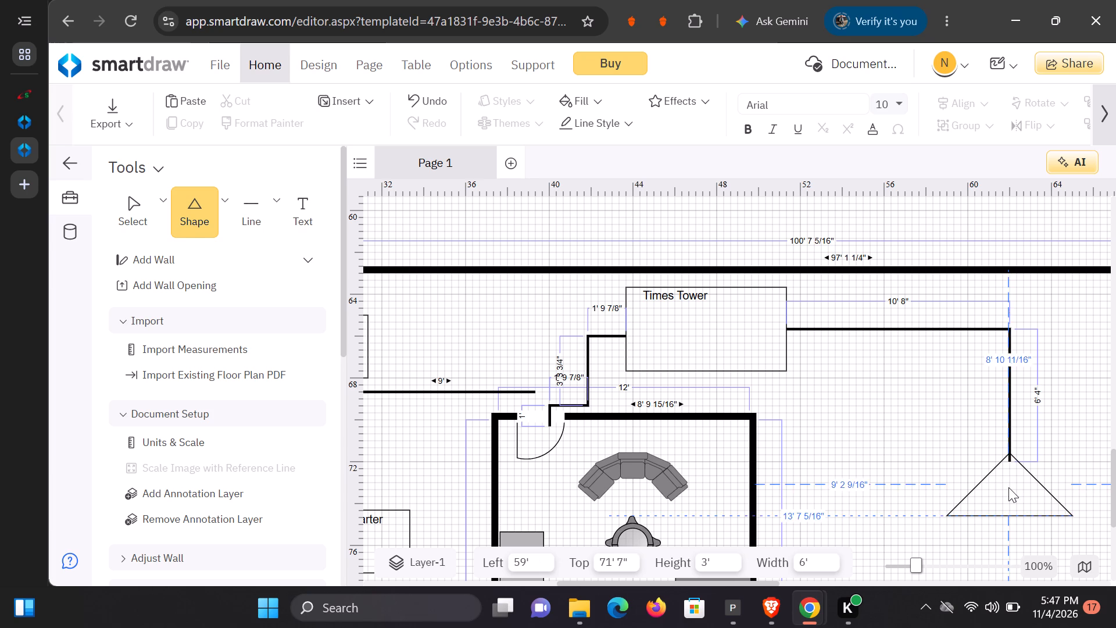
click(1009, 453)
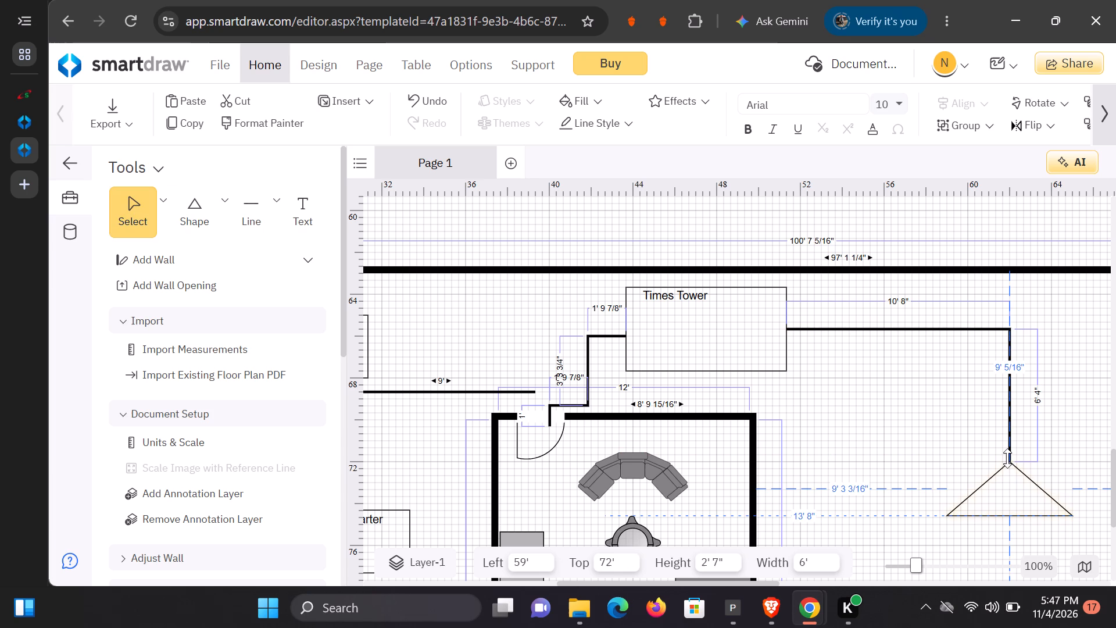
click(1076, 409)
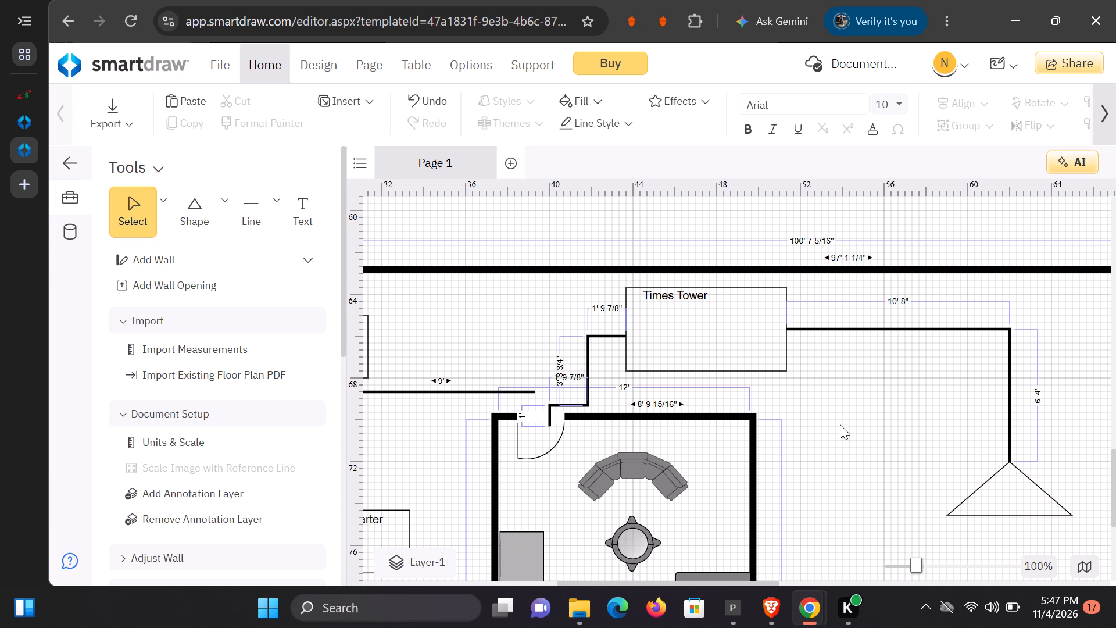
click(840, 424)
Enlarge the triangle to about 7' wide and 3' 8" high and align its apex with the vertical line, at Left 58' 4", Top 72'.
click(958, 514)
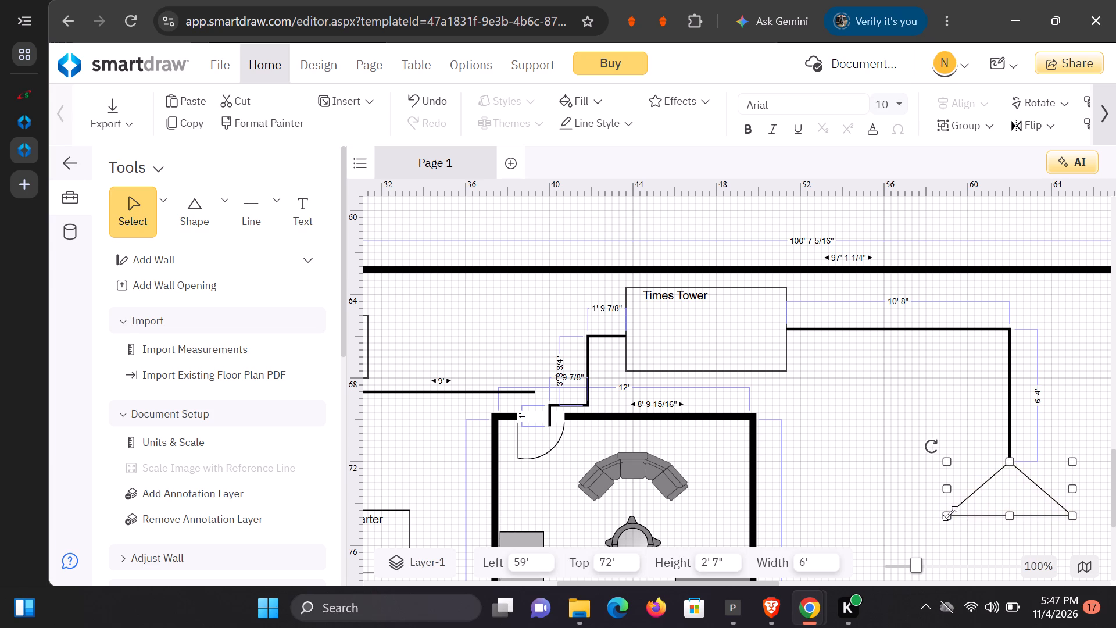
drag(950, 513, 922, 540)
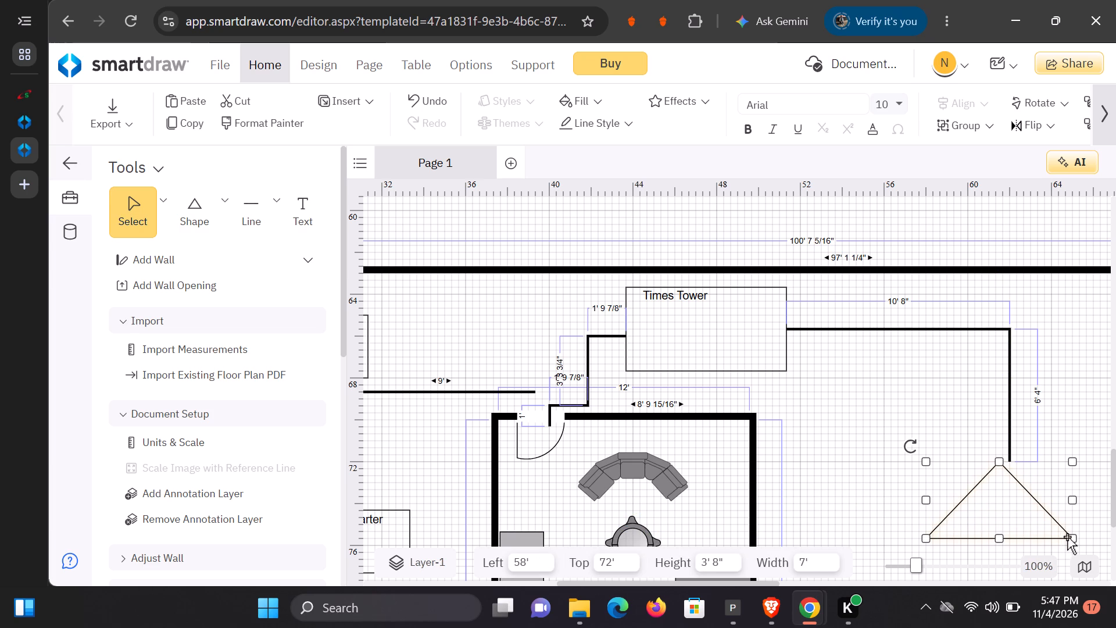
click(1056, 522)
drag(1067, 533, 1072, 537)
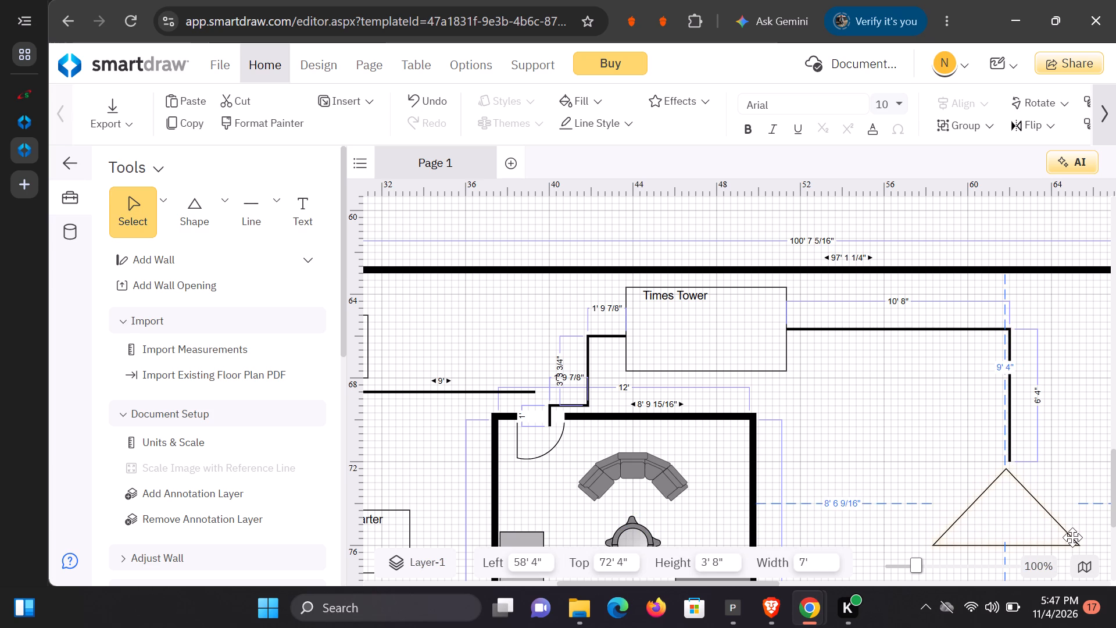
drag(1072, 537, 1076, 536)
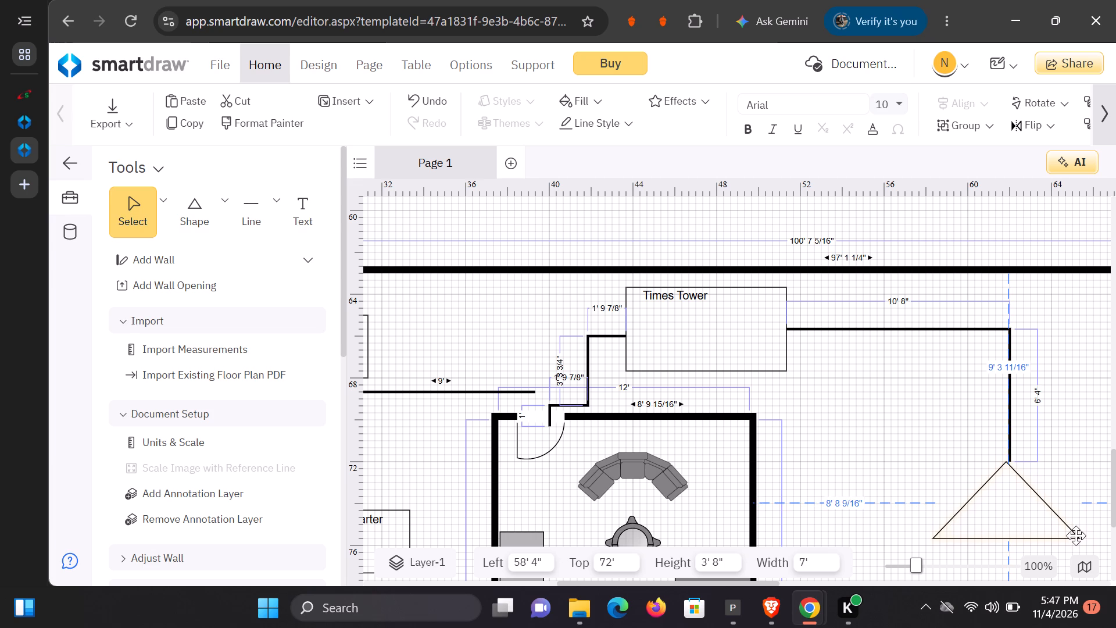
drag(1076, 536, 1075, 531)
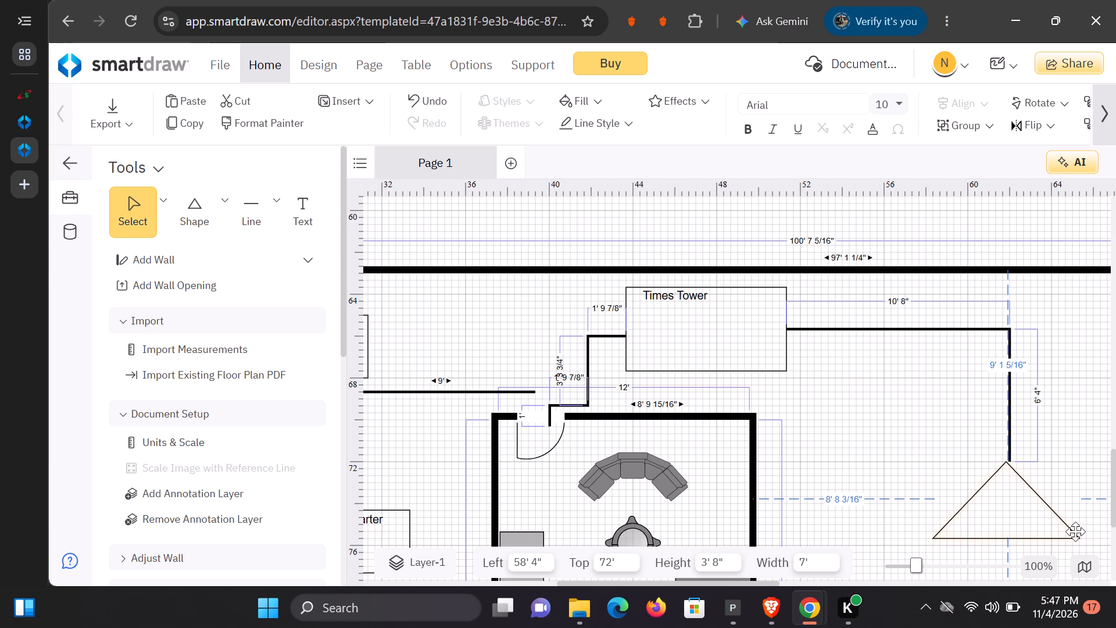
drag(1075, 531, 1076, 530)
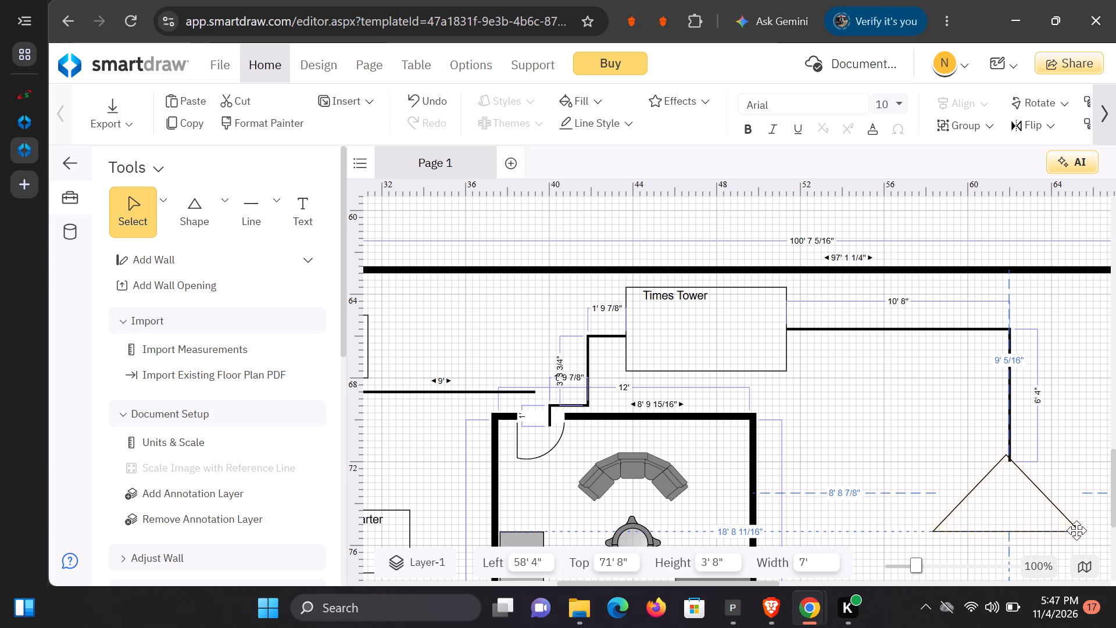
drag(1076, 530, 1078, 530)
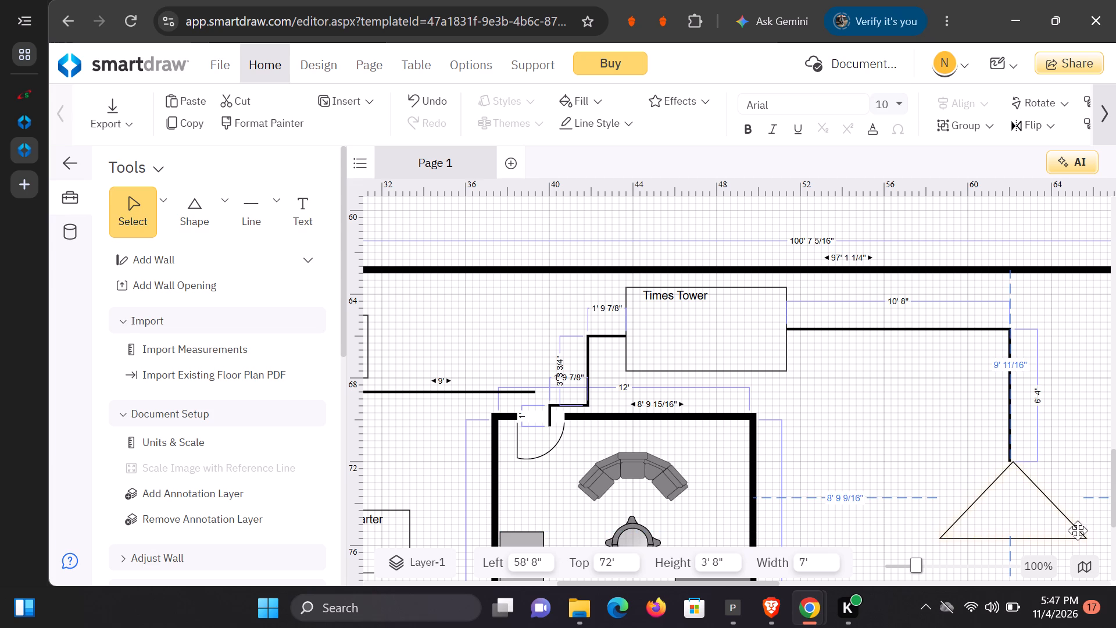
drag(1078, 530, 1076, 530)
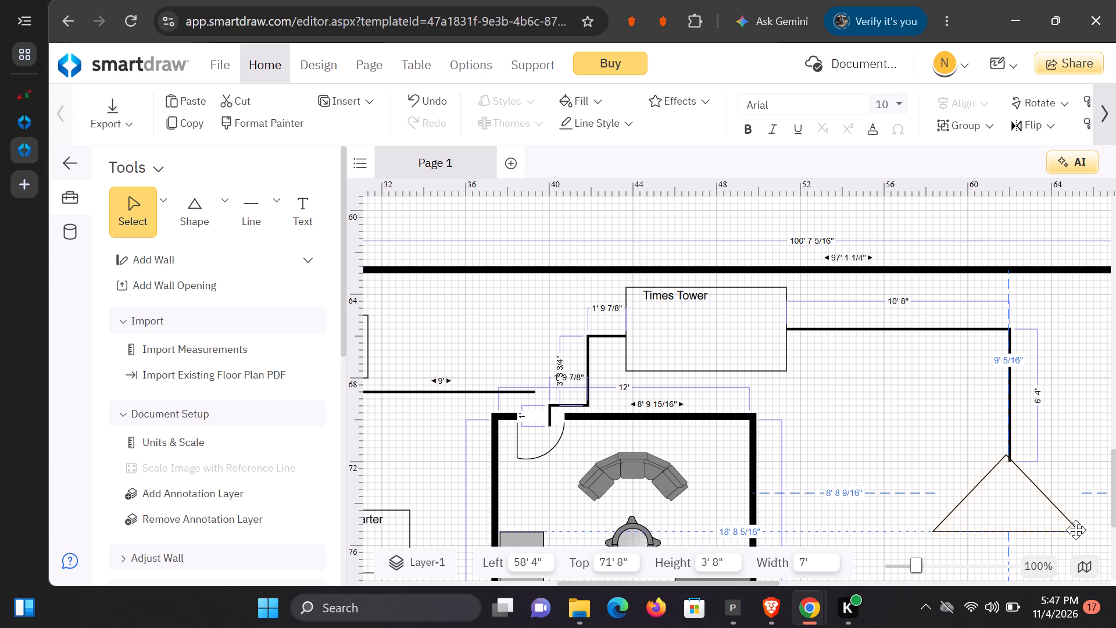
drag(1076, 530, 1076, 531)
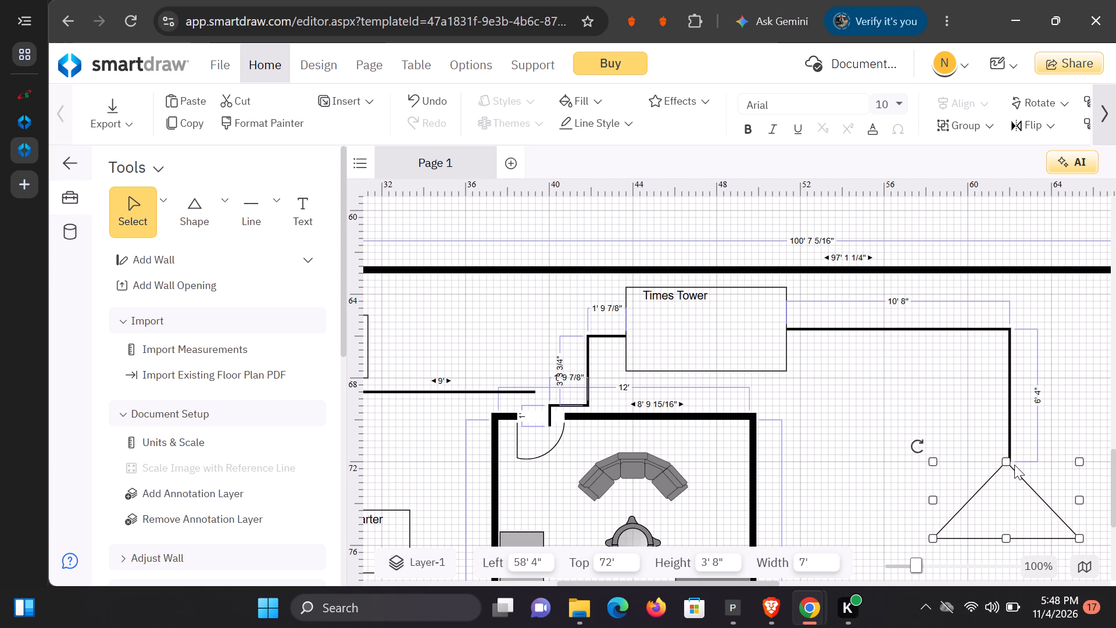
Place a rectangle below the triangle, narrow it to about 4' by 3', and rotate it a quarter turn so it stands upright.
scroll(908, 265, up, 1)
scroll(909, 266, down, 4)
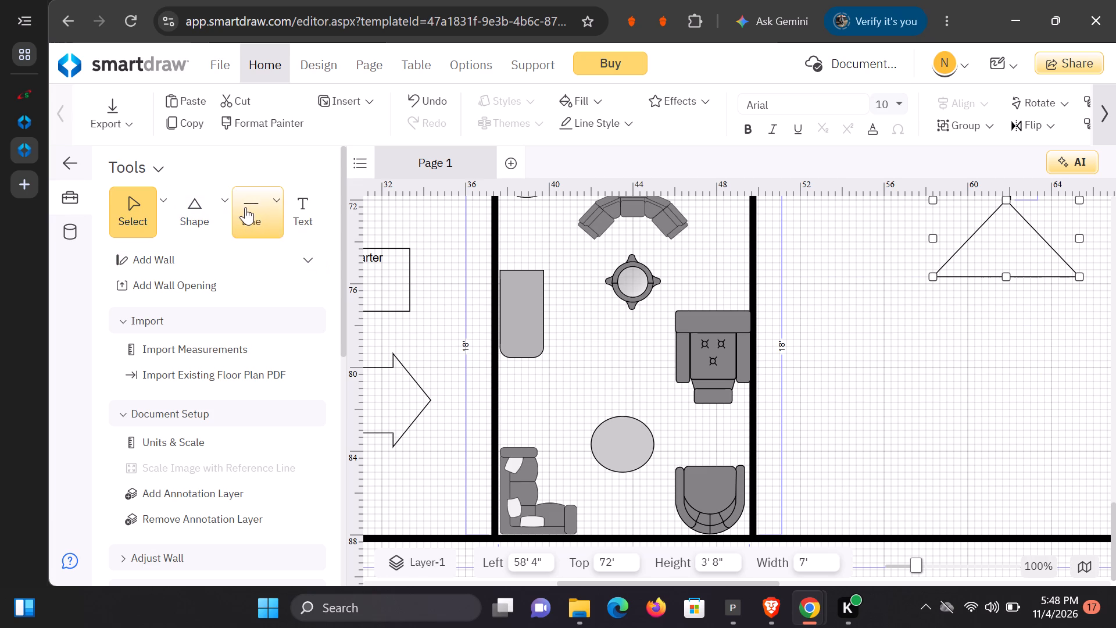
click(221, 210)
click(253, 268)
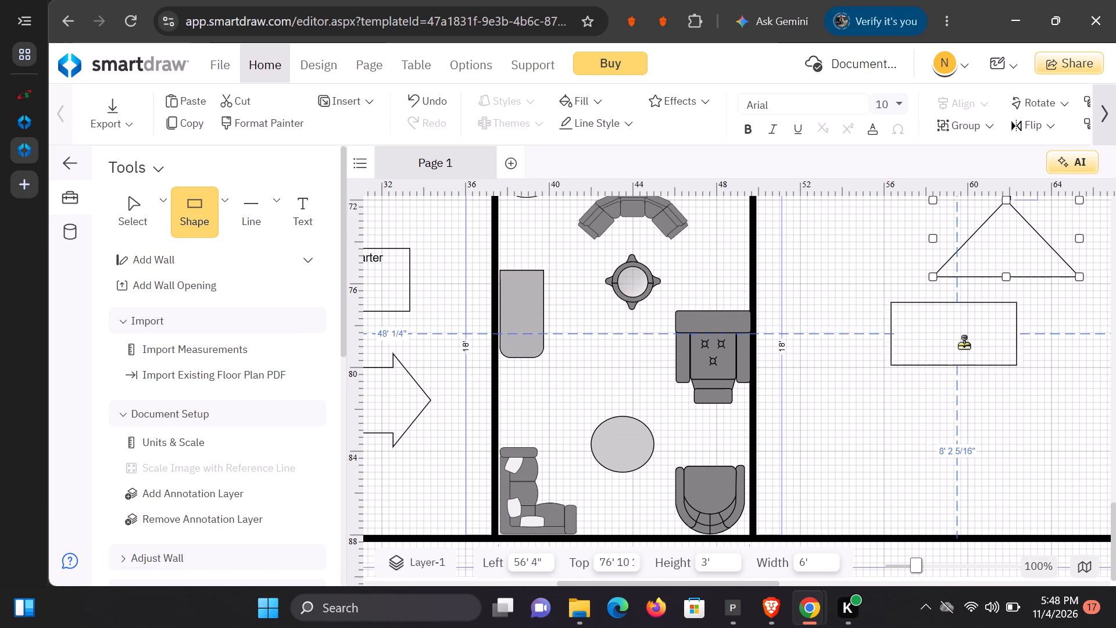
click(966, 344)
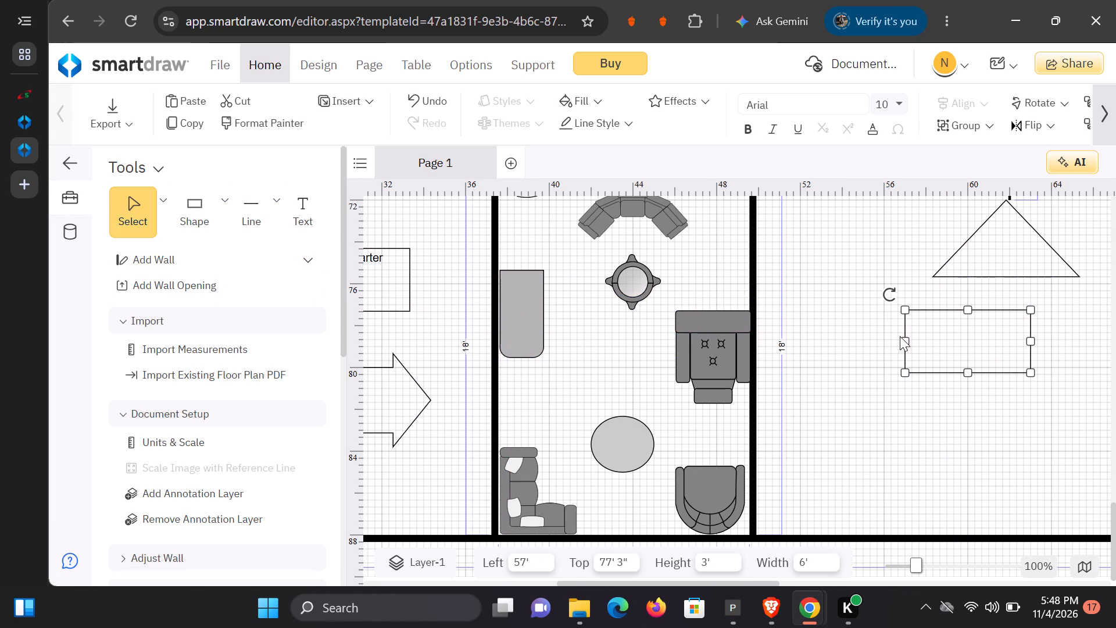
drag(906, 338, 943, 338)
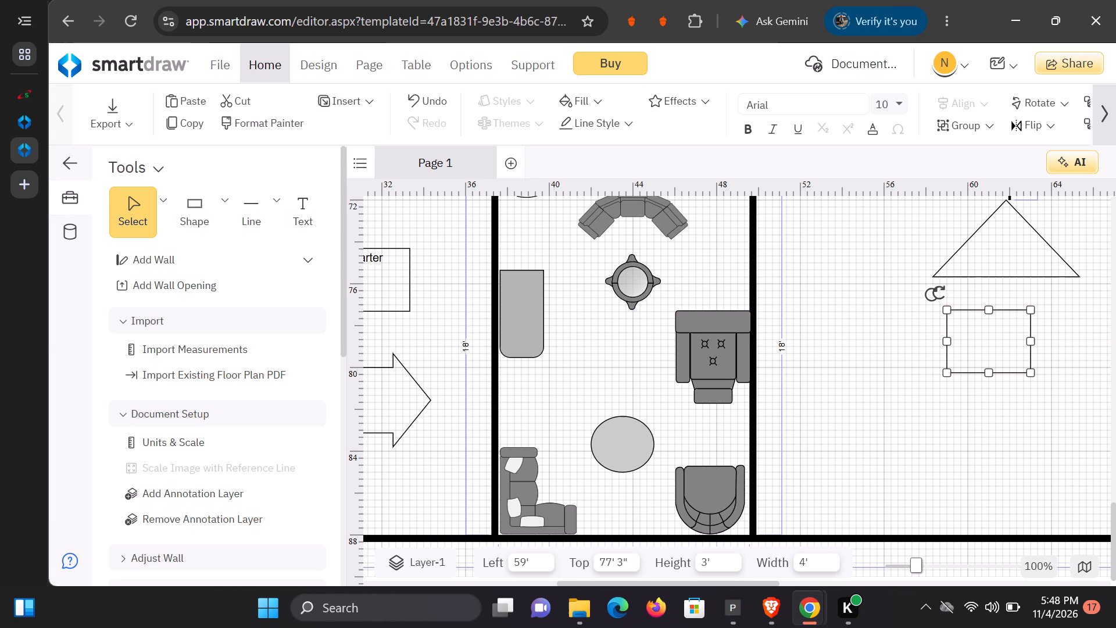
drag(931, 295, 1009, 285)
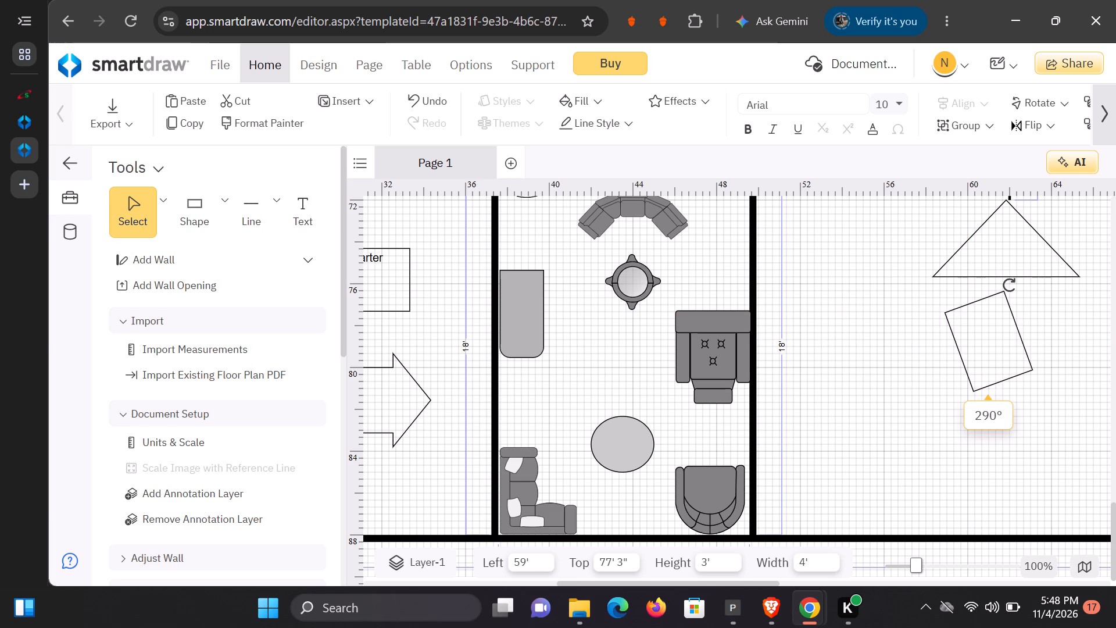
drag(1009, 285, 1025, 292)
Move the upright rectangle up against the triangle's base, roughly centred beneath the apex.
drag(982, 349, 1000, 321)
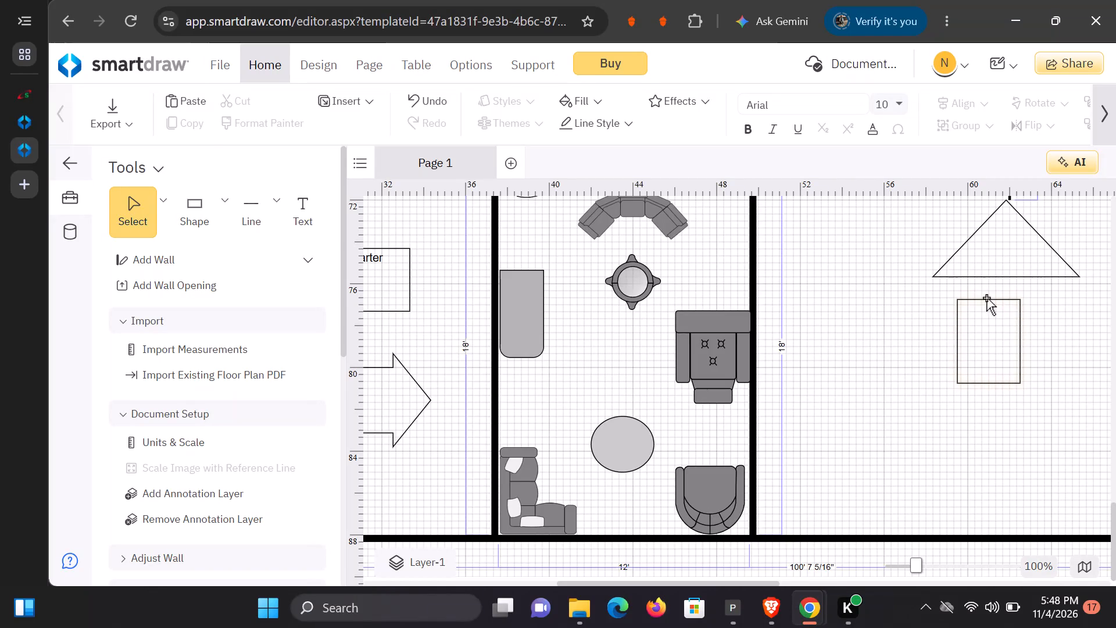
drag(986, 298, 1007, 277)
click(859, 370)
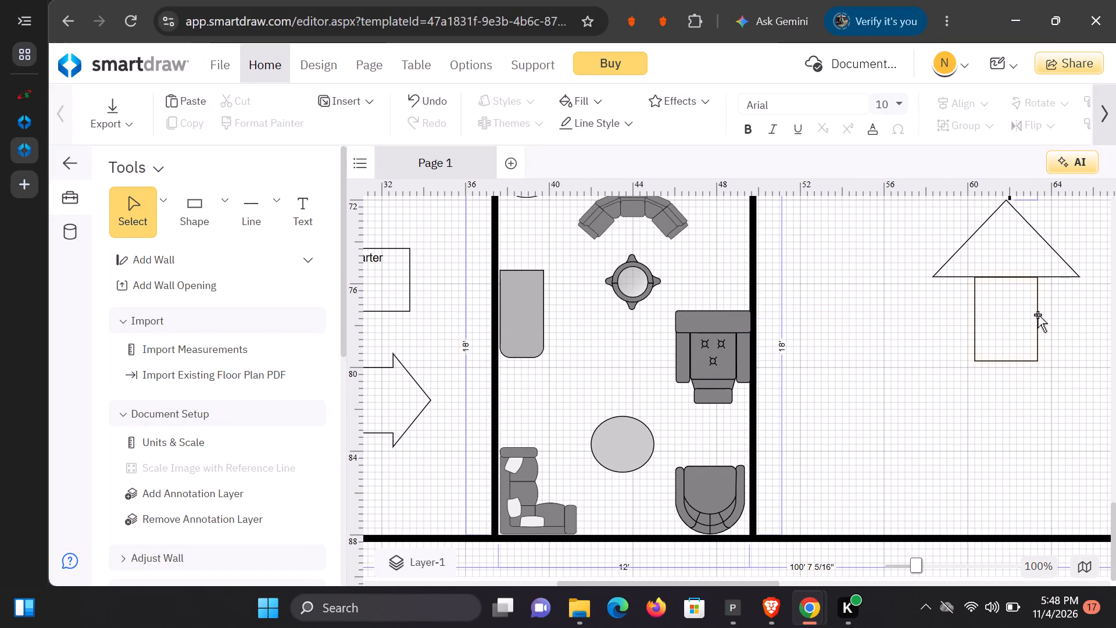
Widen the rectangle on both sides into a square of about 4' by 4', centred under the vertical line at Left 60'.
click(1038, 315)
drag(1038, 318, 1044, 317)
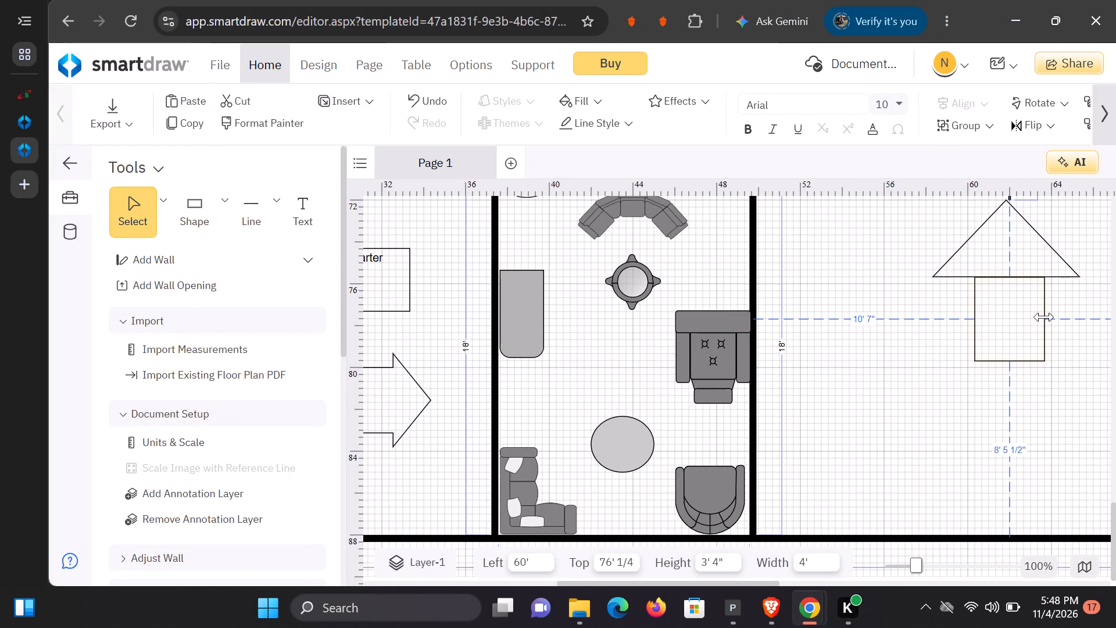
drag(1044, 317, 1049, 316)
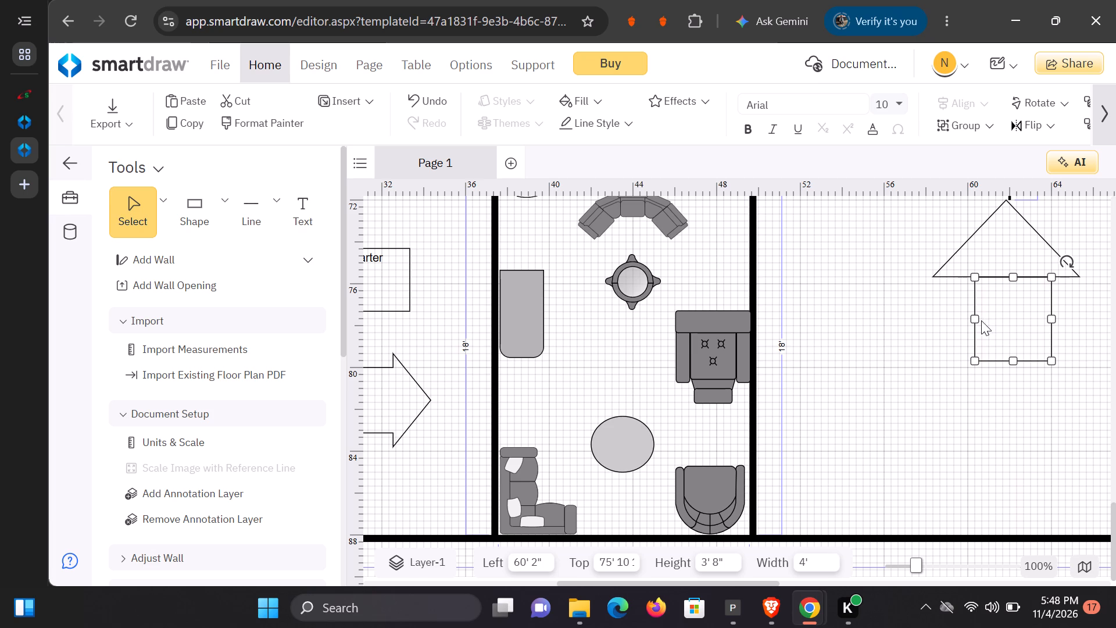
drag(974, 317, 970, 317)
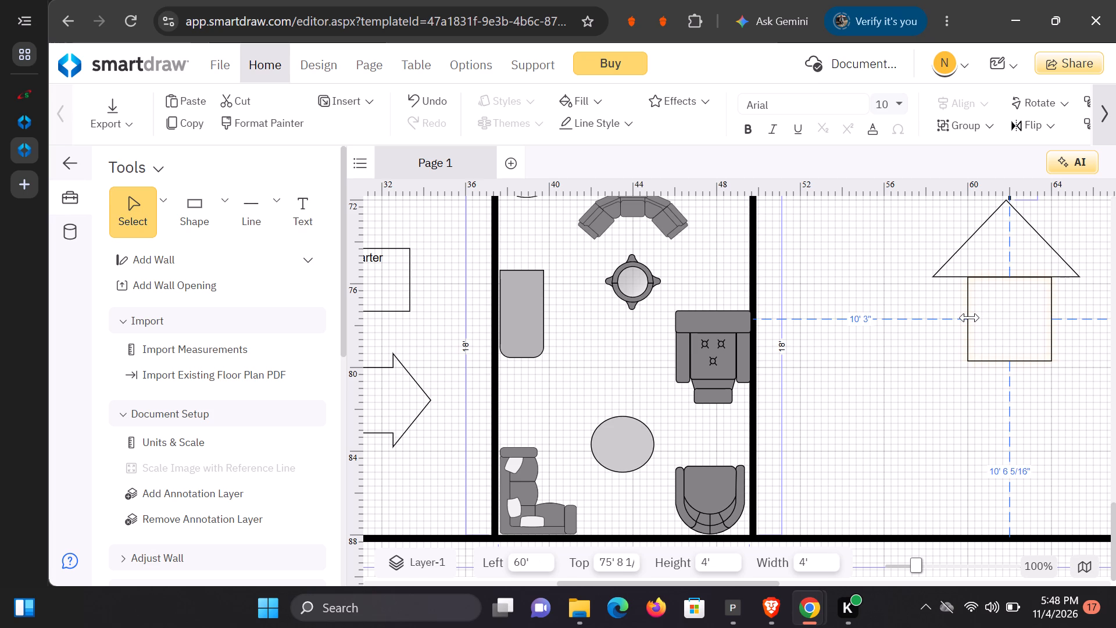
drag(970, 317, 969, 317)
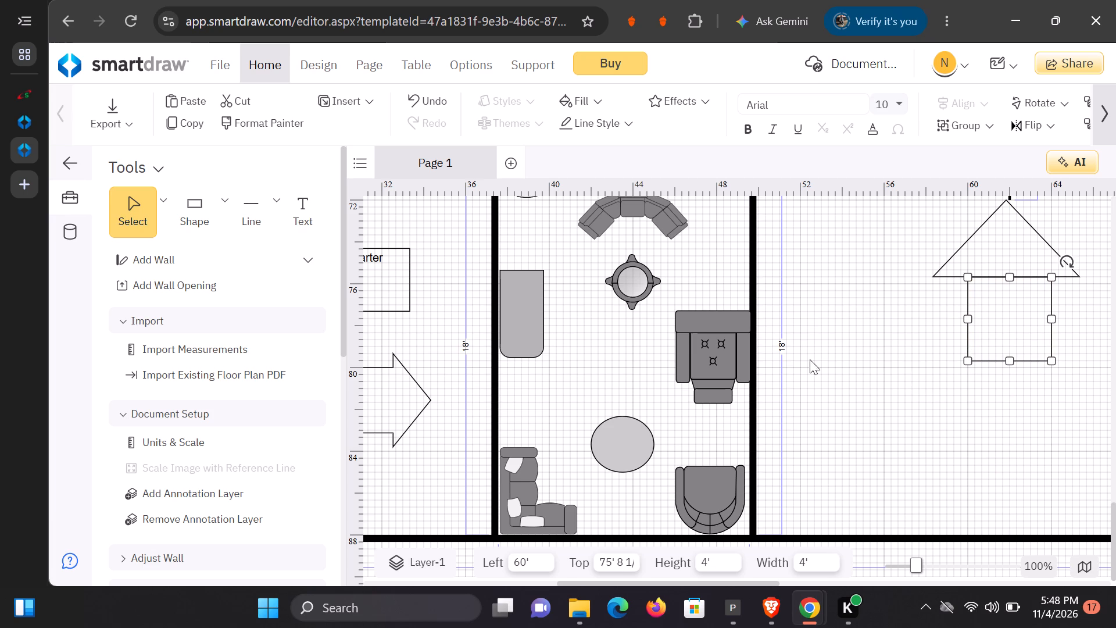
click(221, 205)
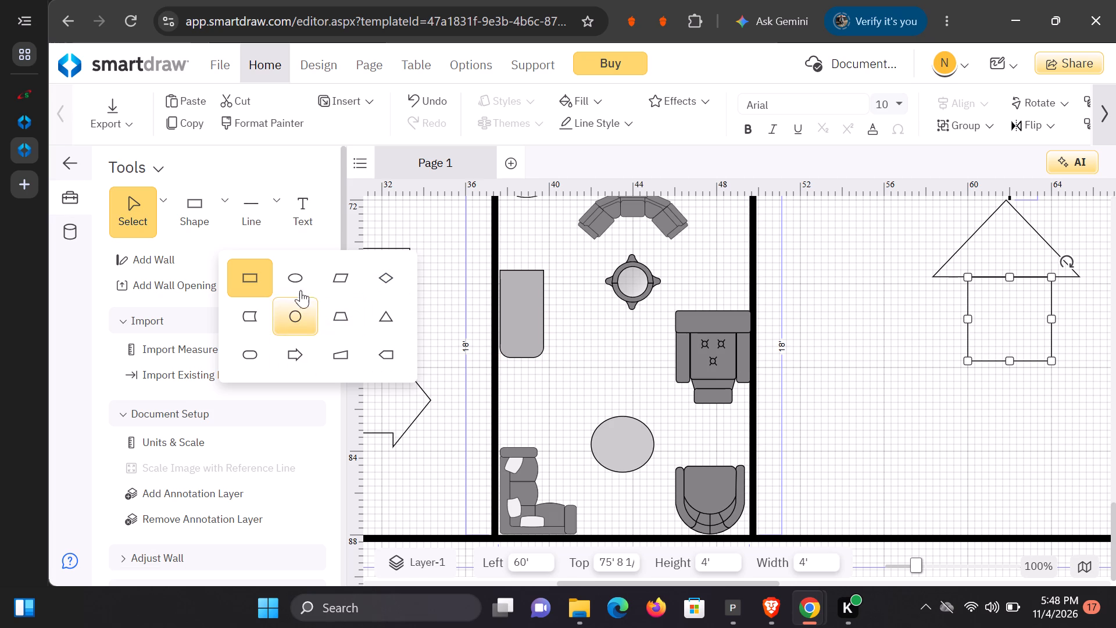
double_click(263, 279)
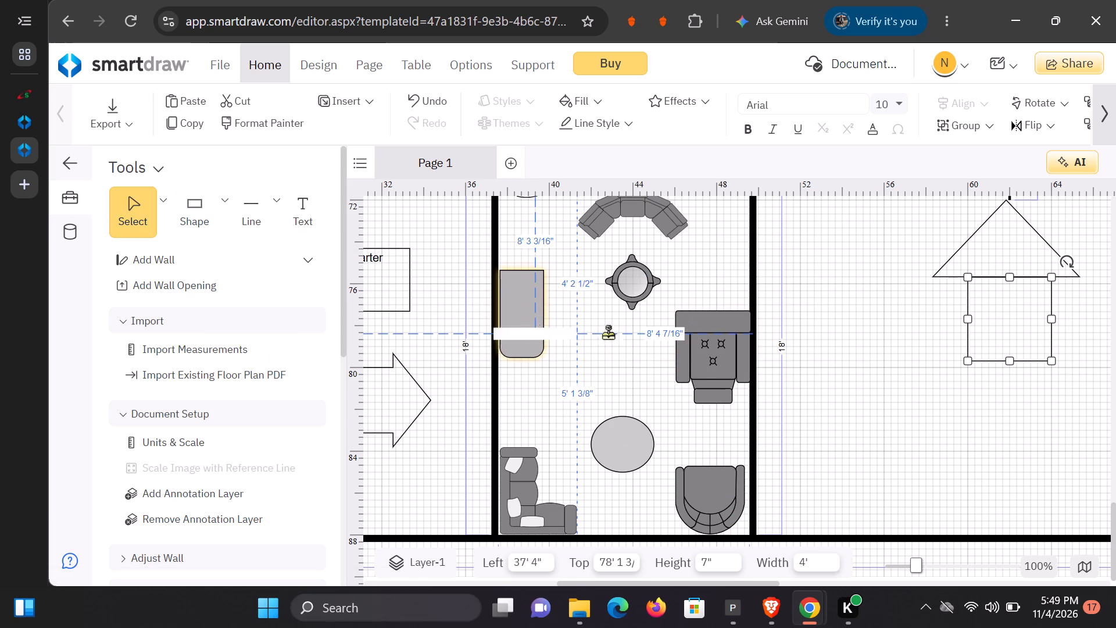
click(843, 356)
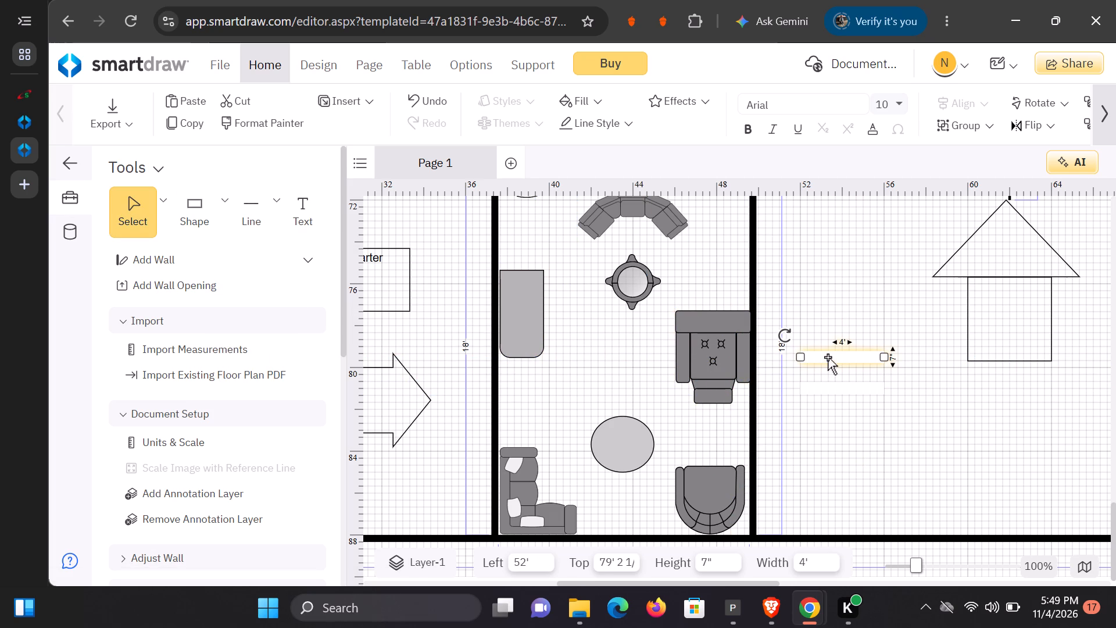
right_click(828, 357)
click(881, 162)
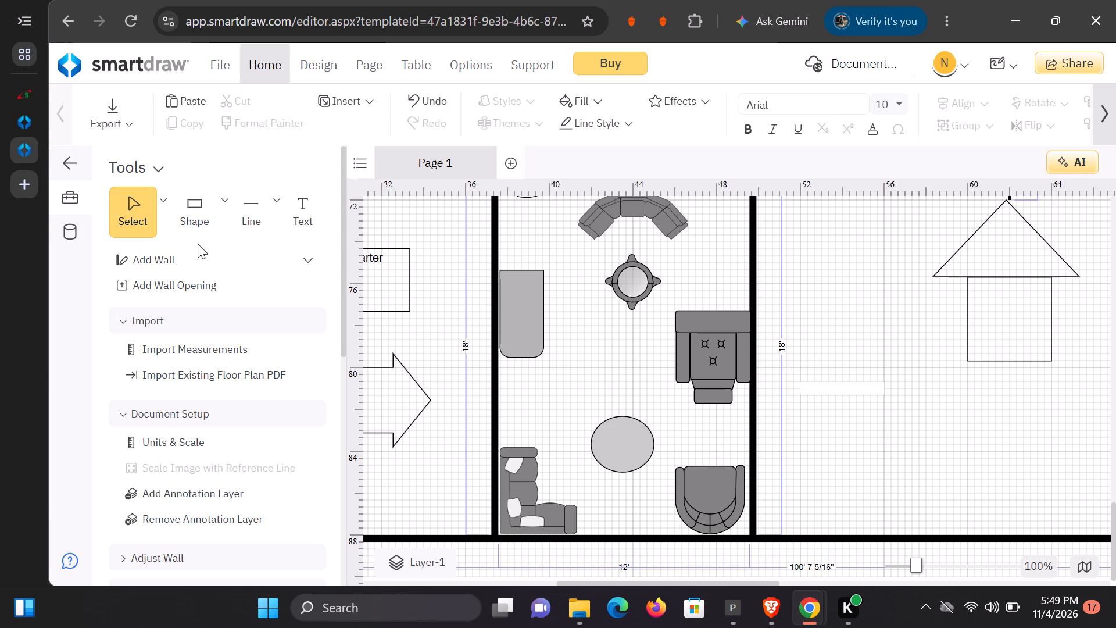
Place a rectangle beside the house figure and shrink it to 1' wide by 1' 3" high.
click(224, 215)
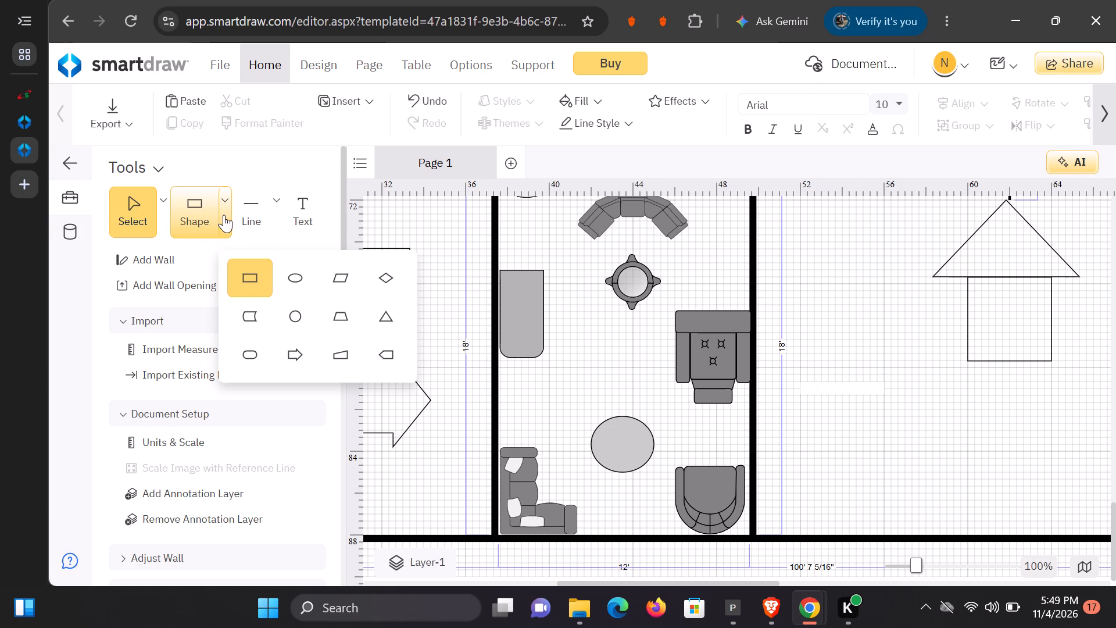
double_click(248, 265)
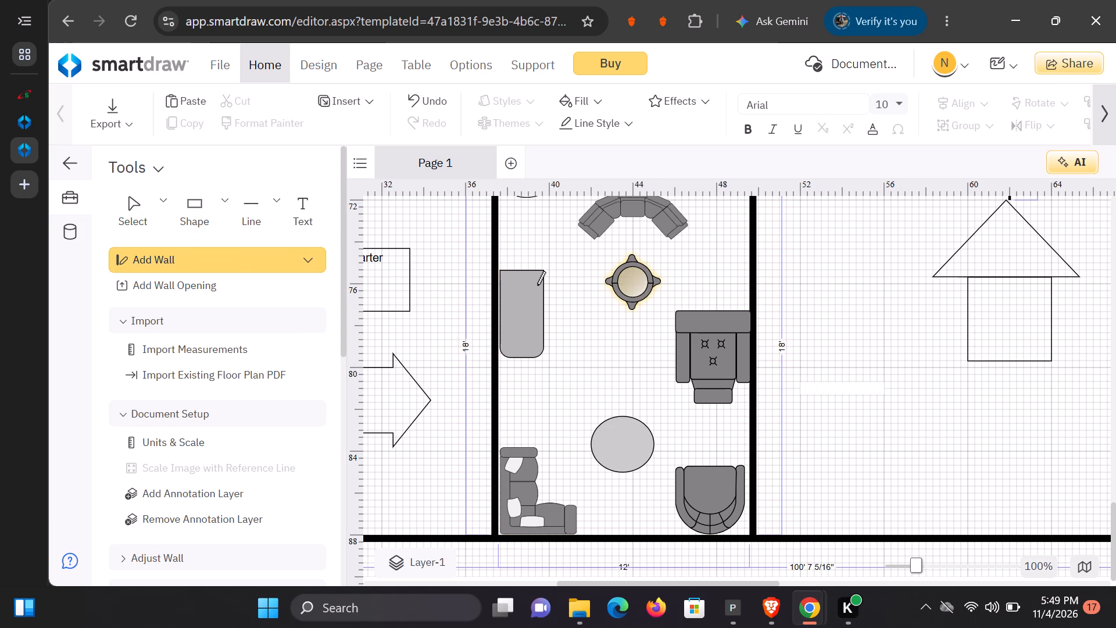
click(224, 211)
click(250, 291)
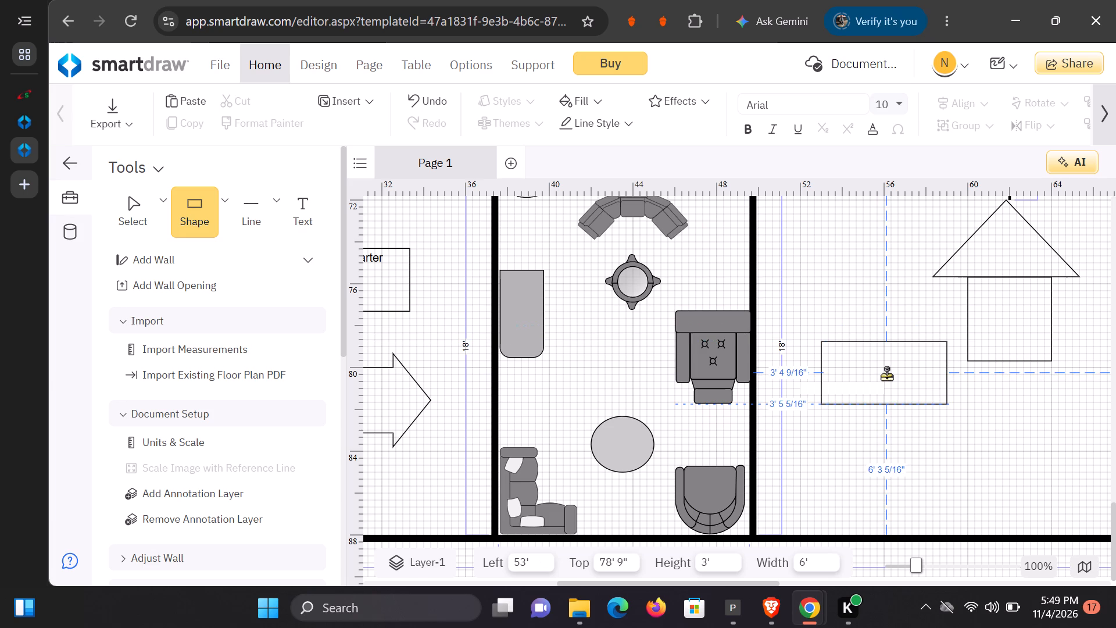
click(886, 375)
drag(946, 370, 938, 367)
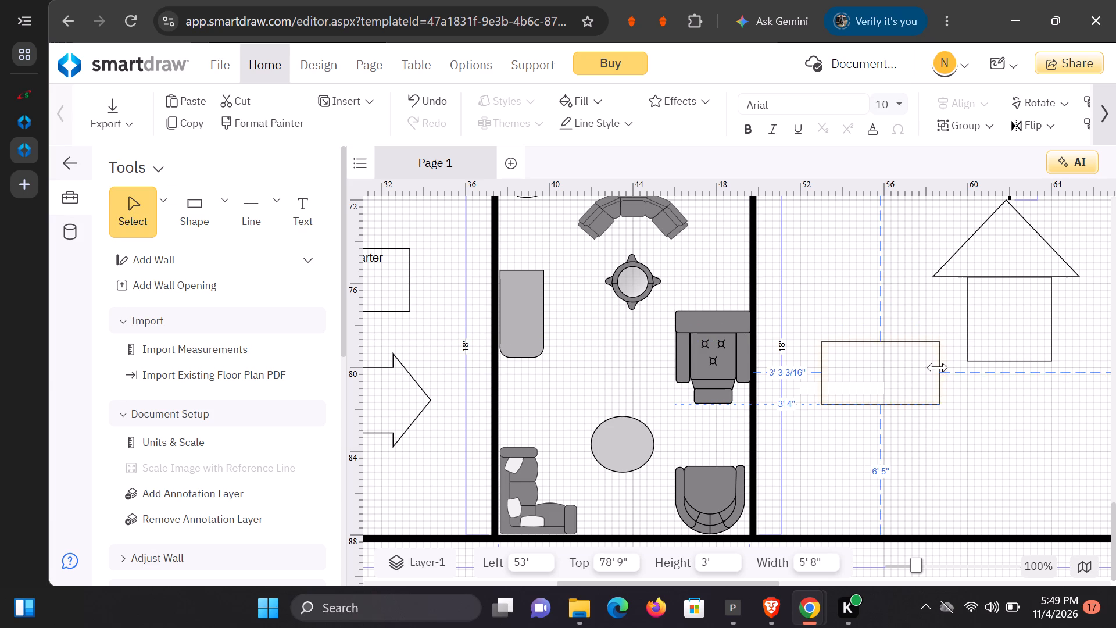
drag(938, 367, 868, 370)
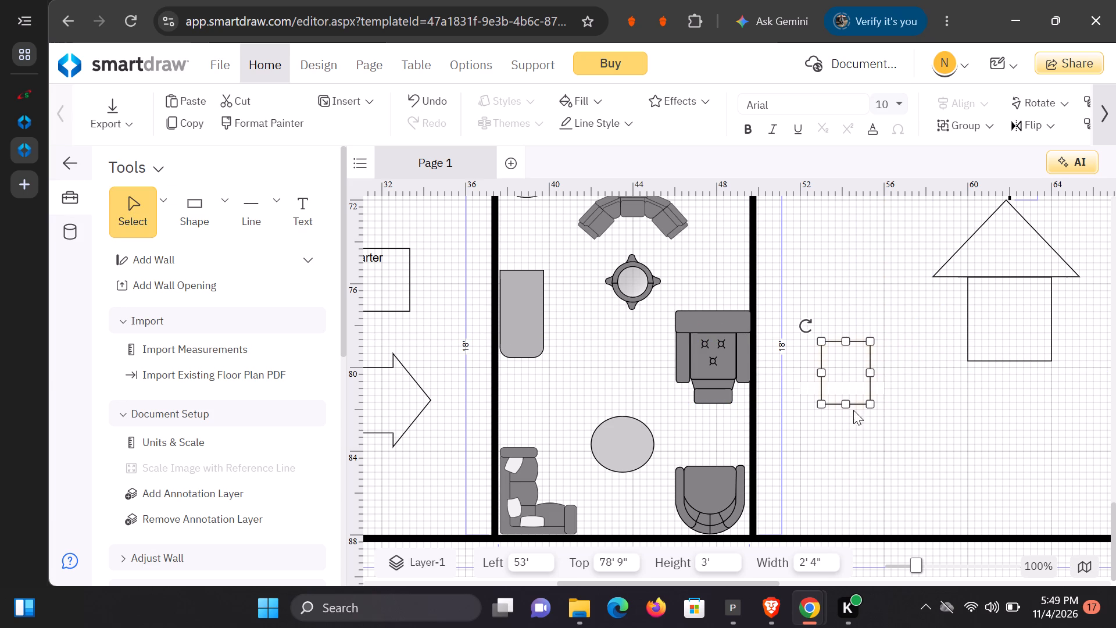
drag(846, 405, 842, 368)
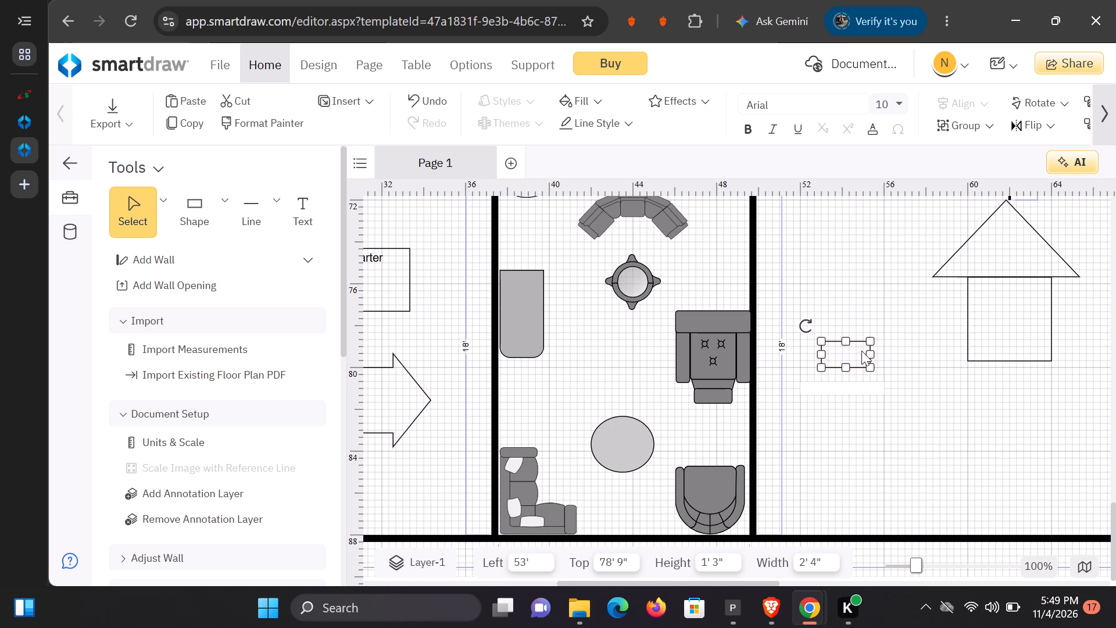
drag(871, 354, 868, 354)
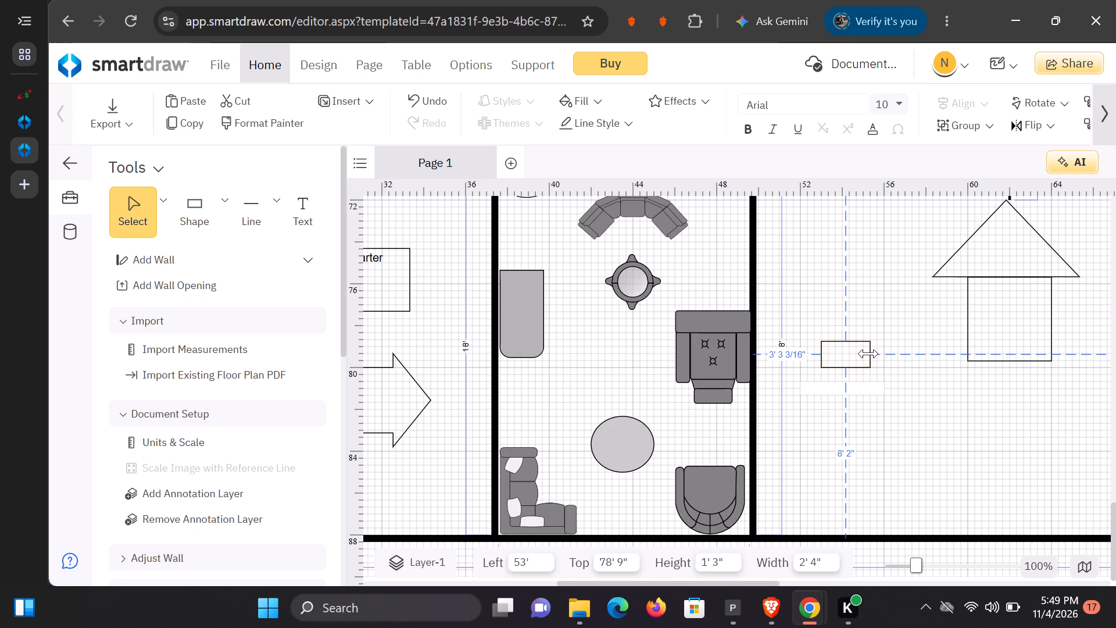
drag(868, 354, 843, 356)
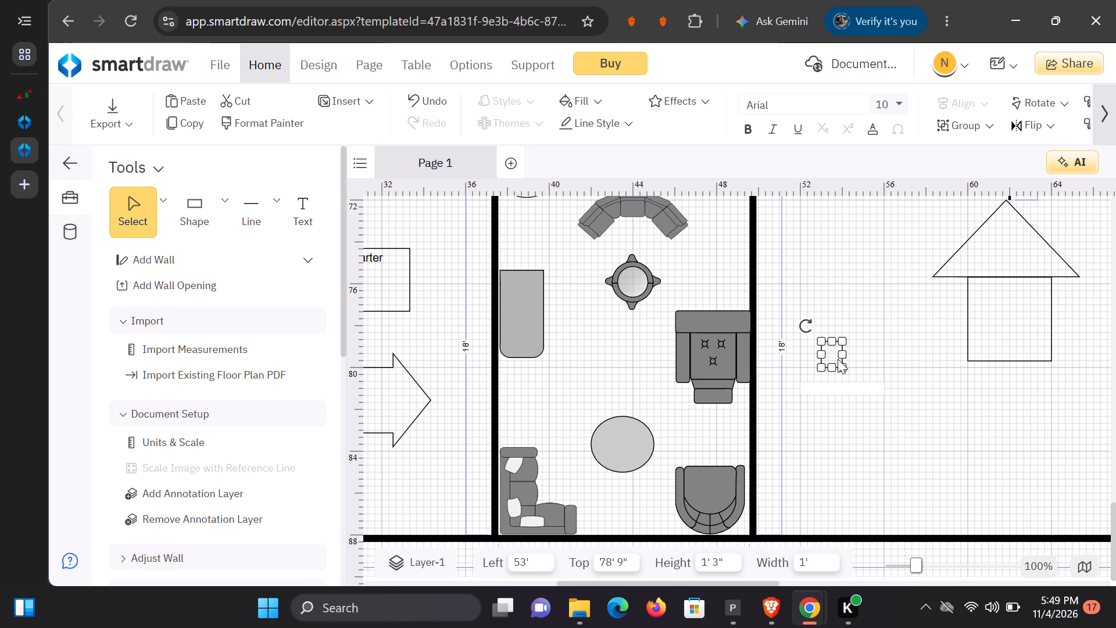
Move the small rectangle into the upper-left part of the house's square as a window.
drag(831, 351, 877, 337)
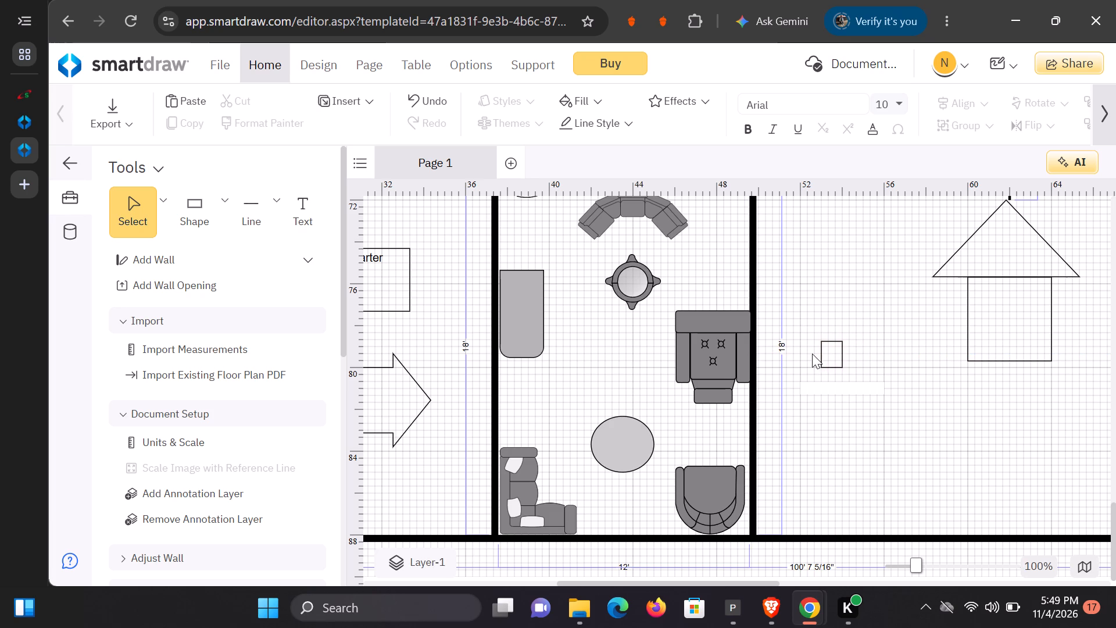
drag(827, 359, 836, 347)
drag(830, 340, 970, 292)
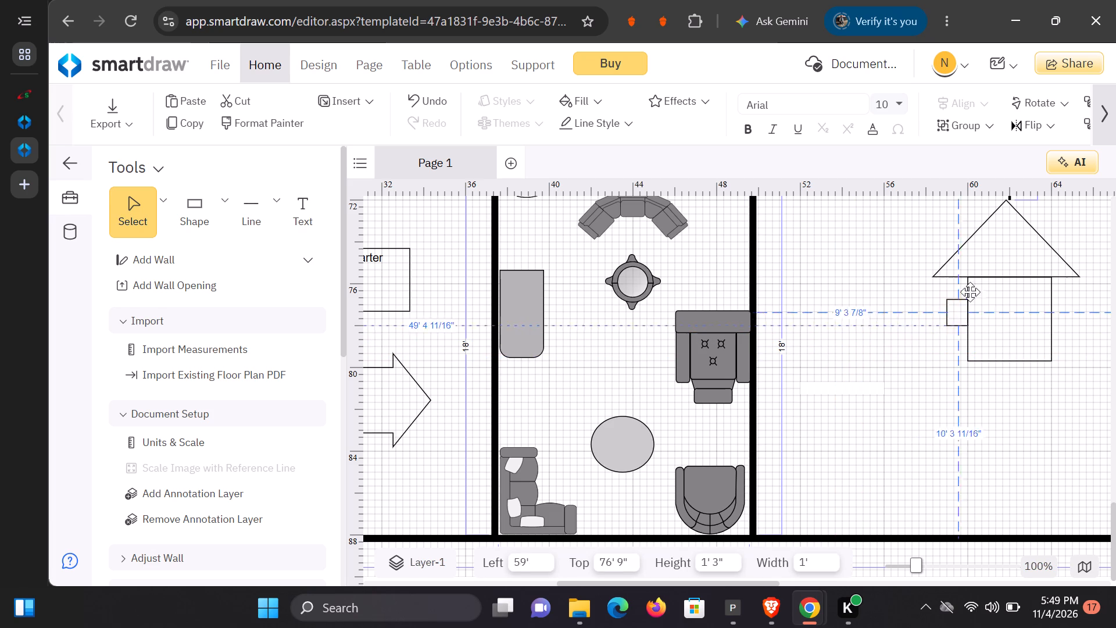
drag(970, 292, 982, 288)
click(877, 347)
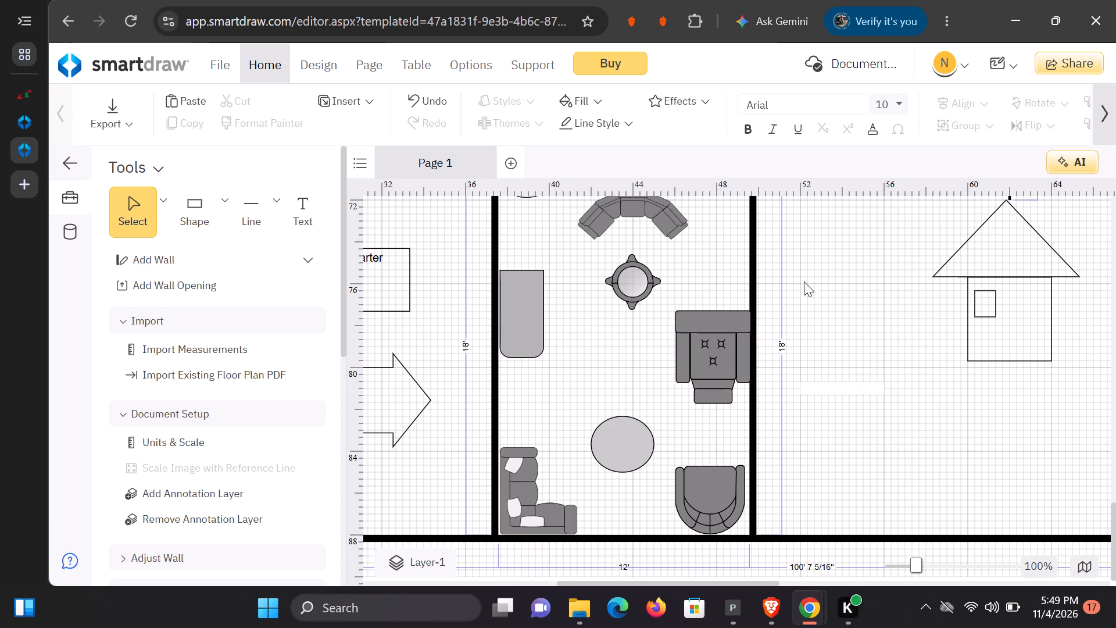
Place a second rectangle beside the house figure and shrink it to 1' by 1'.
click(228, 217)
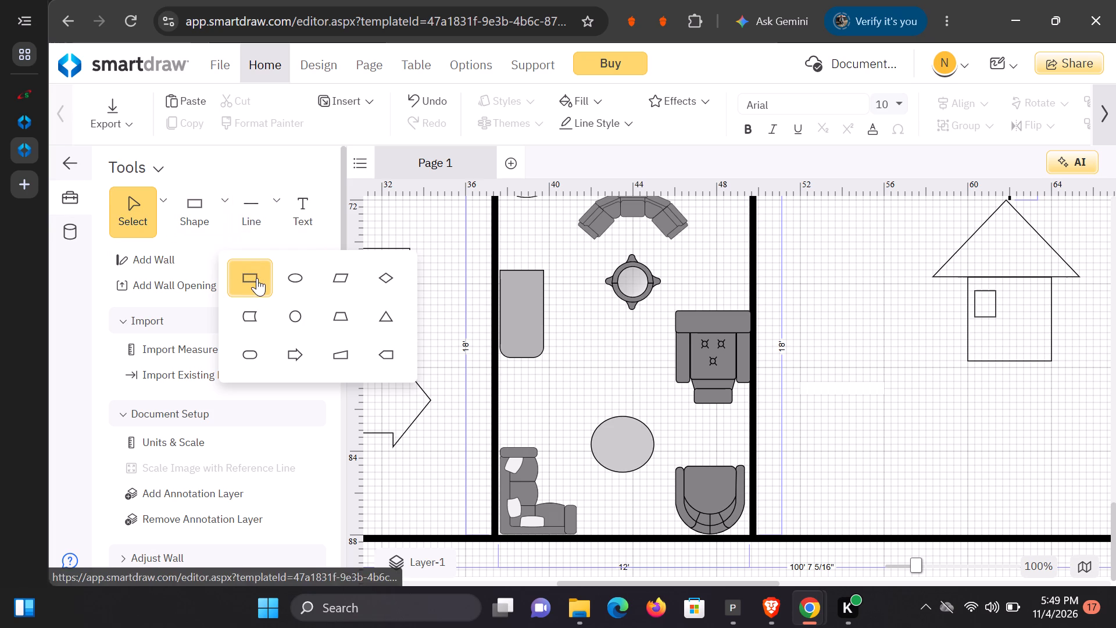
click(257, 278)
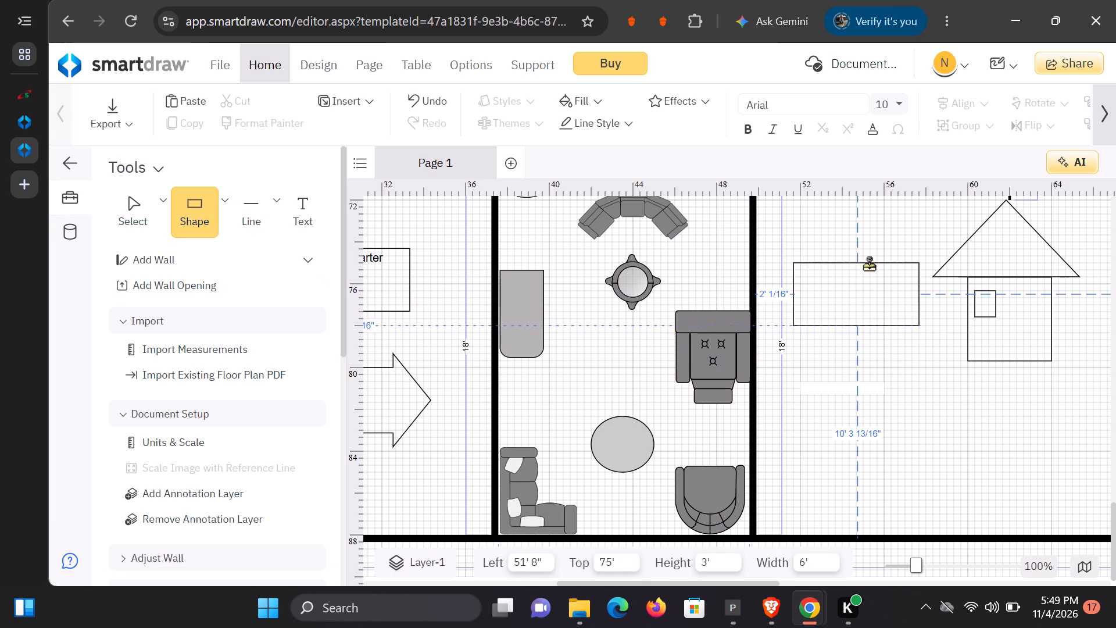
click(848, 279)
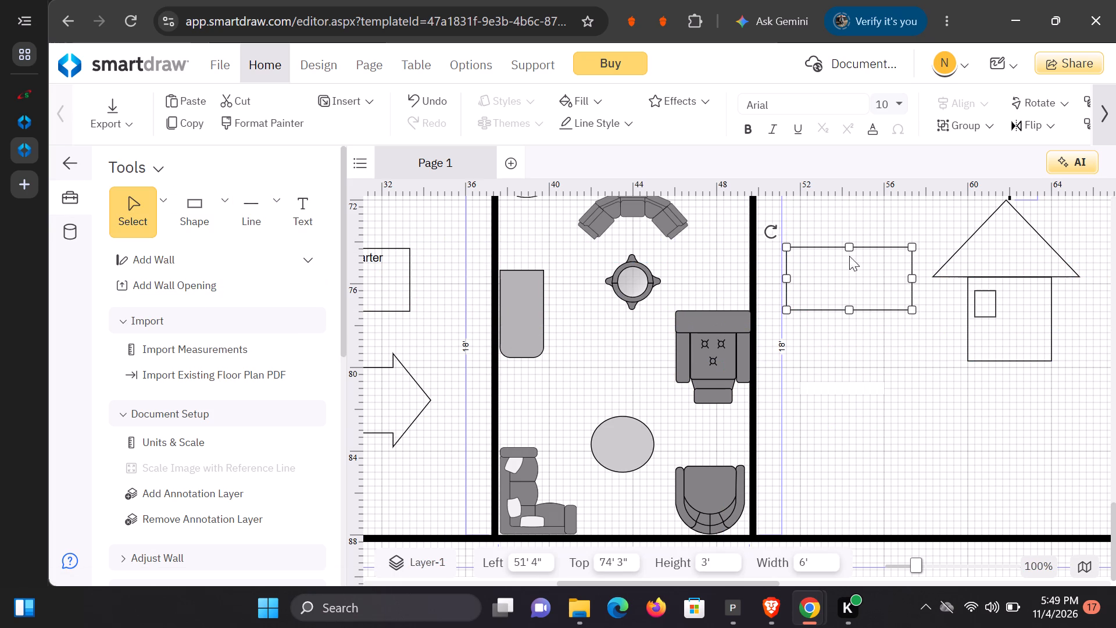
drag(788, 249, 818, 267)
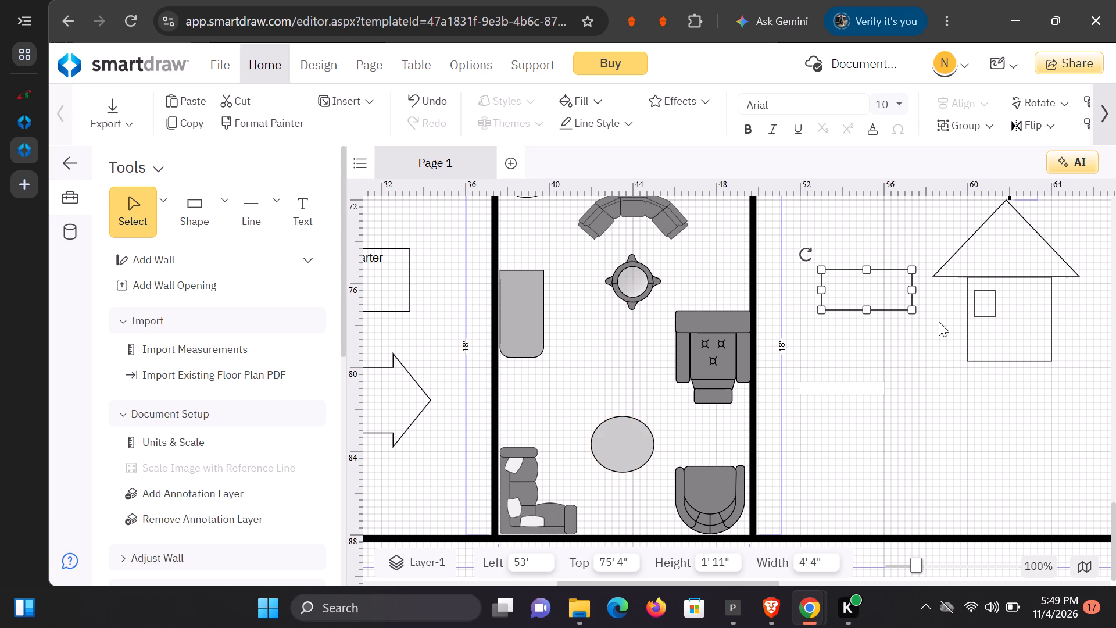
drag(909, 312, 878, 305)
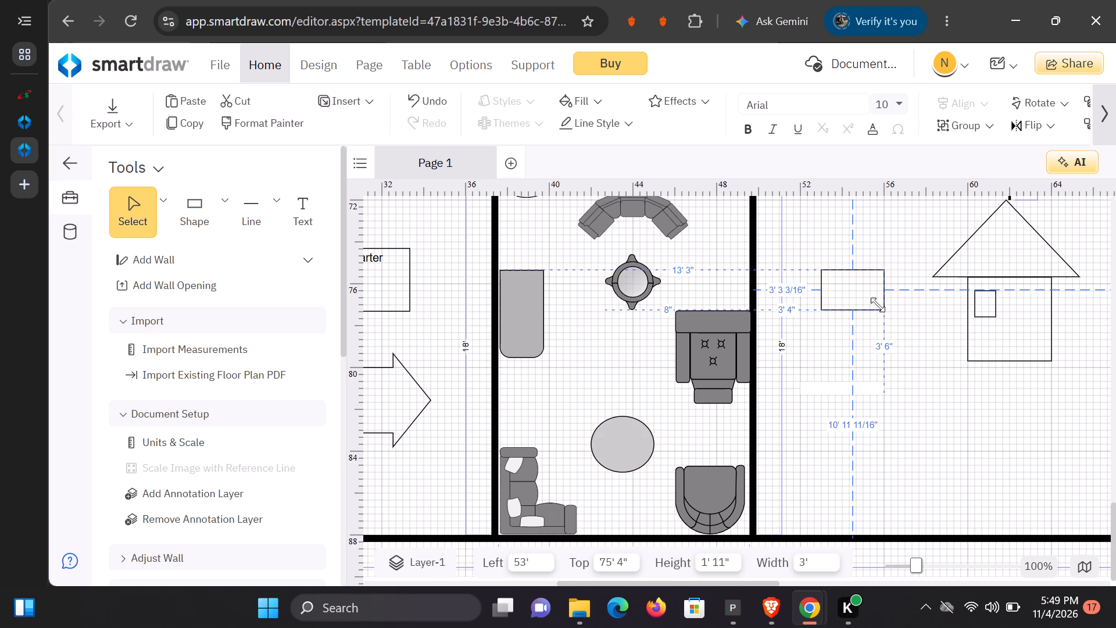
drag(878, 305, 842, 291)
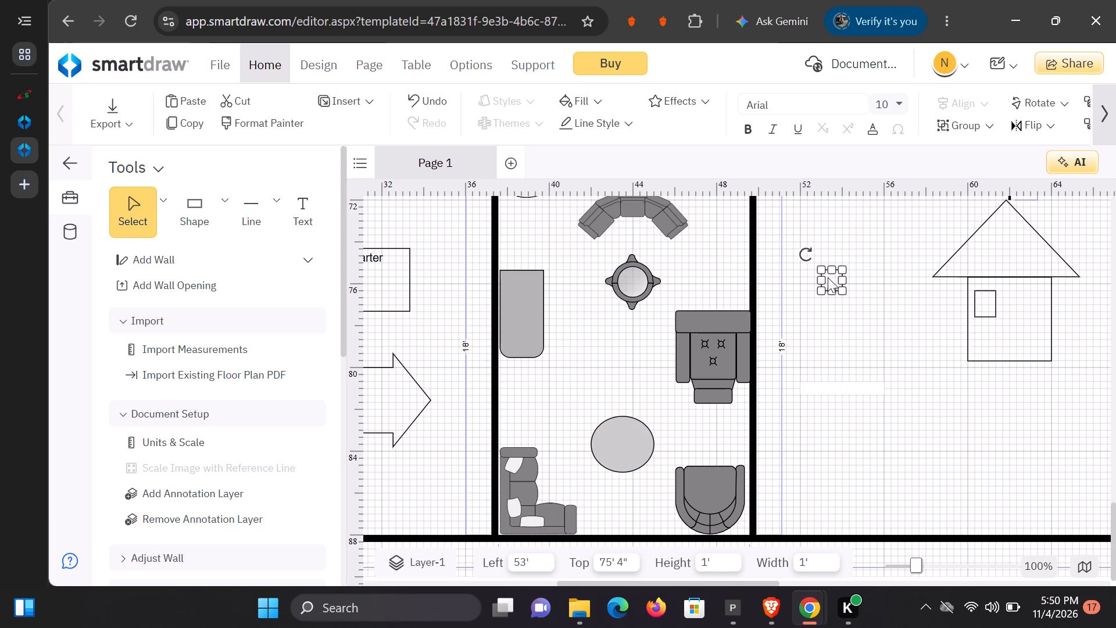
Move the 1' by 1' square into the upper-right part of the house's body, level with the first window, at Left 62' 8".
drag(828, 277, 850, 291)
drag(829, 282, 848, 298)
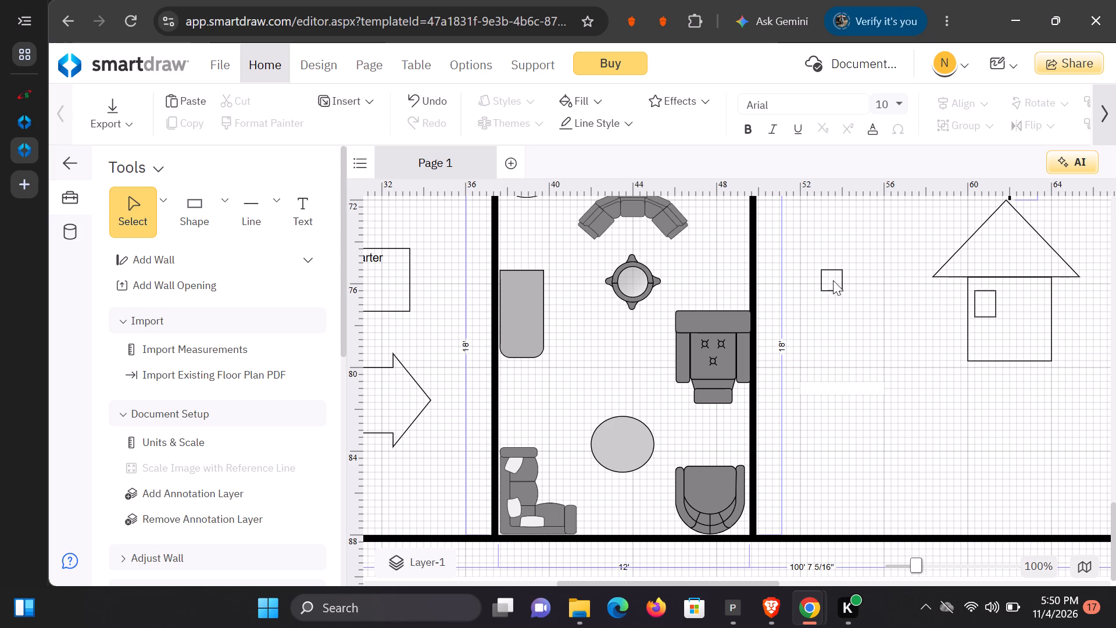
click(821, 271)
click(828, 280)
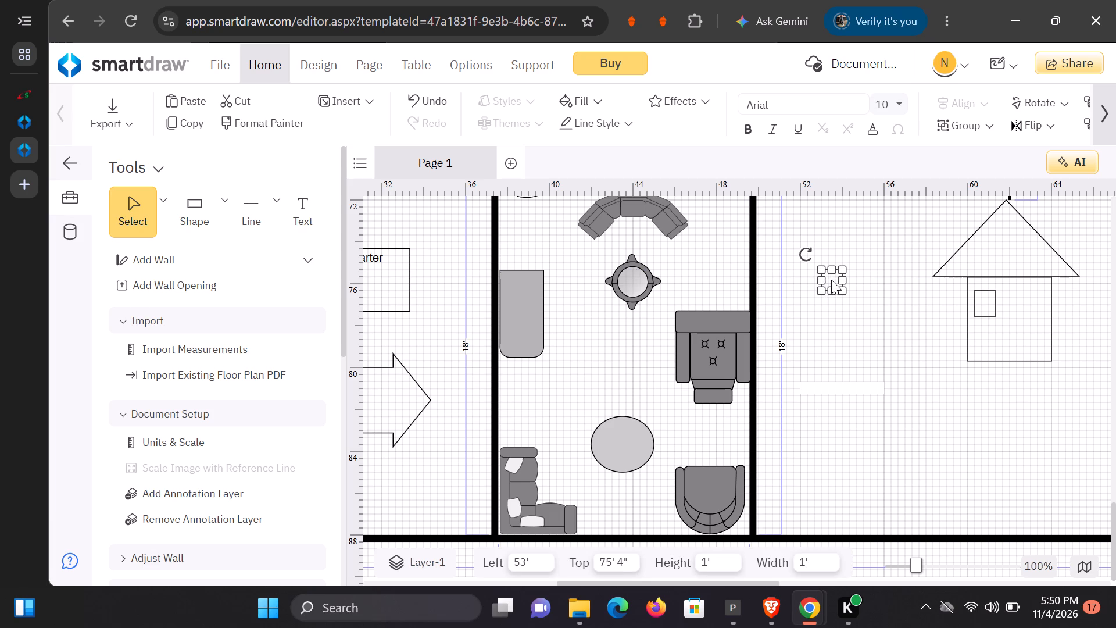
drag(828, 277, 840, 288)
click(828, 279)
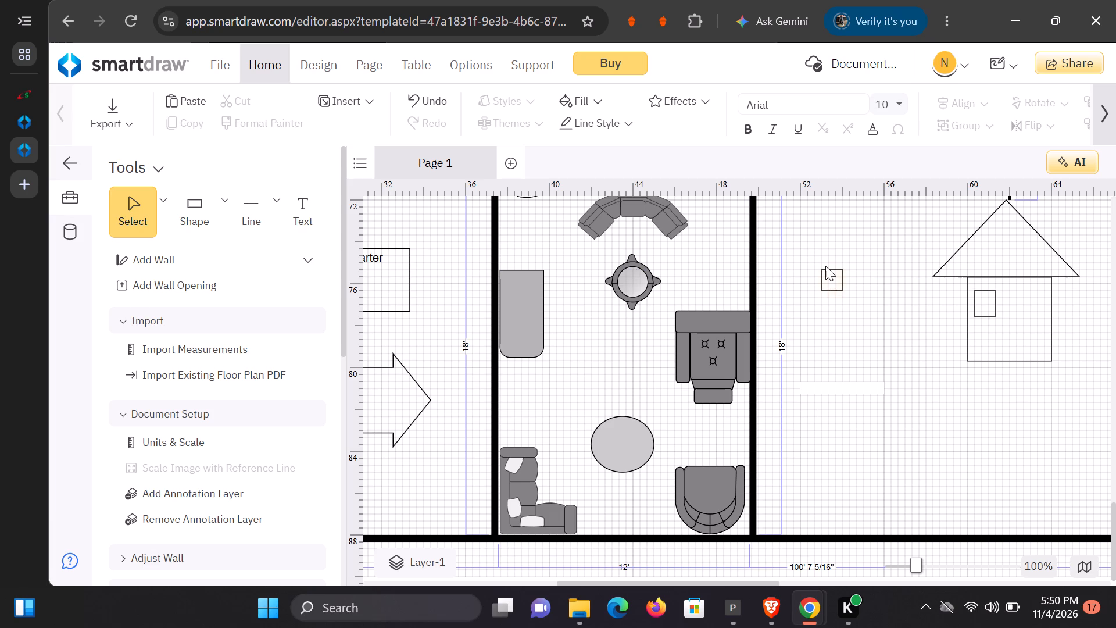
drag(828, 271, 957, 280)
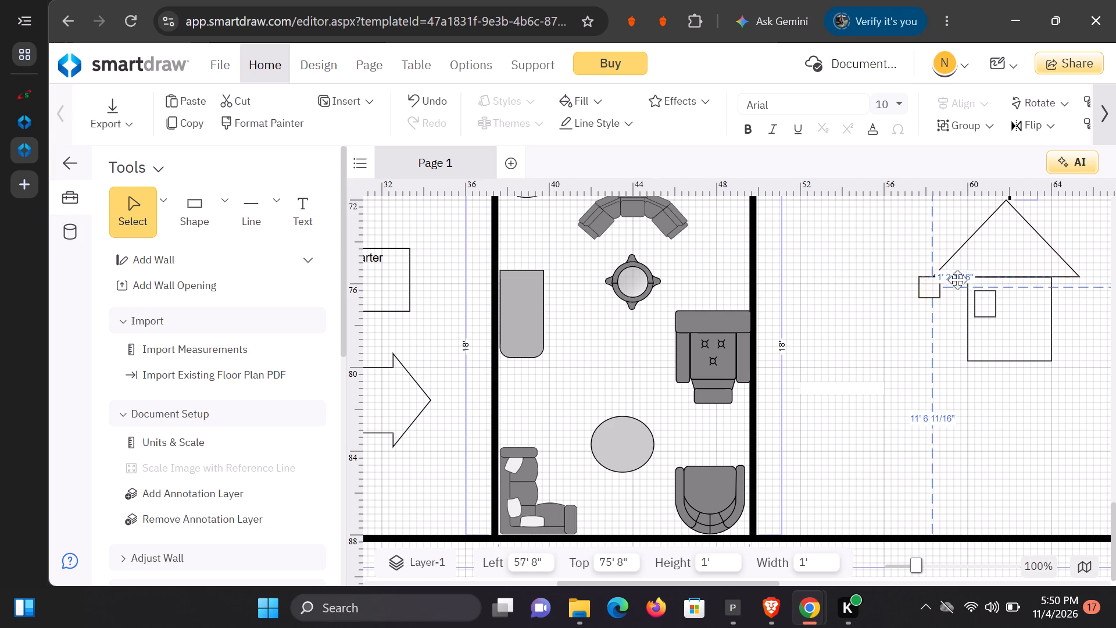
drag(957, 280, 986, 308)
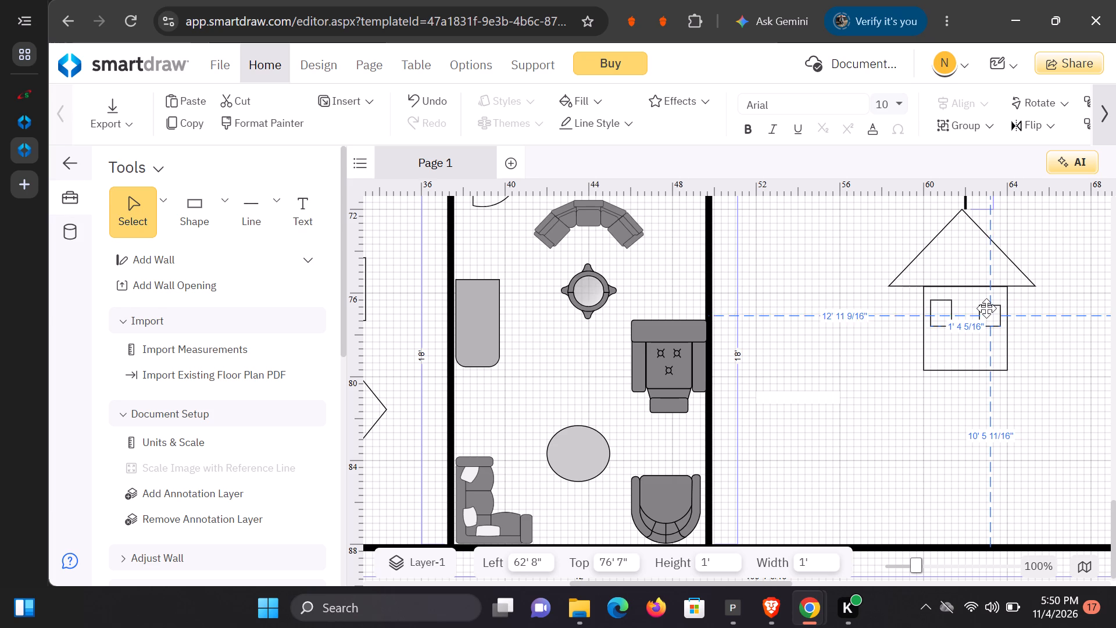
drag(986, 308, 988, 304)
click(873, 410)
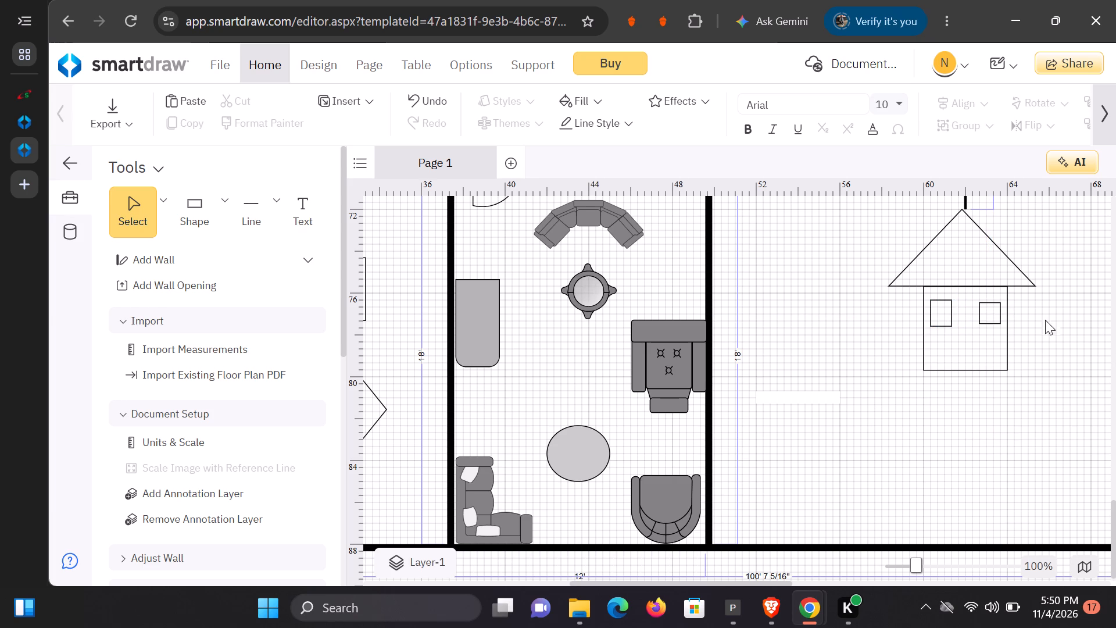
Stretch the right-hand window vertically at both edges to match the height of the left-hand window.
click(991, 324)
click(990, 324)
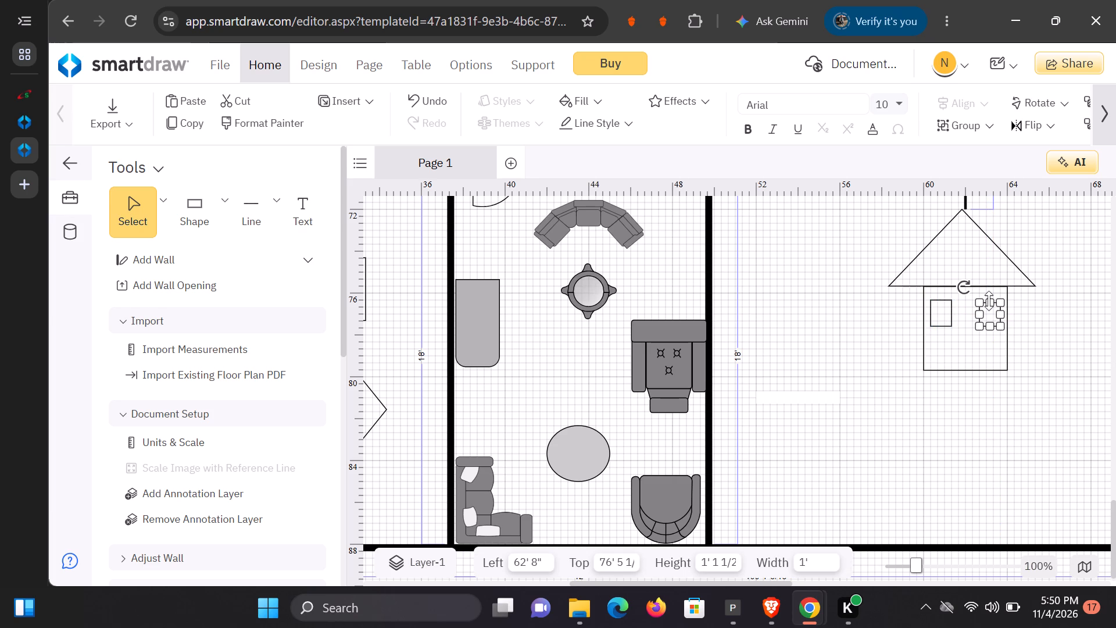
click(989, 301)
click(907, 399)
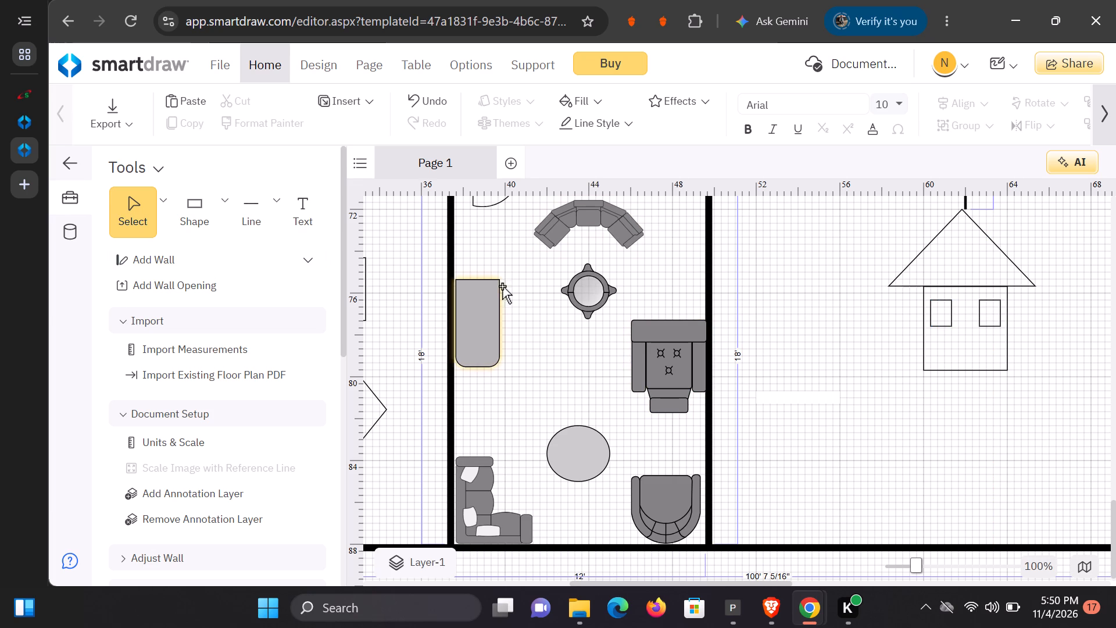
Place a curved-sided shape below and beside the house figure and shrink it to 2' wide by 1' high.
click(220, 220)
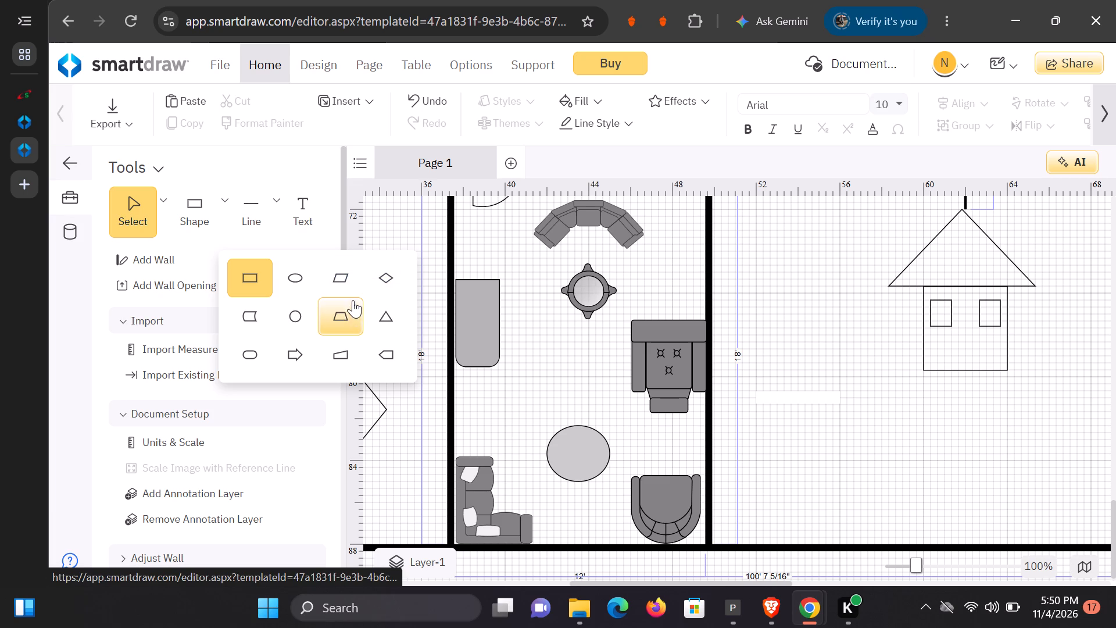
click(259, 319)
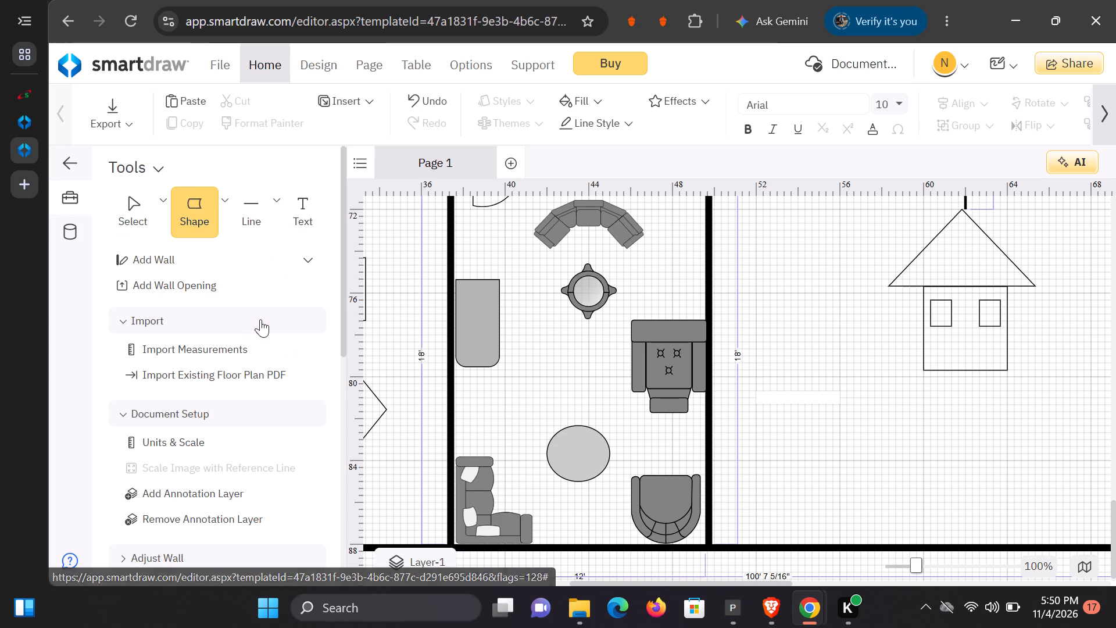
click(815, 416)
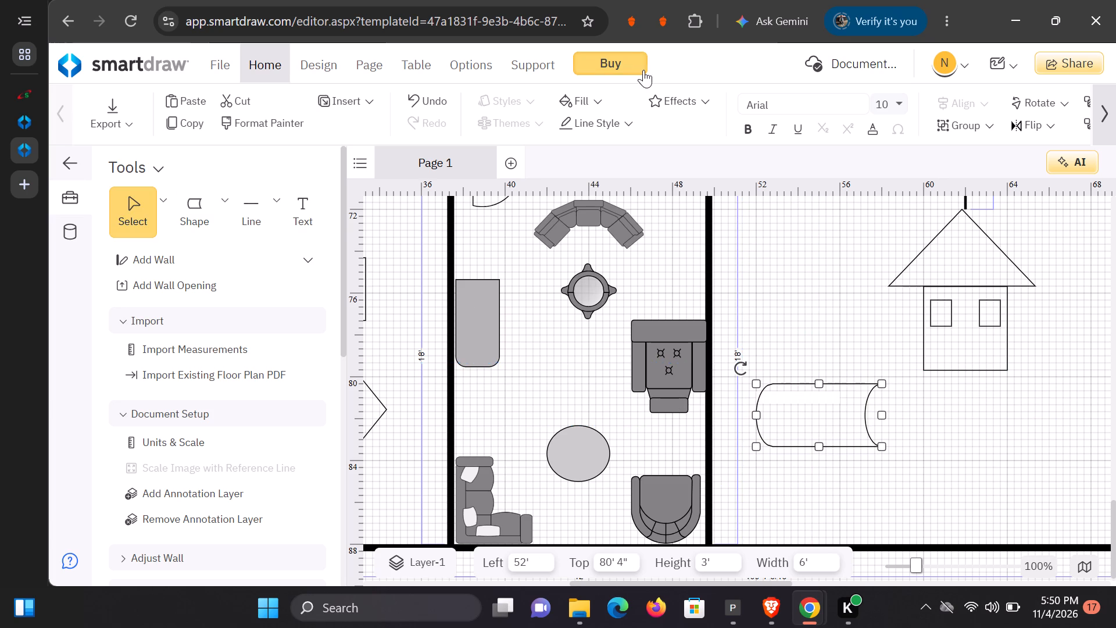
click(753, 409)
drag(754, 386, 760, 388)
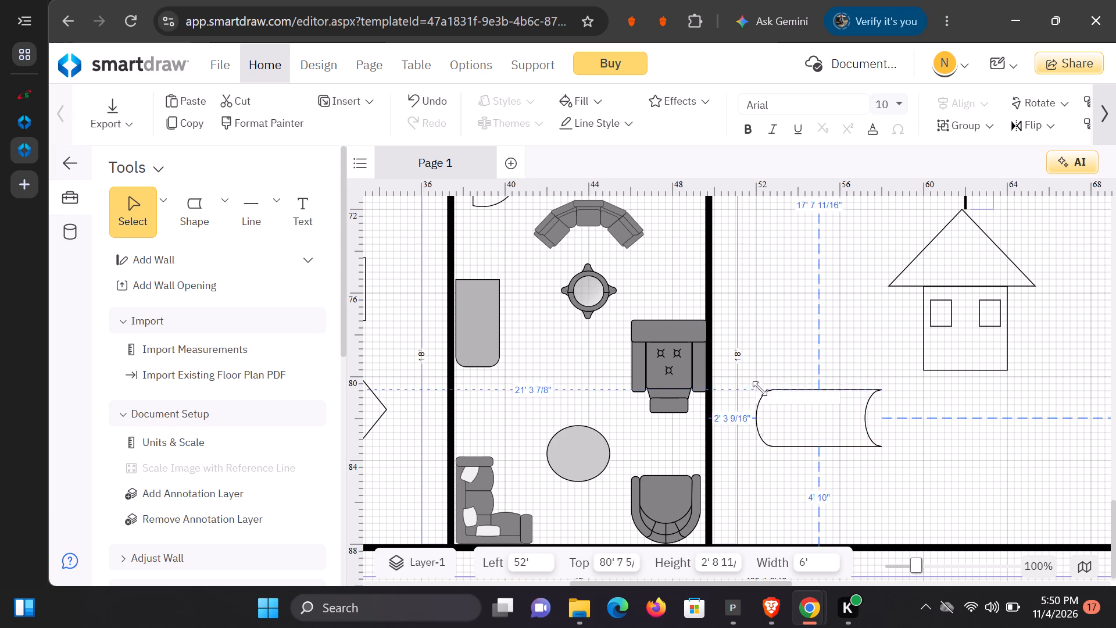
drag(760, 388, 822, 400)
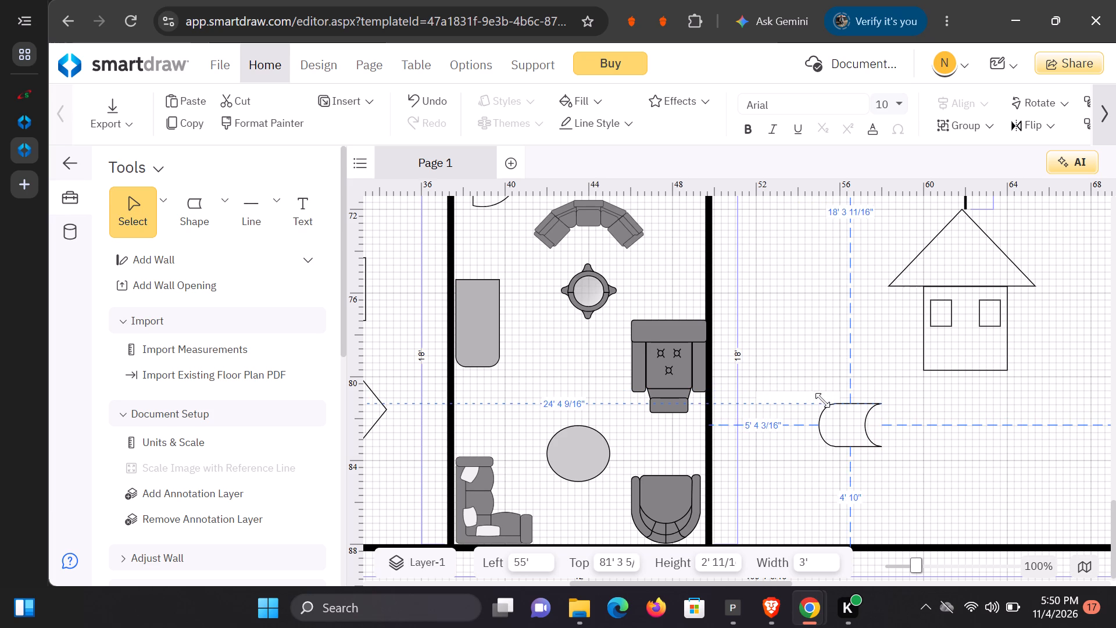
drag(822, 400, 835, 401)
drag(878, 402, 876, 422)
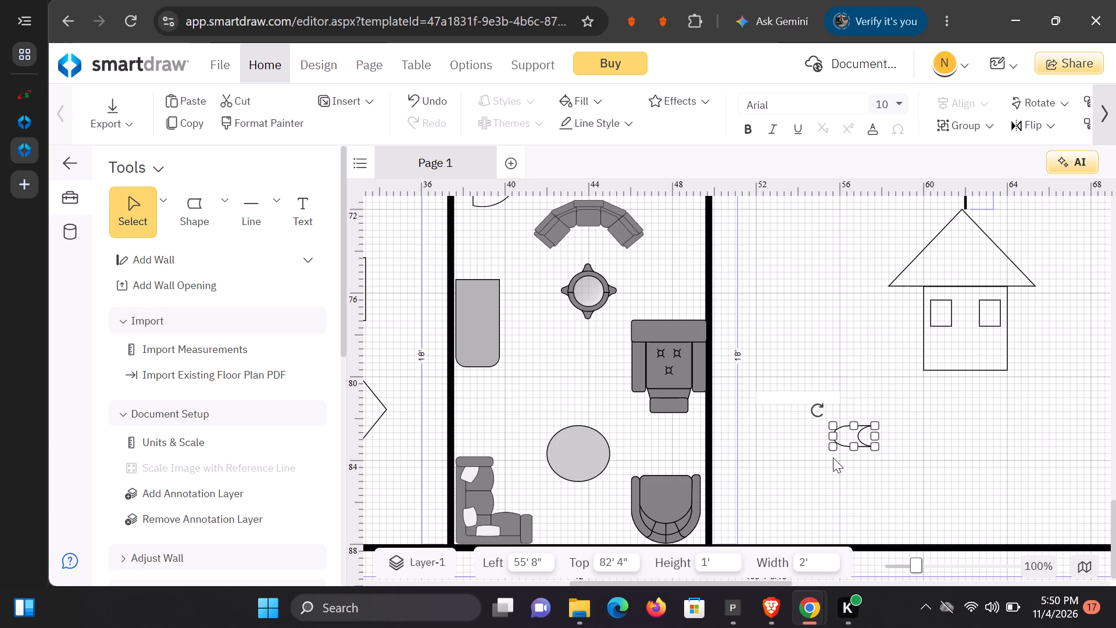
Rotate the small curved-sided shape to 270° so it stands upright with its rounded end on top.
drag(816, 411, 863, 411)
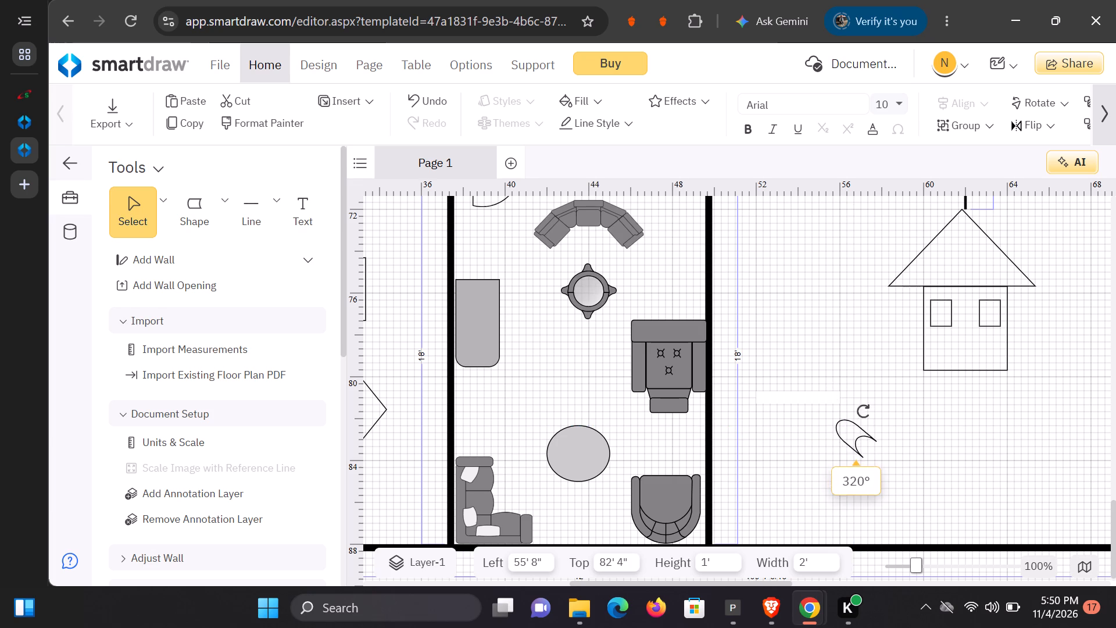
drag(863, 411, 869, 410)
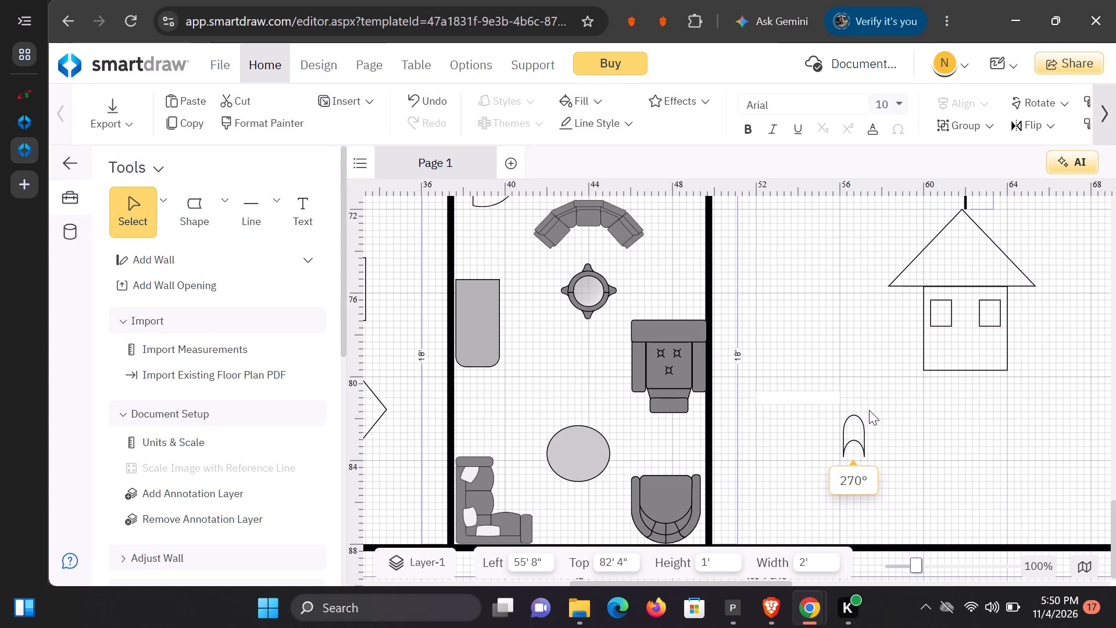
Move the small arched shape into the bottom centre of the house's body as a door, at about Left 61' 1", Top 78' 2".
drag(853, 430, 895, 391)
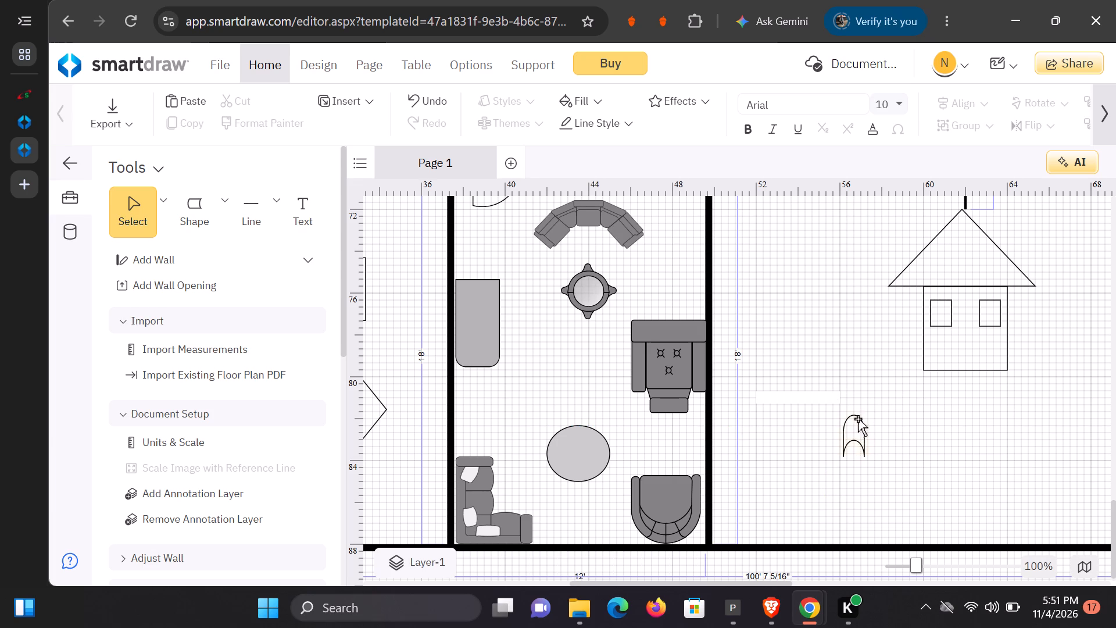
drag(854, 434, 856, 423)
drag(854, 414, 882, 402)
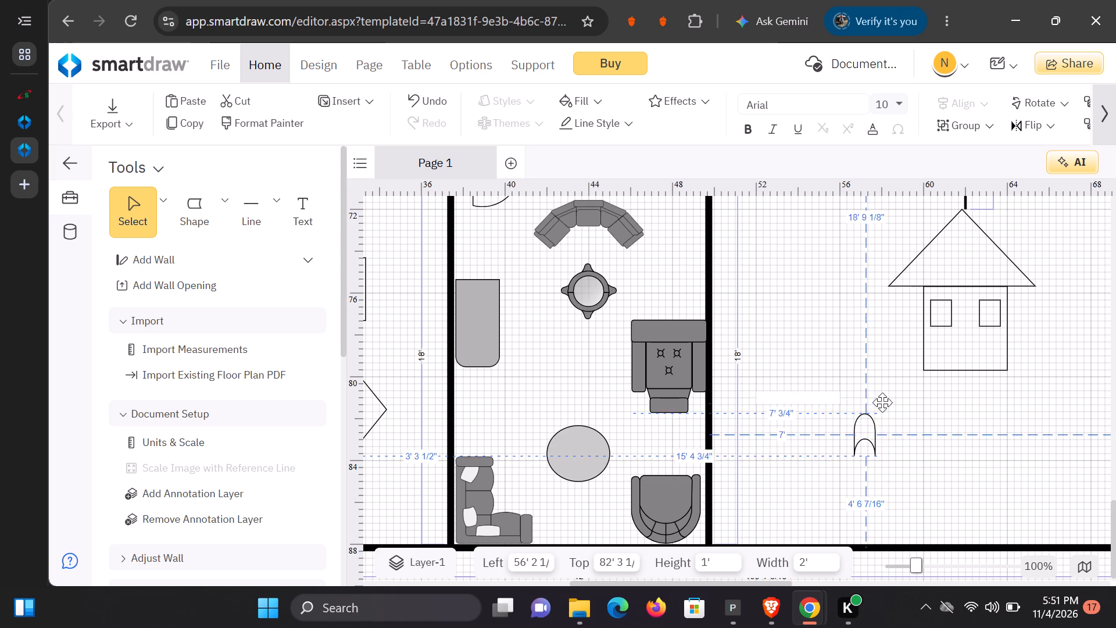
drag(882, 402, 969, 331)
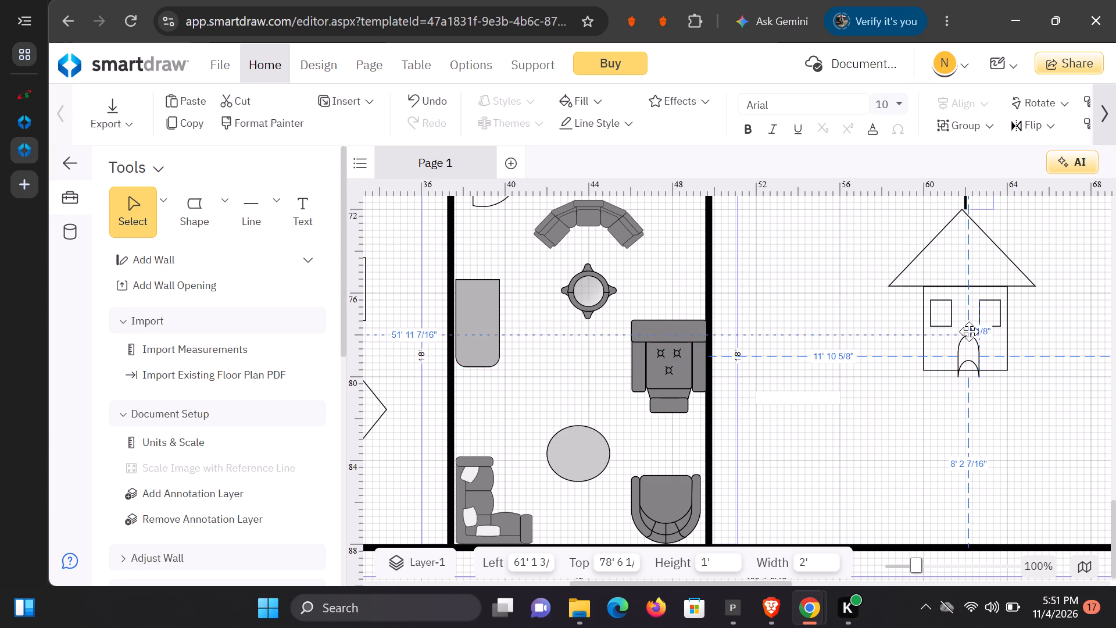
drag(969, 331, 968, 323)
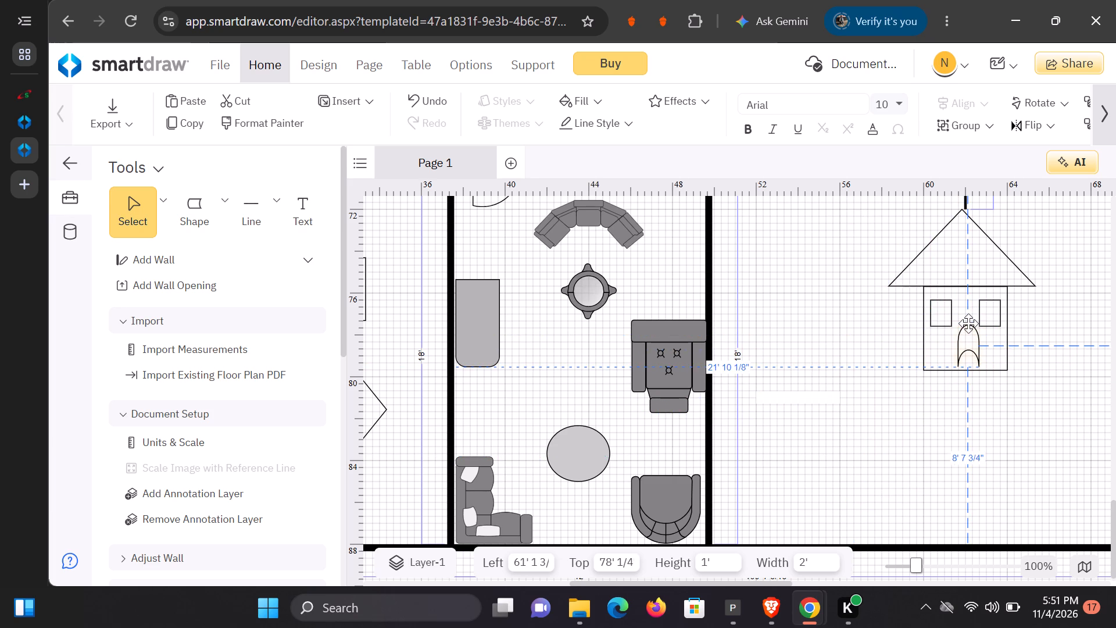
drag(968, 323, 968, 323)
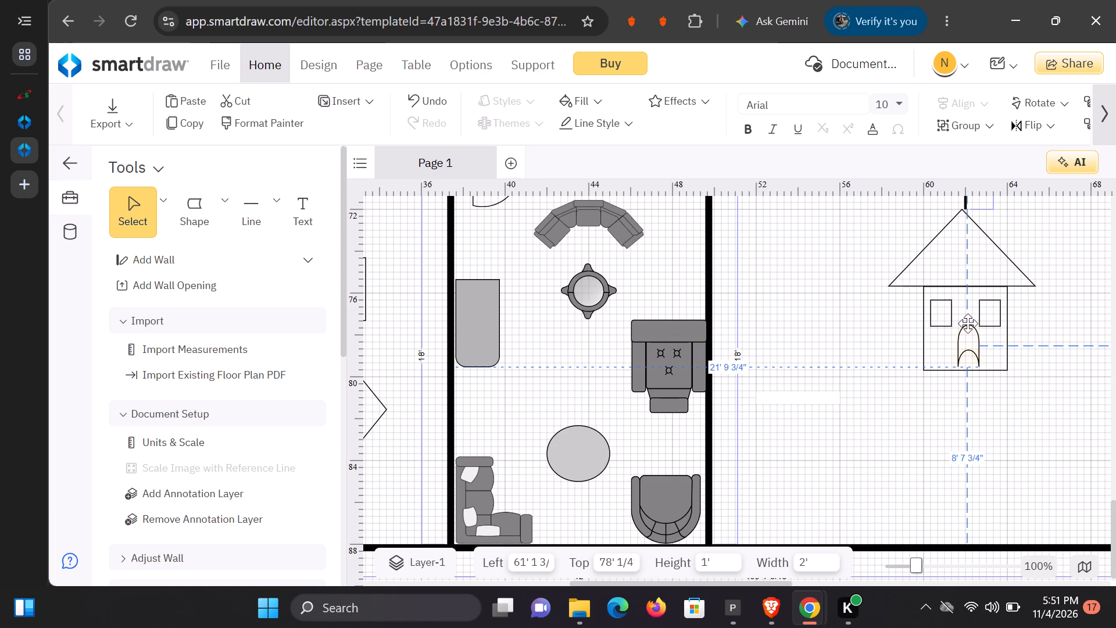
drag(968, 323, 968, 324)
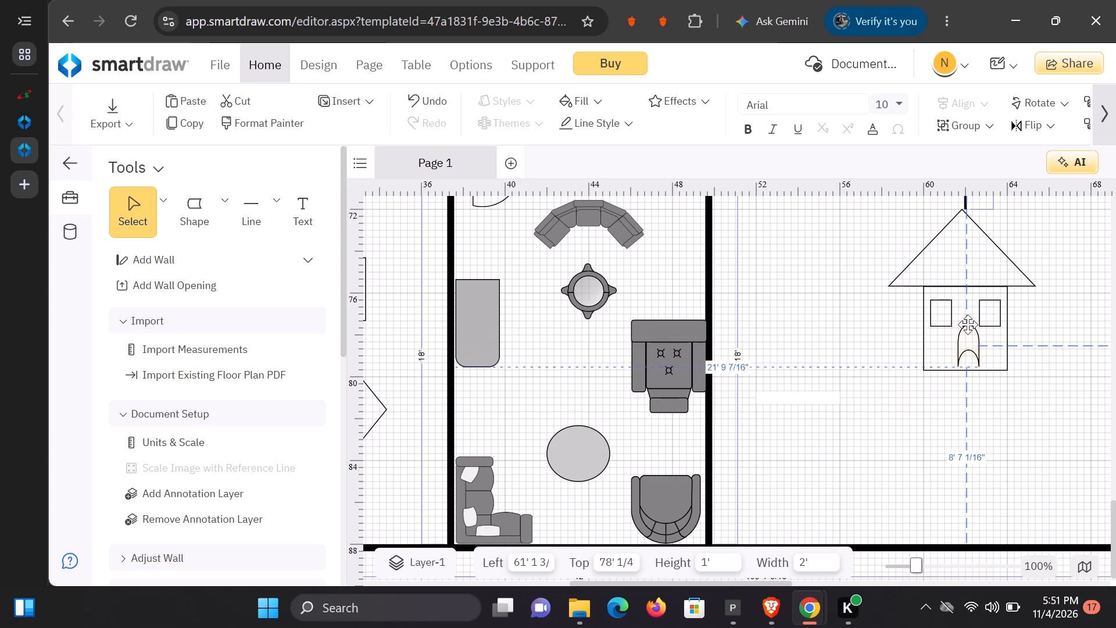
drag(968, 324, 967, 330)
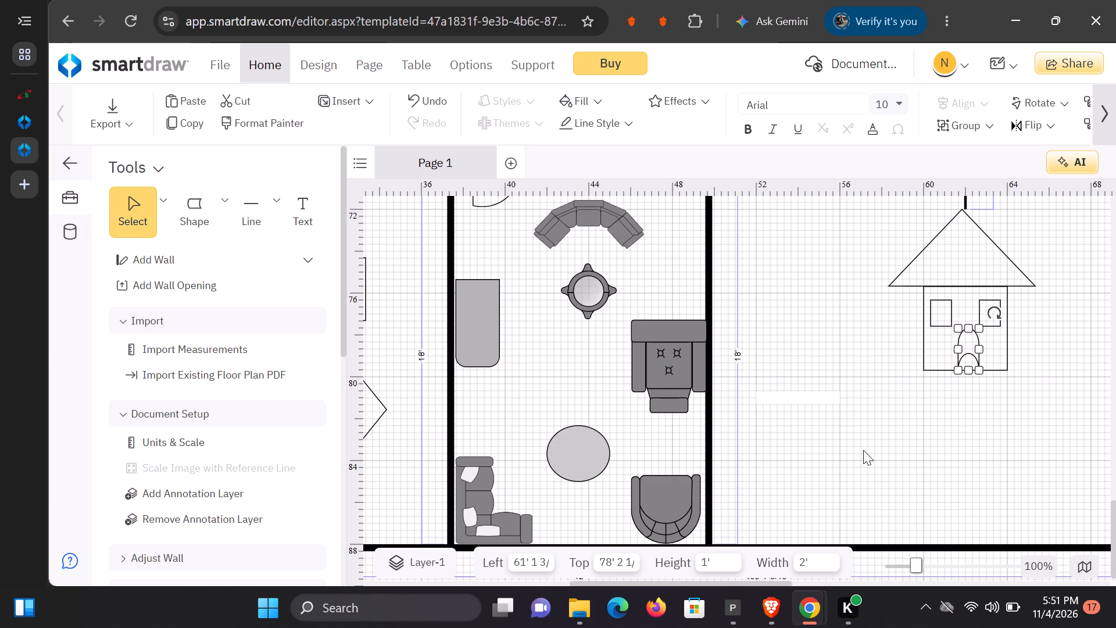
click(863, 450)
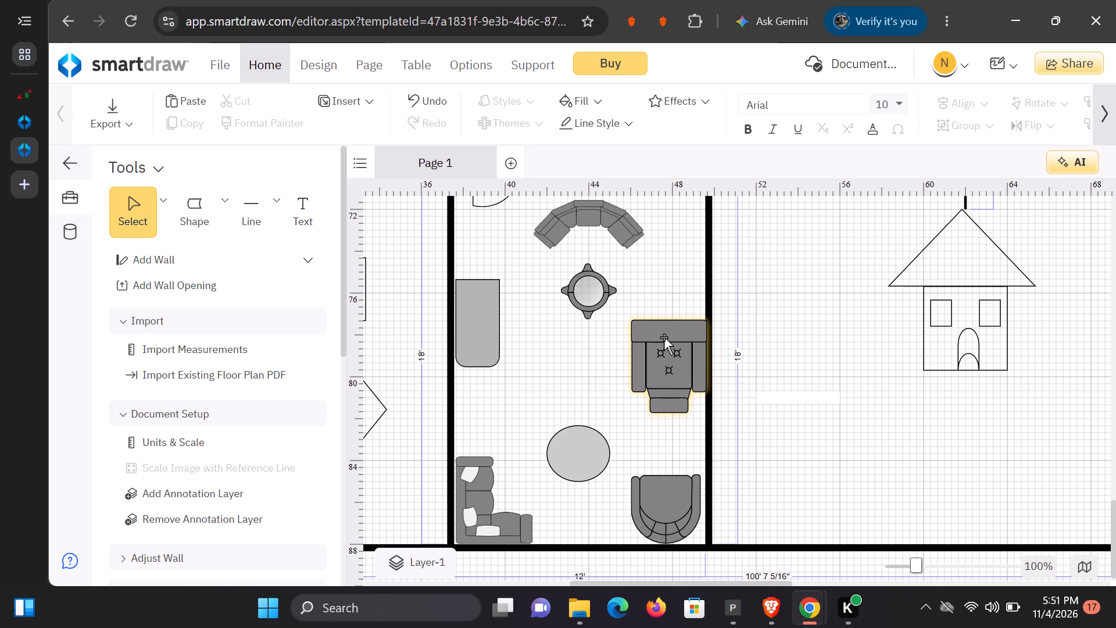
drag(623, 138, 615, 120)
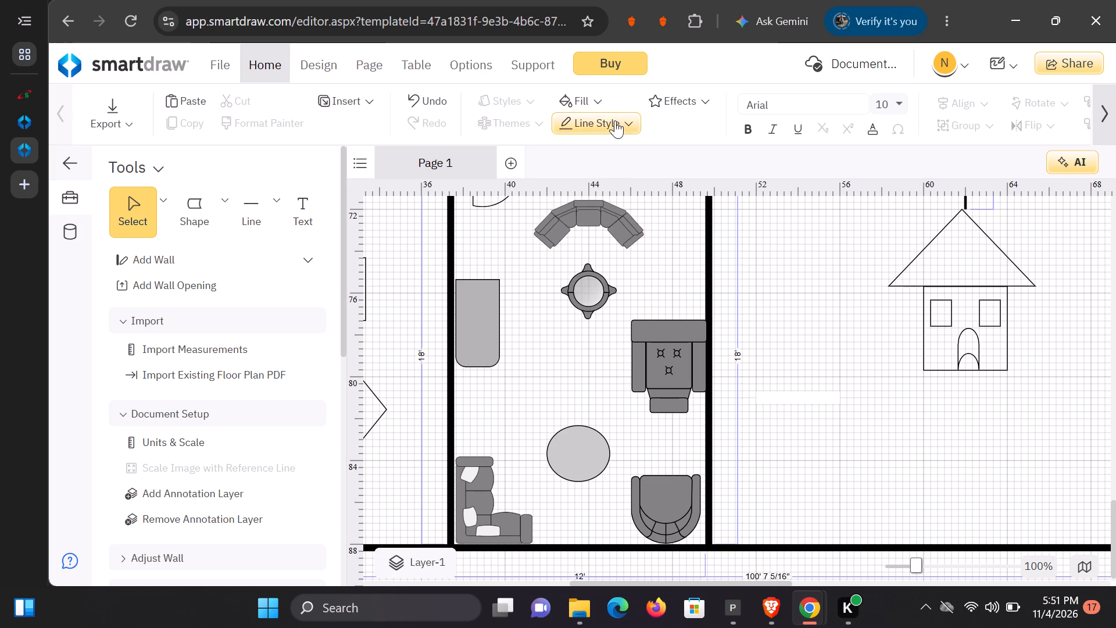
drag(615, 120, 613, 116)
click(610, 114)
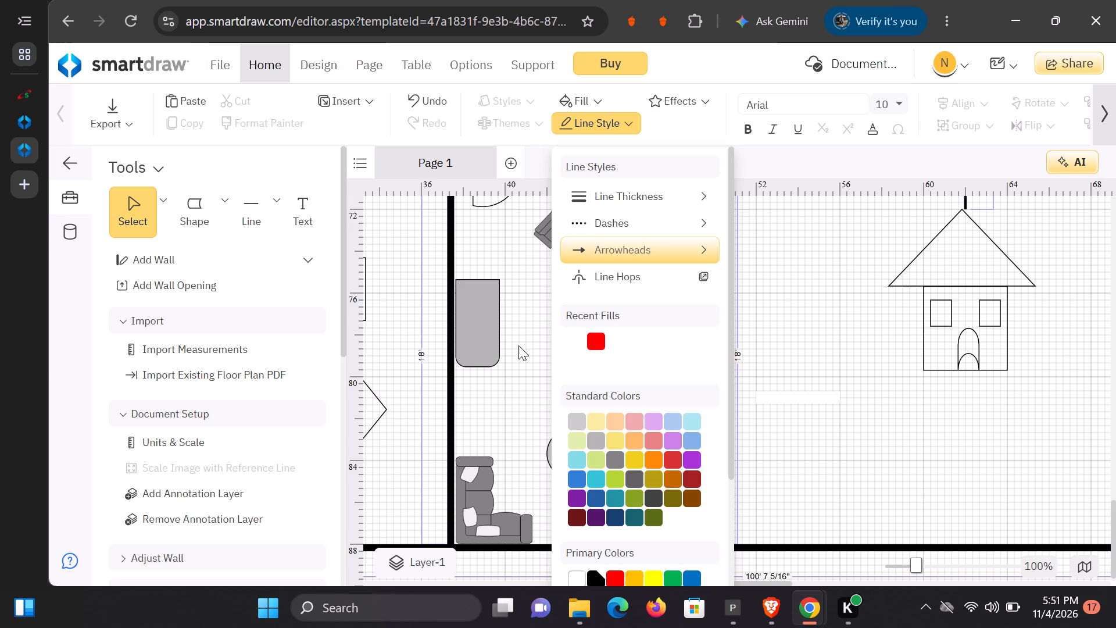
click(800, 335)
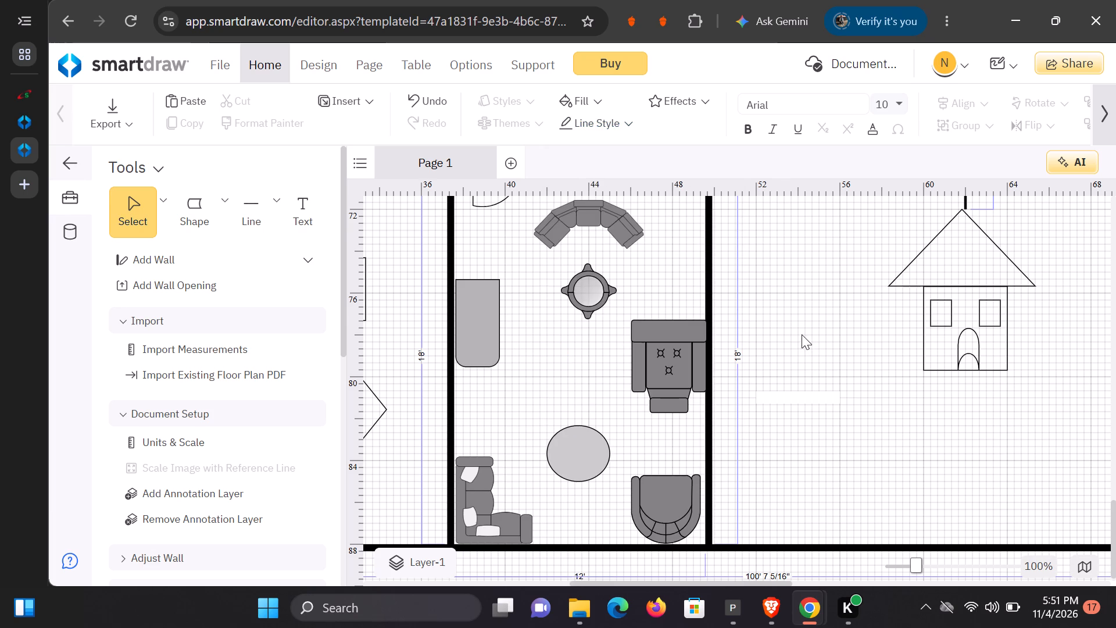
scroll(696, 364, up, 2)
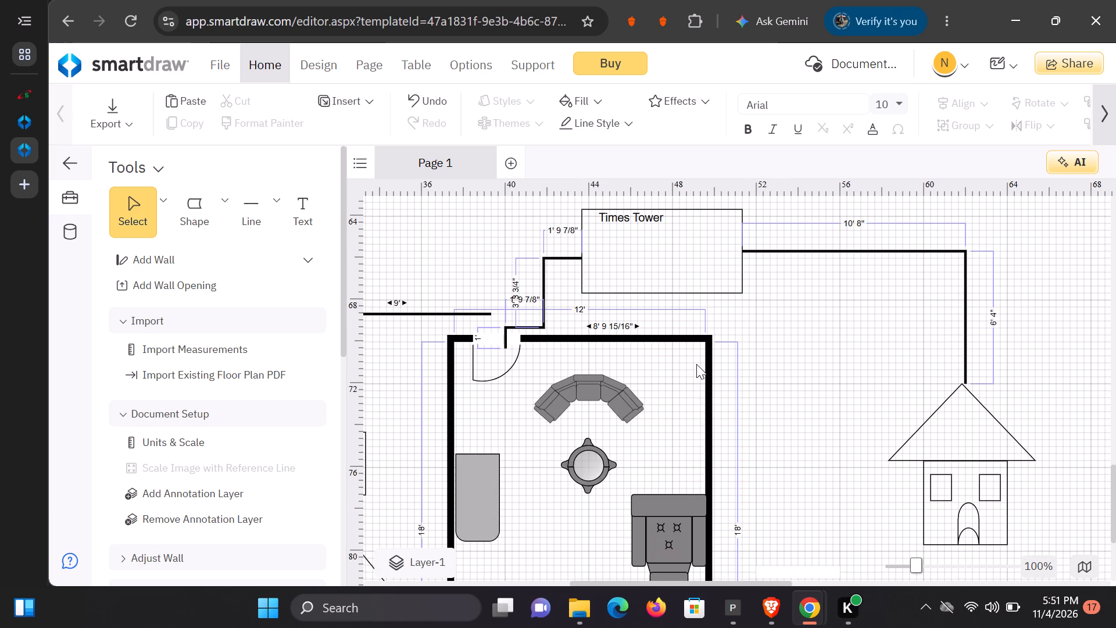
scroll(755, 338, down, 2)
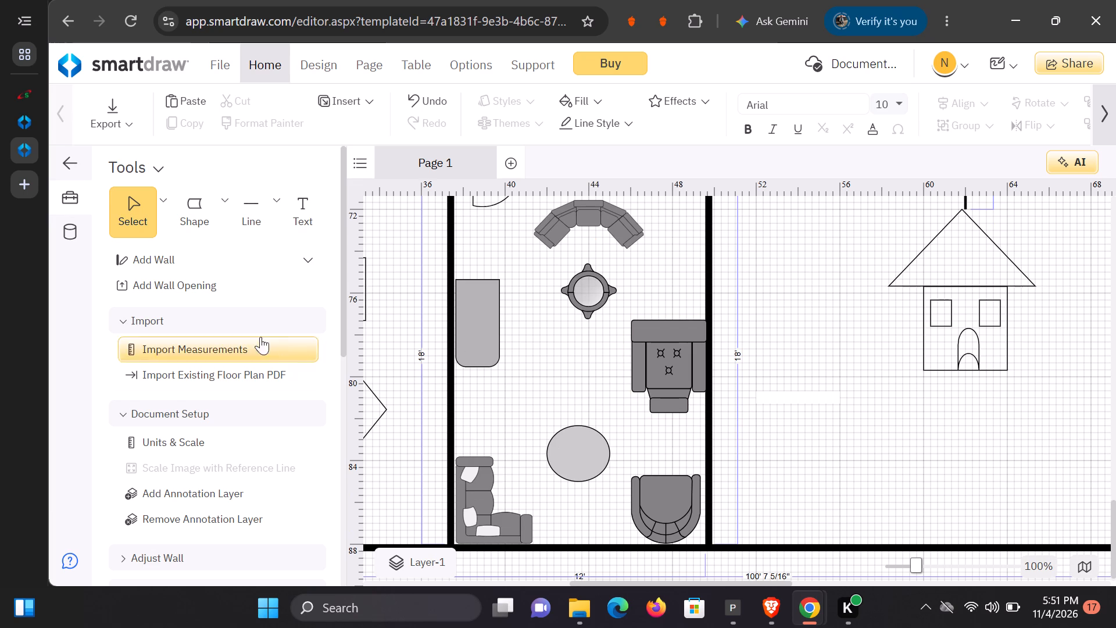
Place a rectangle below the house figure and enlarge it to 7' 8" wide by about 3' 9" high.
click(219, 219)
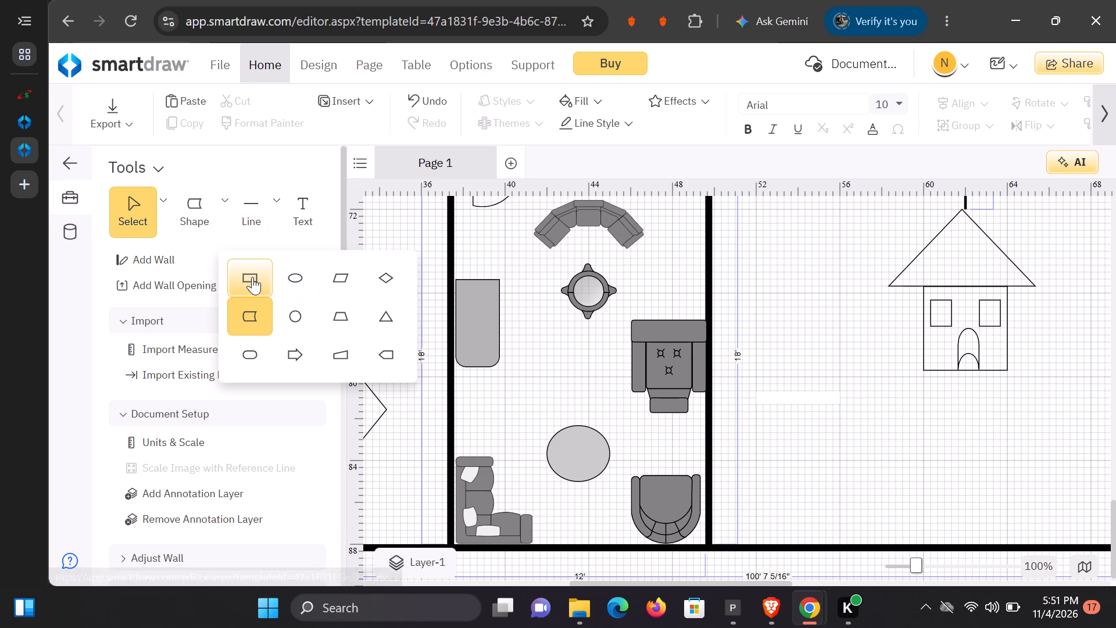
click(252, 277)
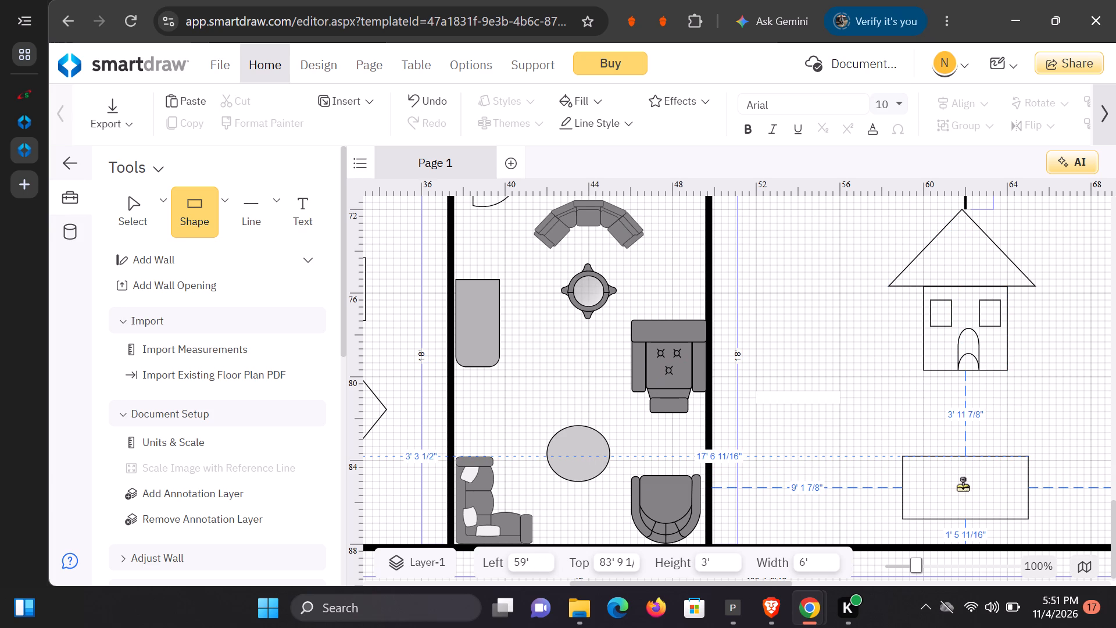
click(964, 488)
drag(903, 460, 878, 454)
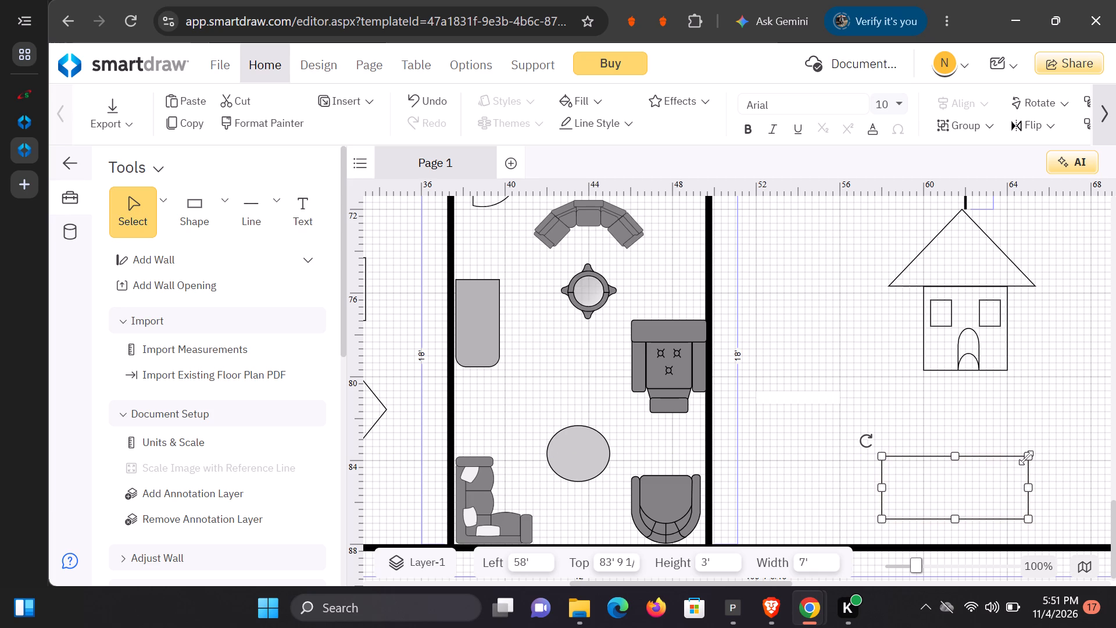
drag(1026, 458, 1045, 447)
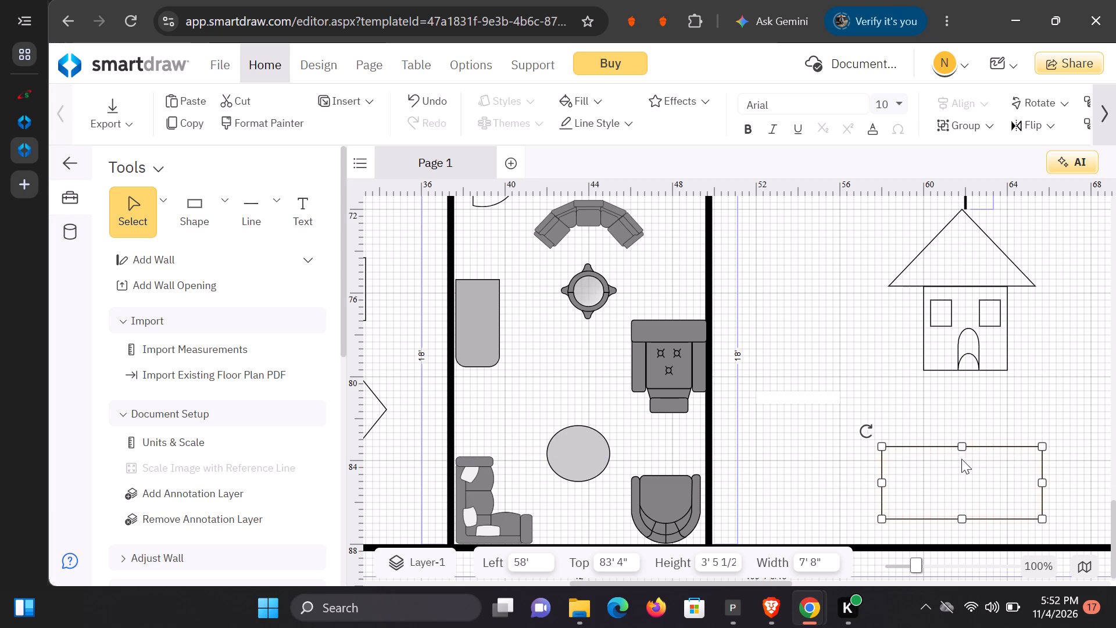
drag(961, 443, 967, 441)
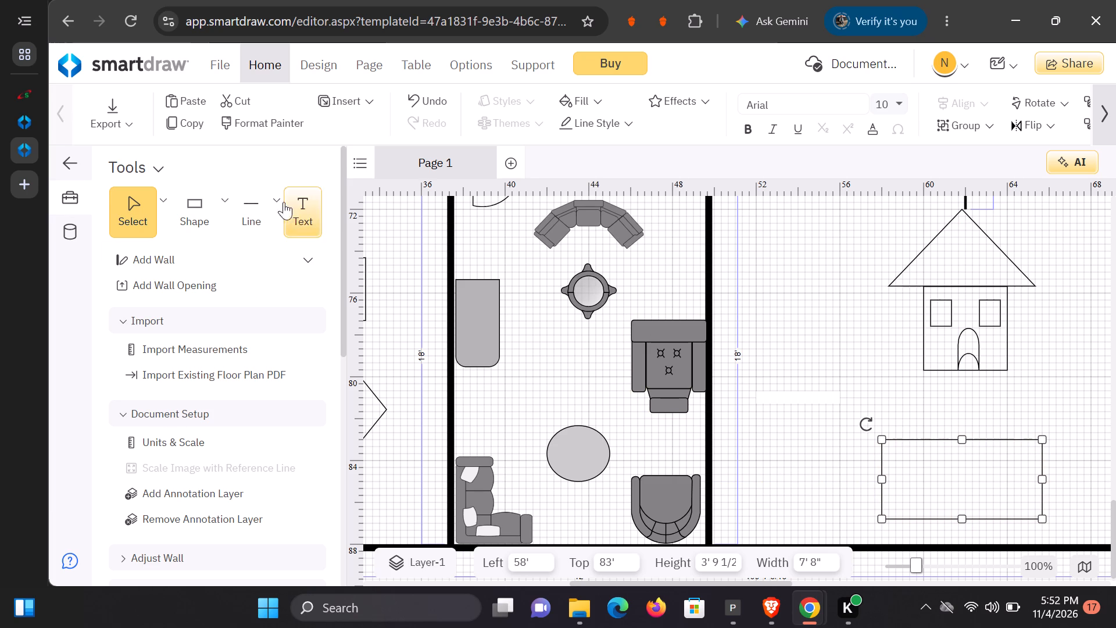
Open the choice of line types for drawing a line.
click(277, 205)
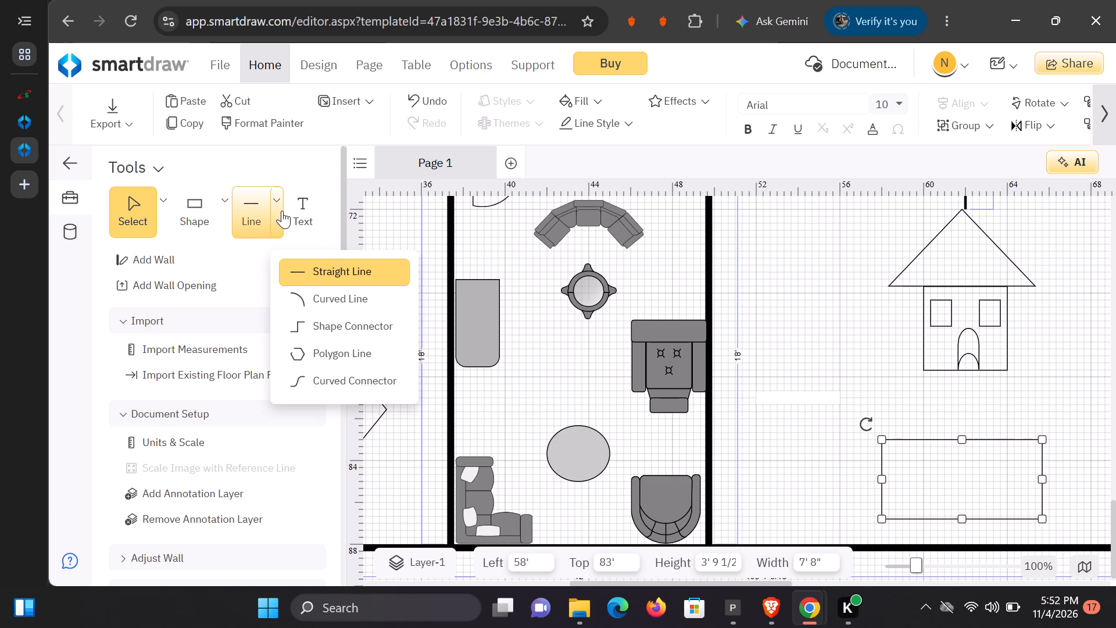
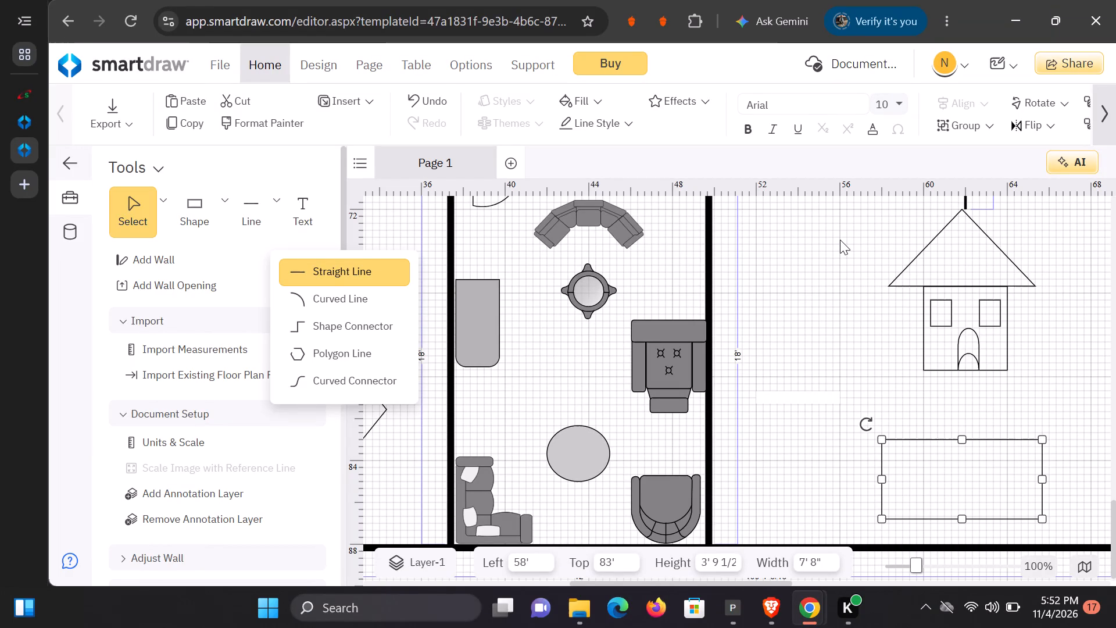
Shift the "Times Tower" label slightly inside its box, to Left 45' 4", Top 64'.
scroll(777, 356, down, 2)
scroll(796, 339, up, 2)
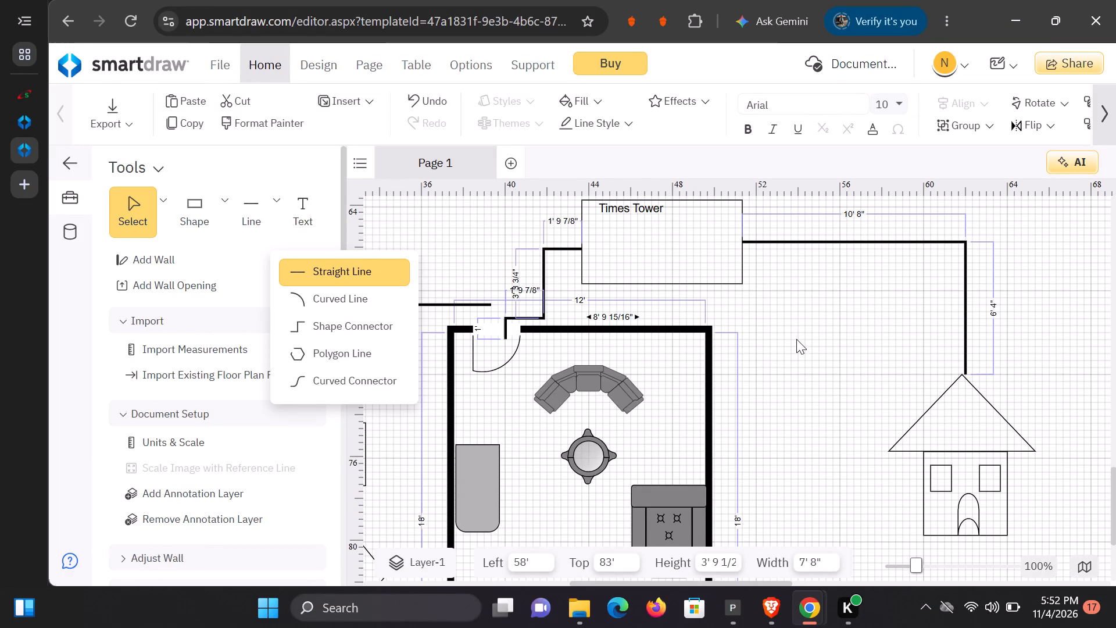
scroll(796, 339, up, 3)
right_click(796, 339)
scroll(796, 339, down, 1)
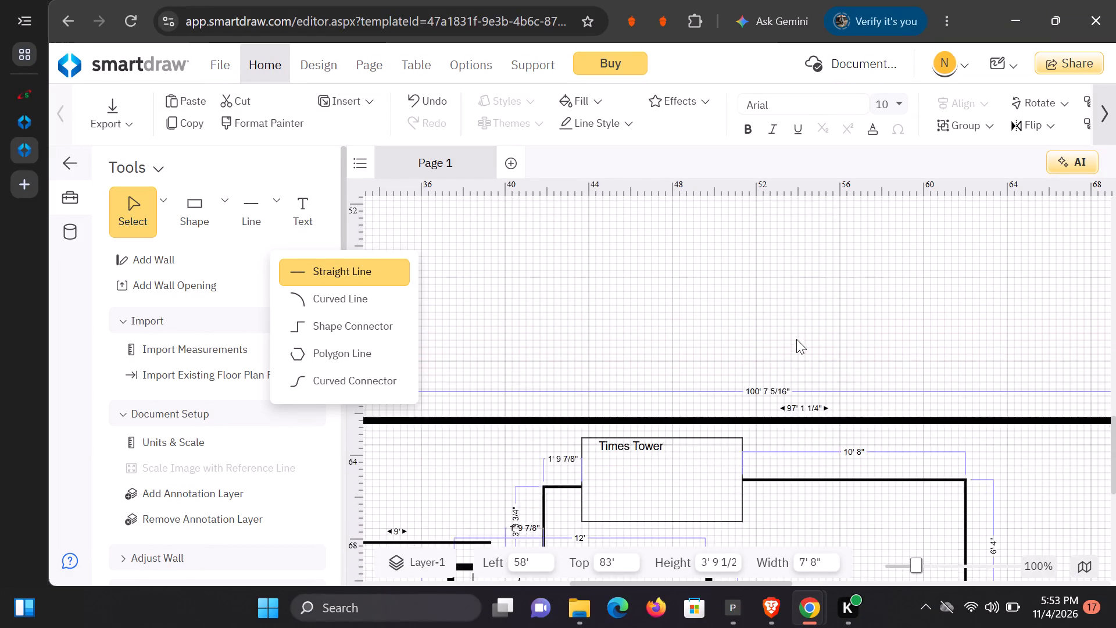
scroll(796, 339, down, 1)
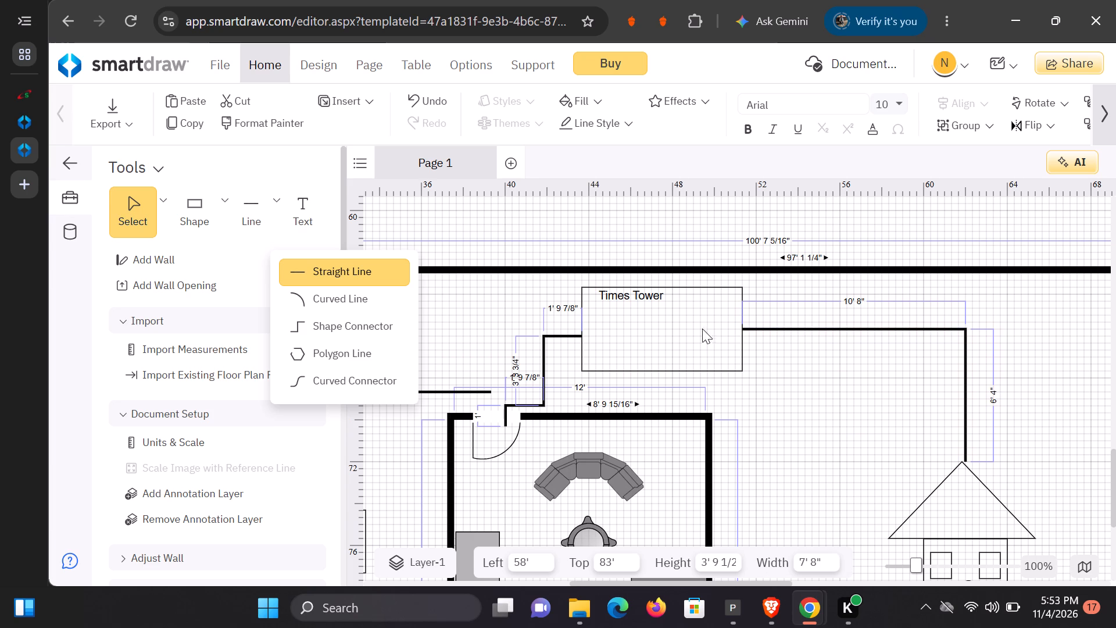
click(629, 293)
drag(629, 293, 649, 297)
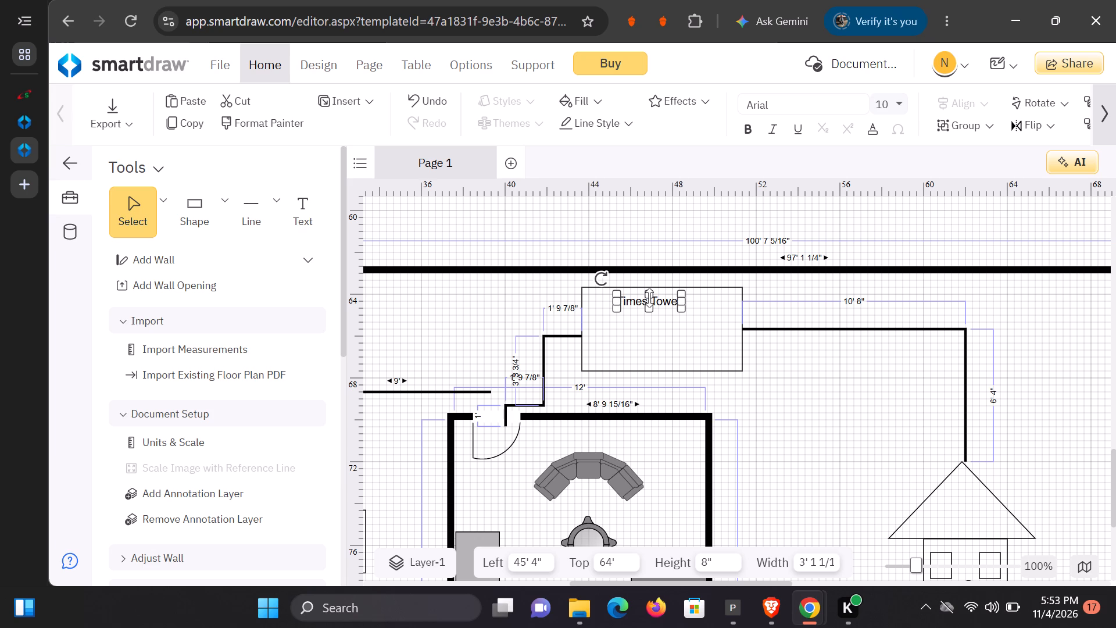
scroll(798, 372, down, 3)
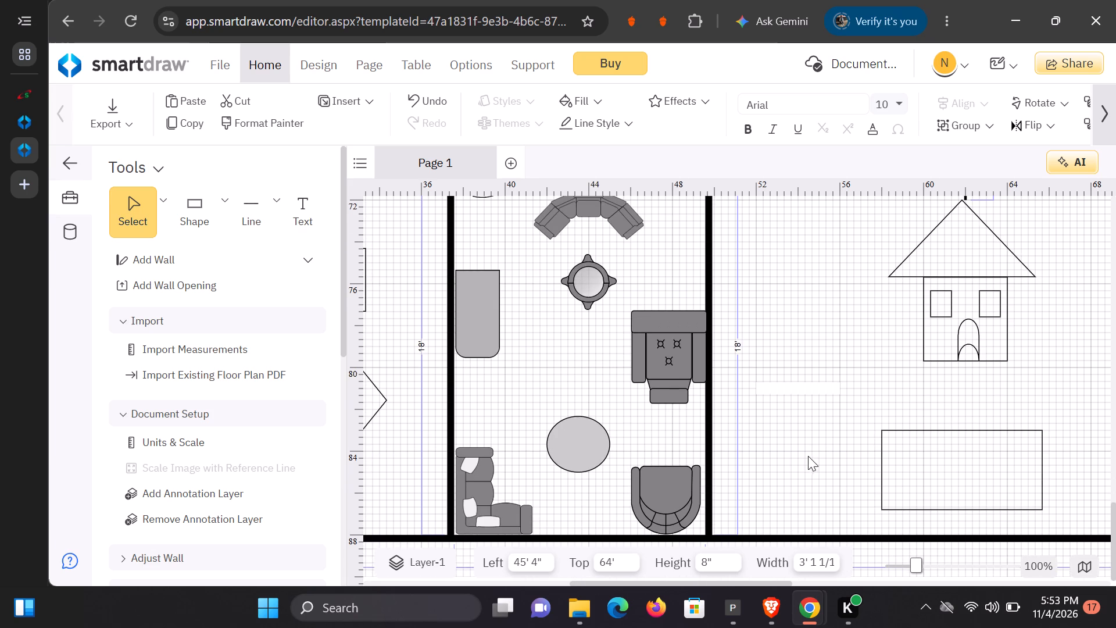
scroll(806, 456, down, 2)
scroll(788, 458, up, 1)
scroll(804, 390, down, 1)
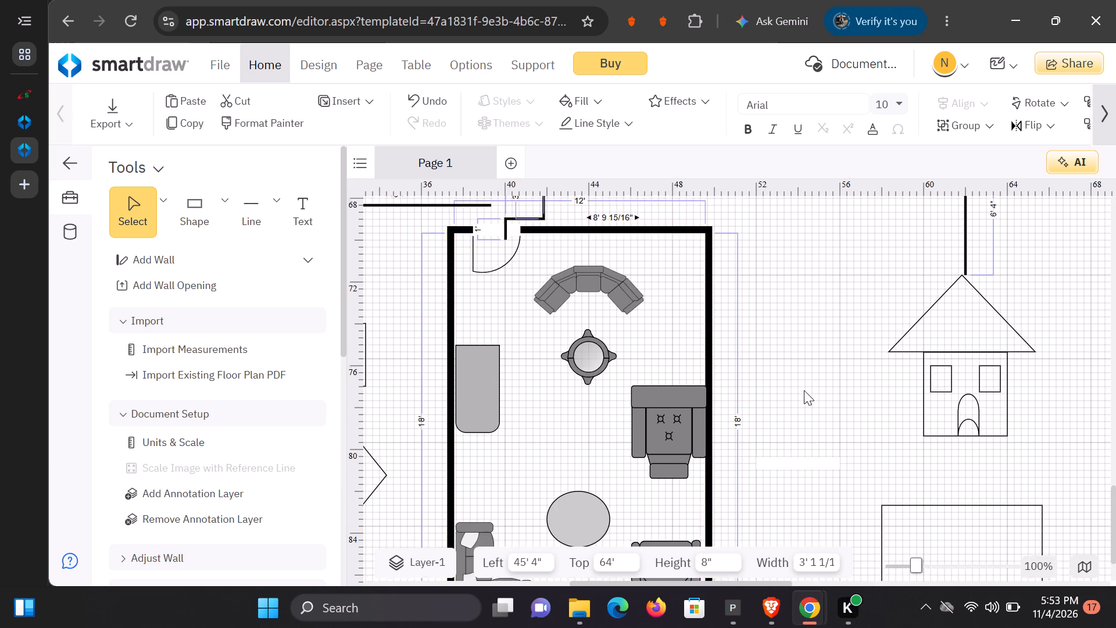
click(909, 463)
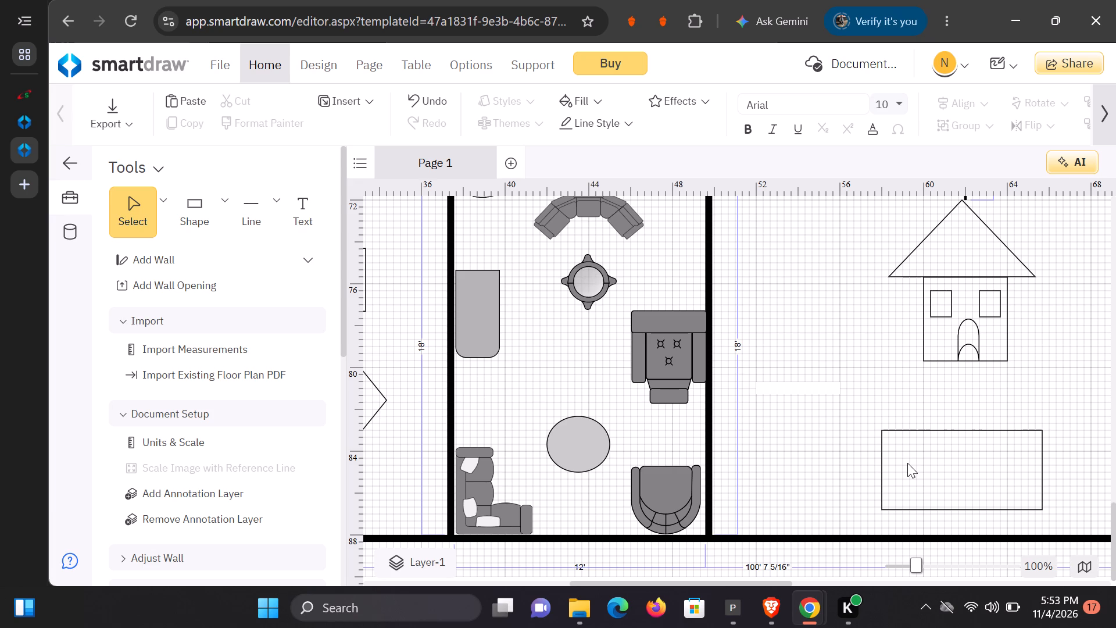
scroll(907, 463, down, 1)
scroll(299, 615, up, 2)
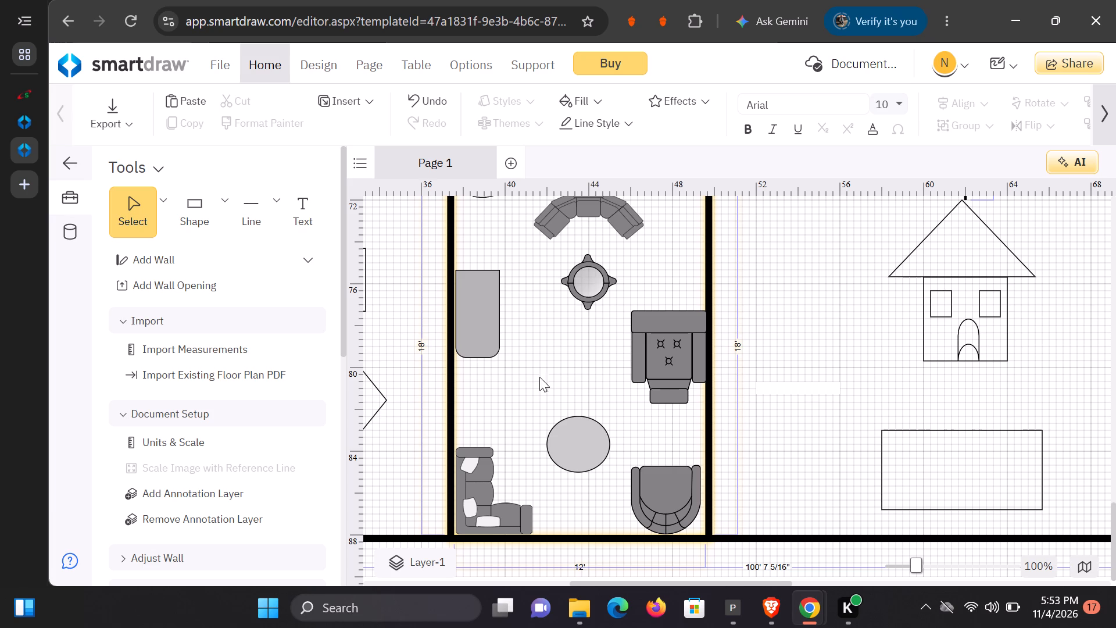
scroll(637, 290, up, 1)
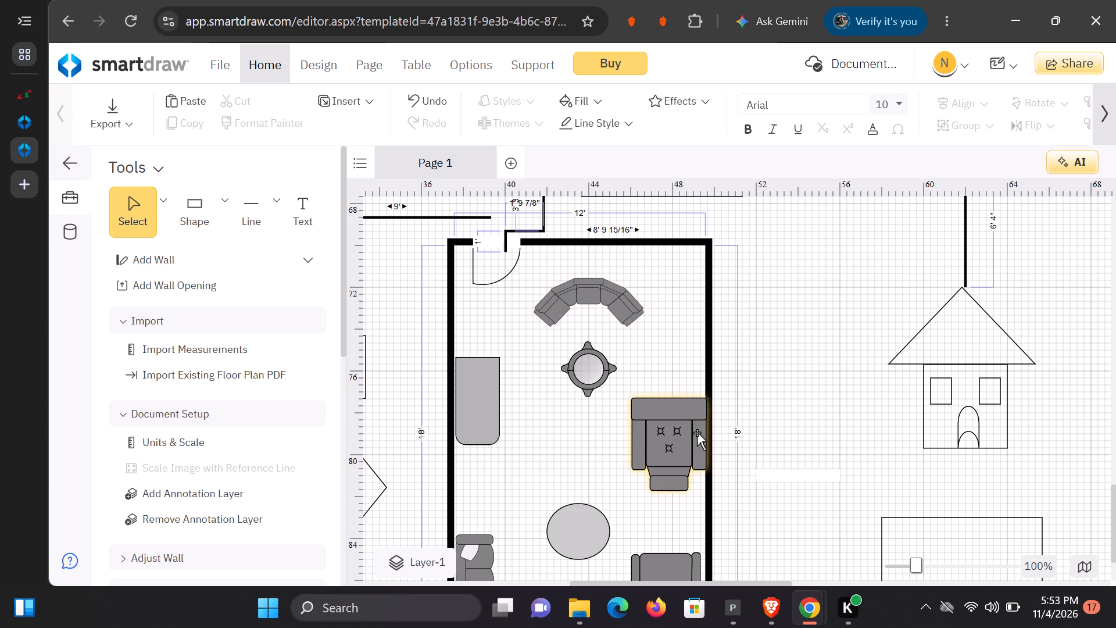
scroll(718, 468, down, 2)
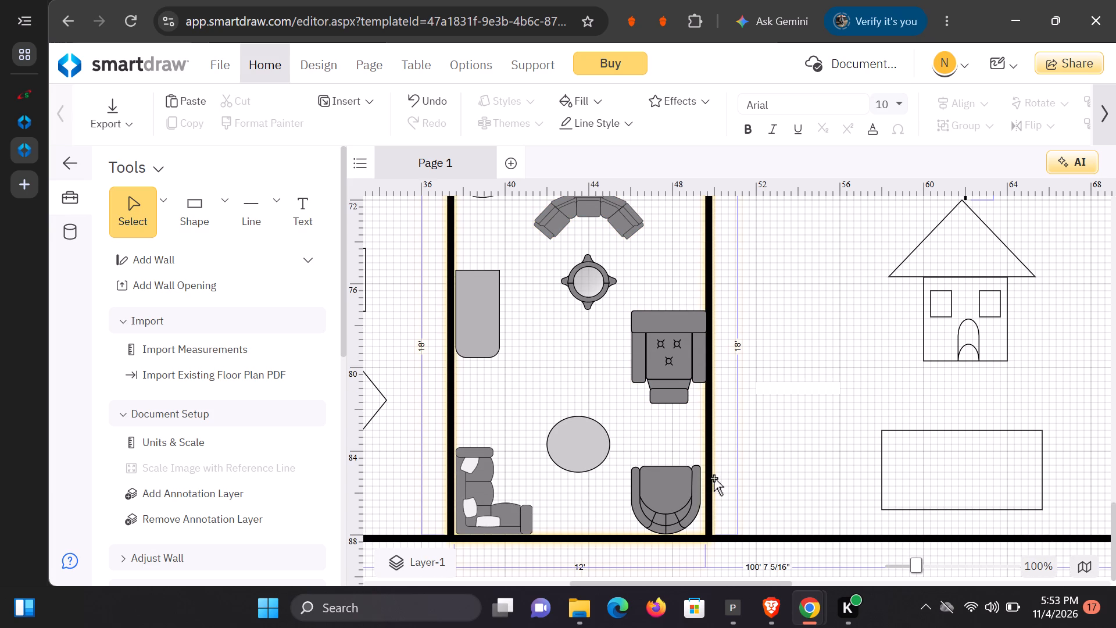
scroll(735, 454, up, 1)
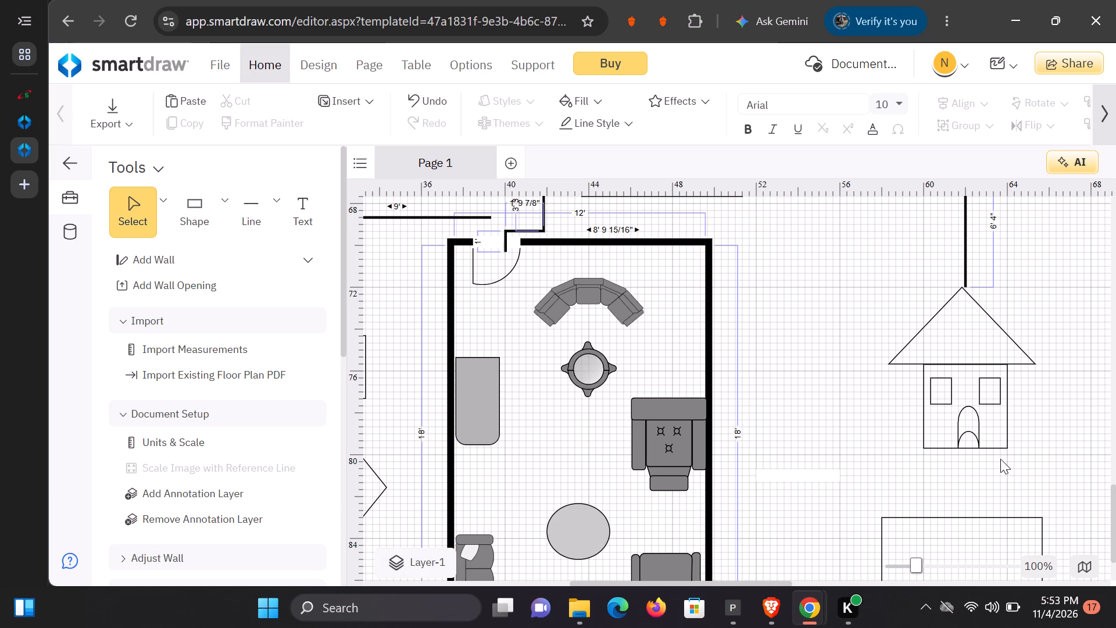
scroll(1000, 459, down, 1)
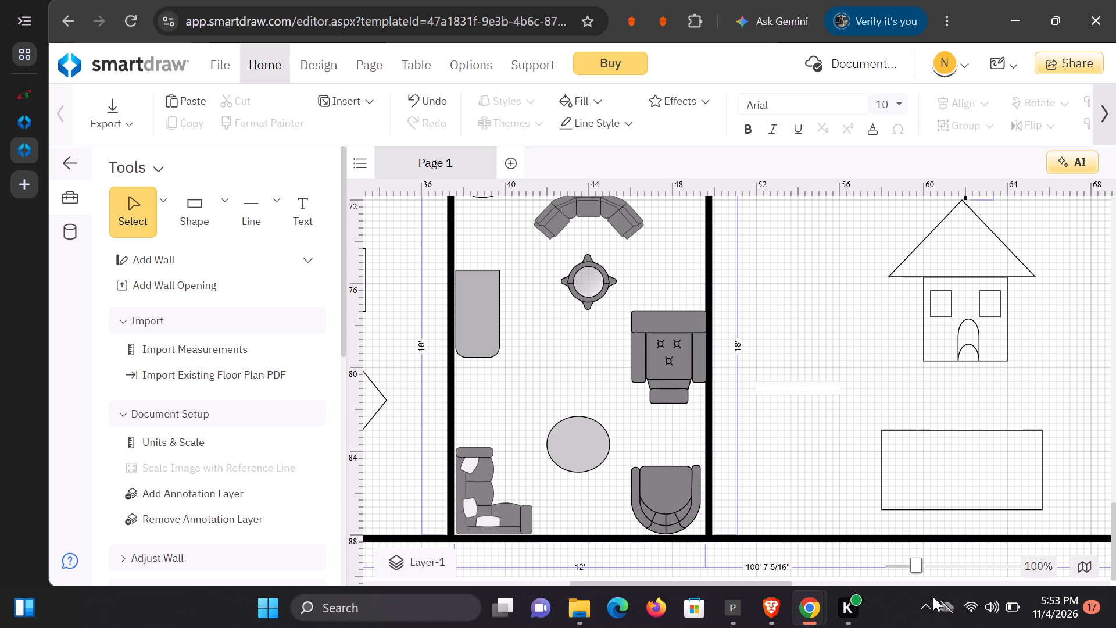
Eject the USB disk from the computer.
click(927, 607)
click(913, 492)
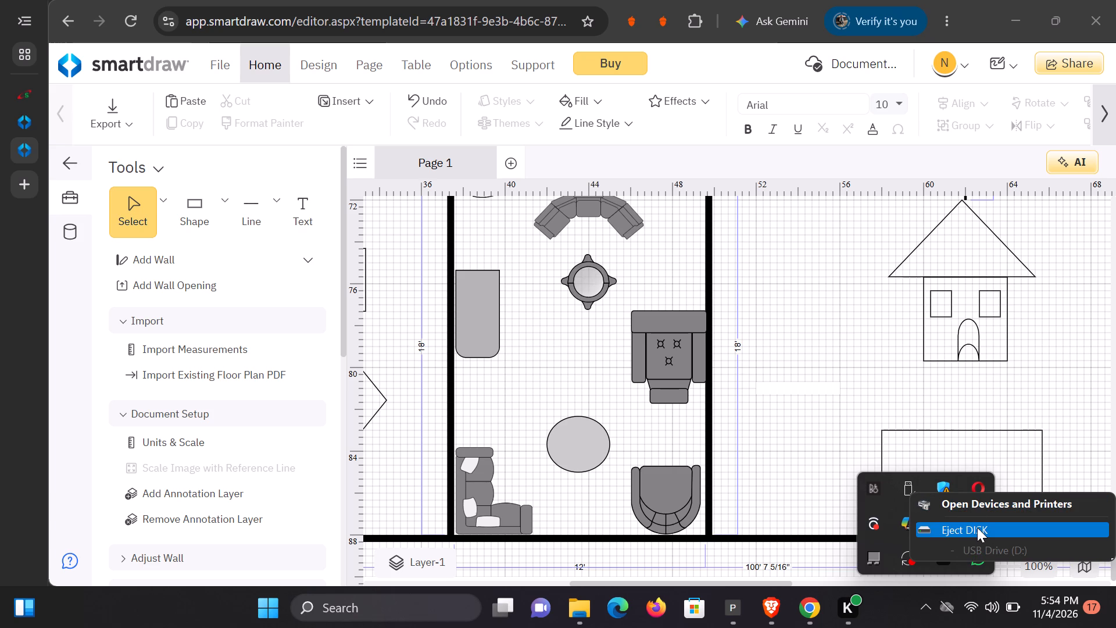
click(977, 527)
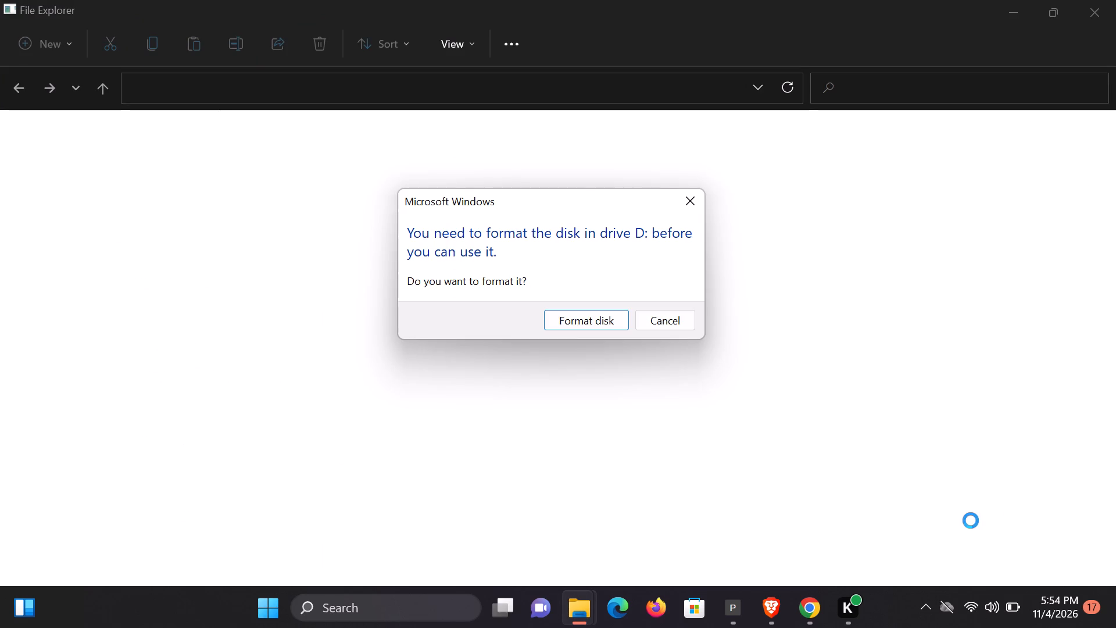
Quick-format the USB drive (D:) as FAT32 with 4096-byte allocation units.
click(598, 326)
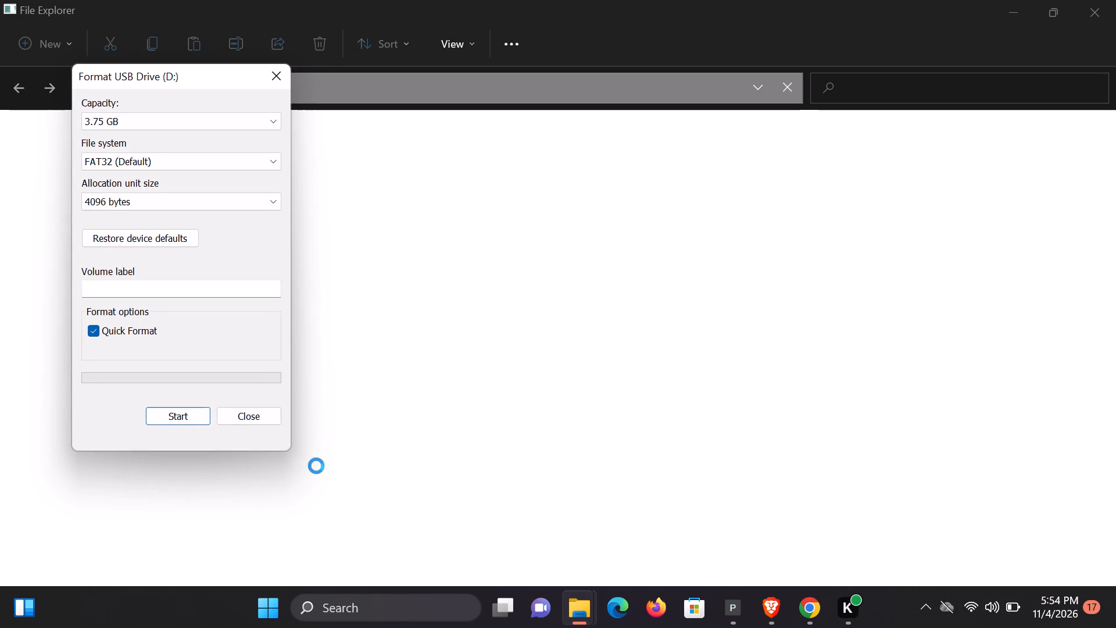
click(181, 415)
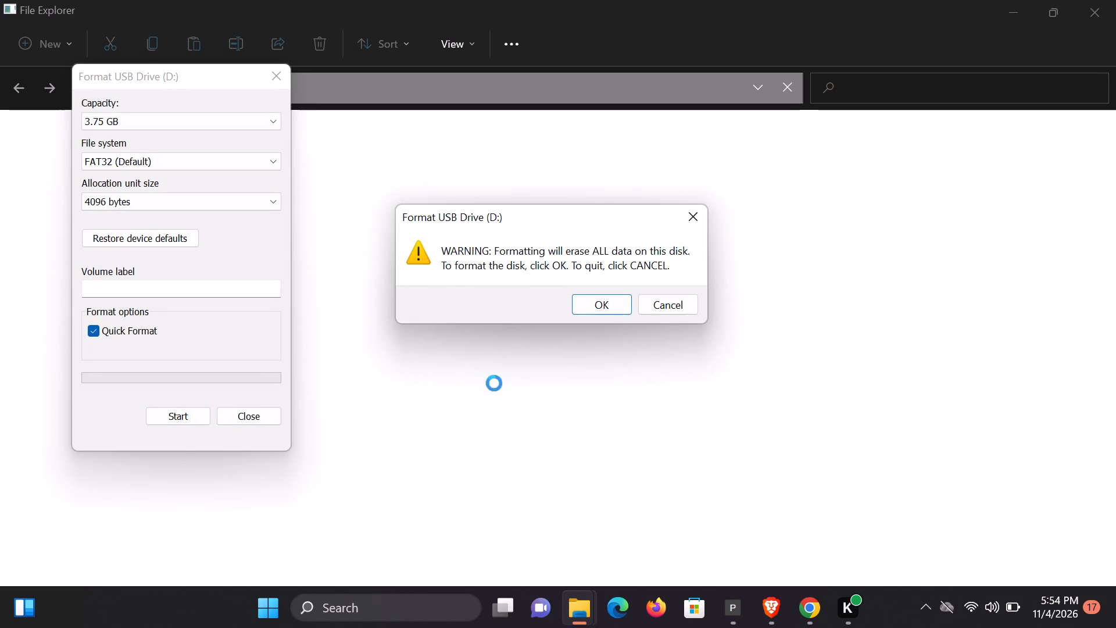
click(596, 305)
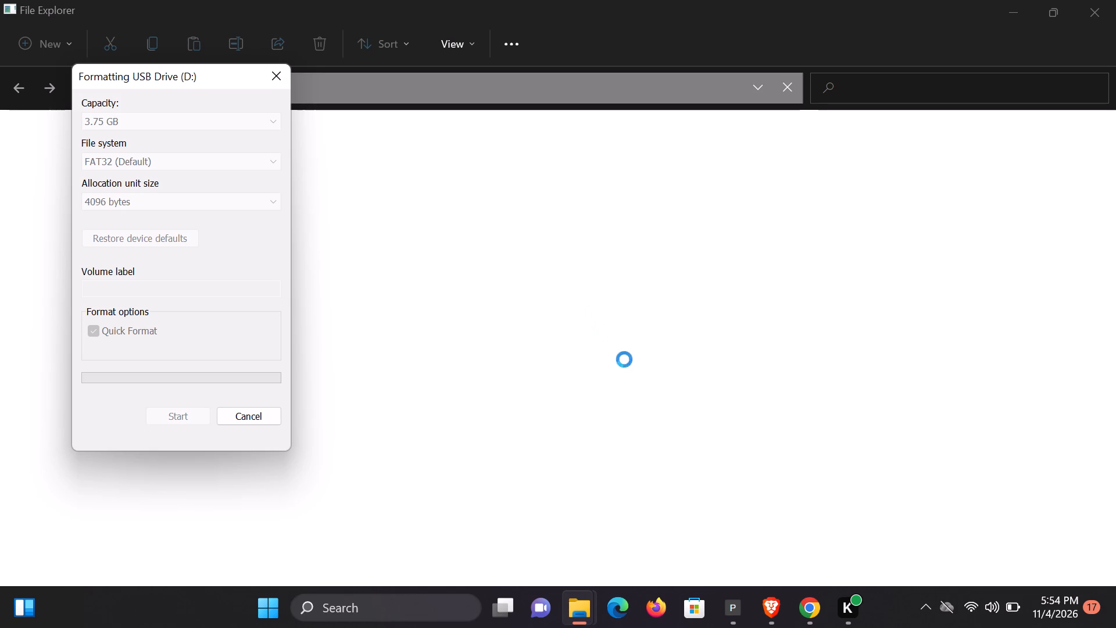
scroll(659, 444, down, 1)
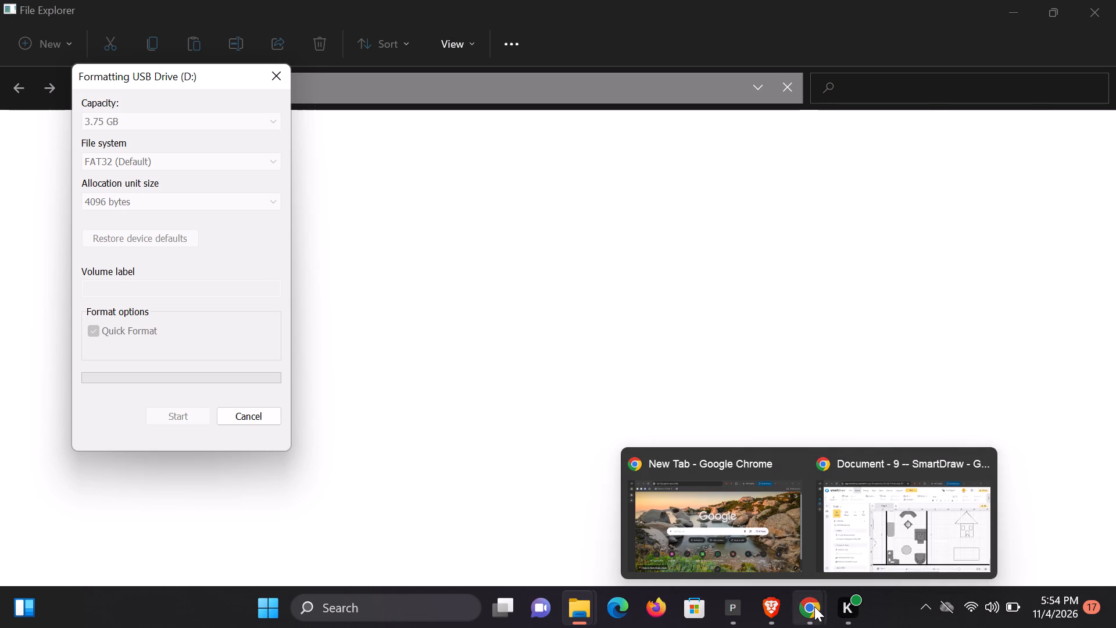
Switch back to the SmartDraw floor plan document in Chrome.
click(814, 606)
click(842, 534)
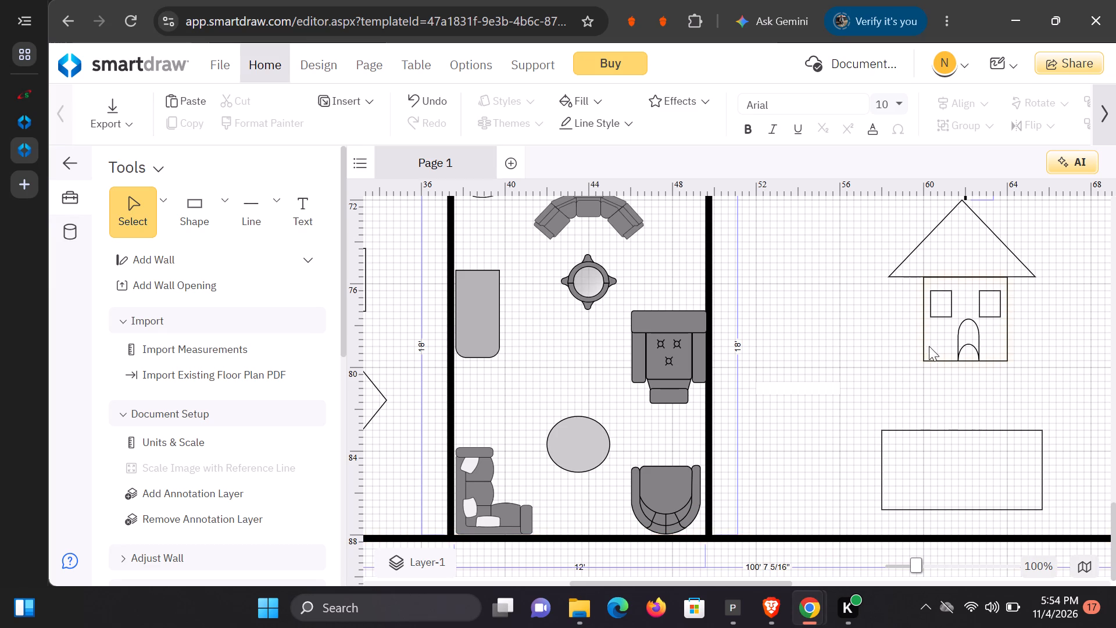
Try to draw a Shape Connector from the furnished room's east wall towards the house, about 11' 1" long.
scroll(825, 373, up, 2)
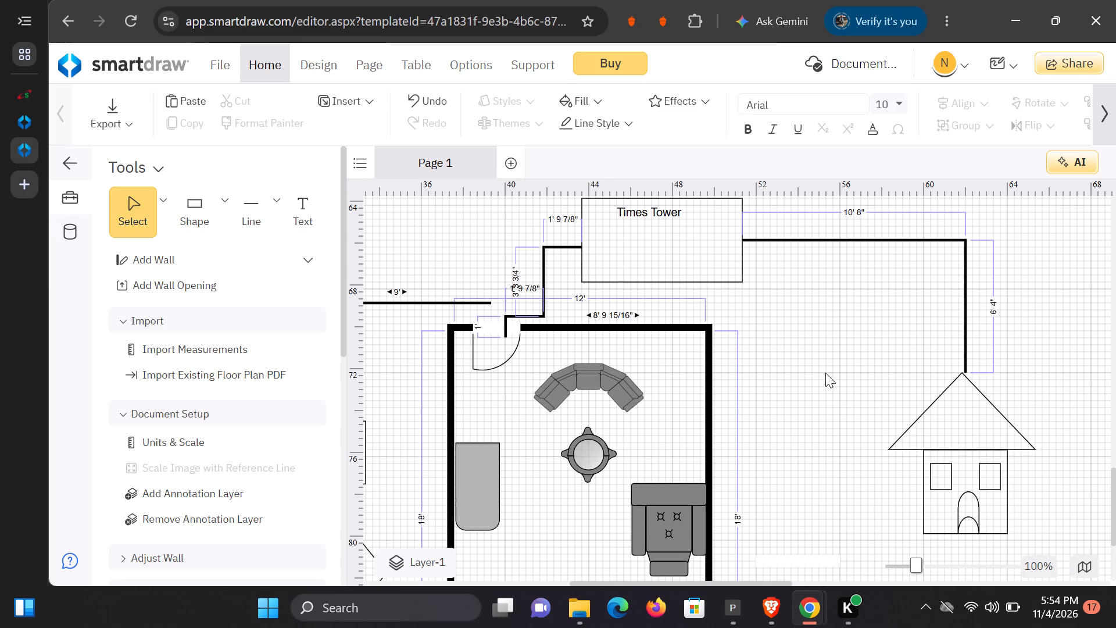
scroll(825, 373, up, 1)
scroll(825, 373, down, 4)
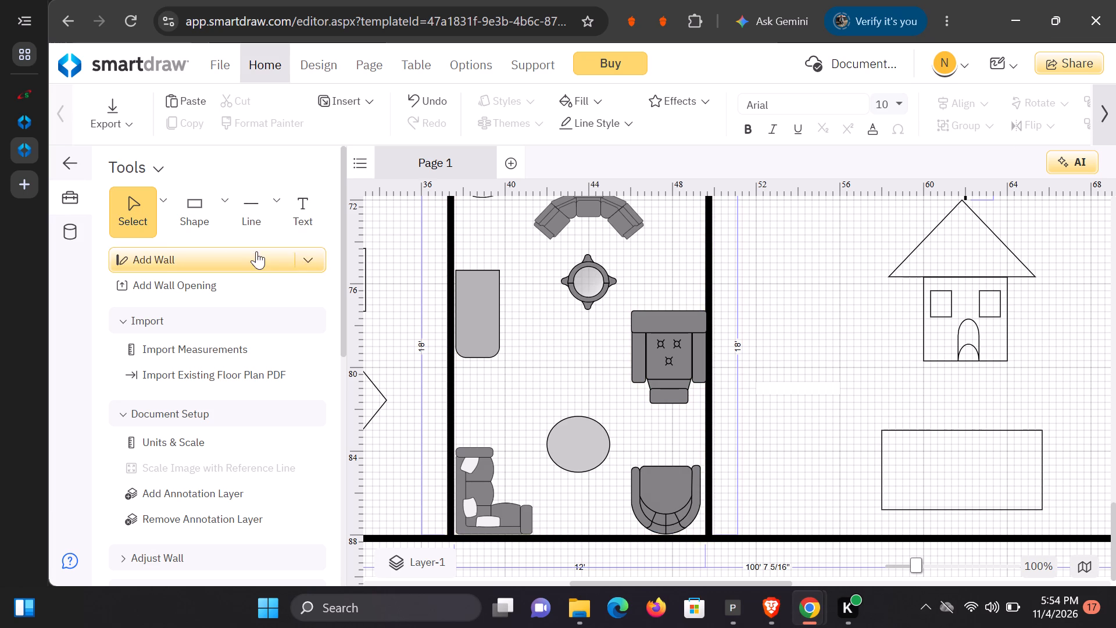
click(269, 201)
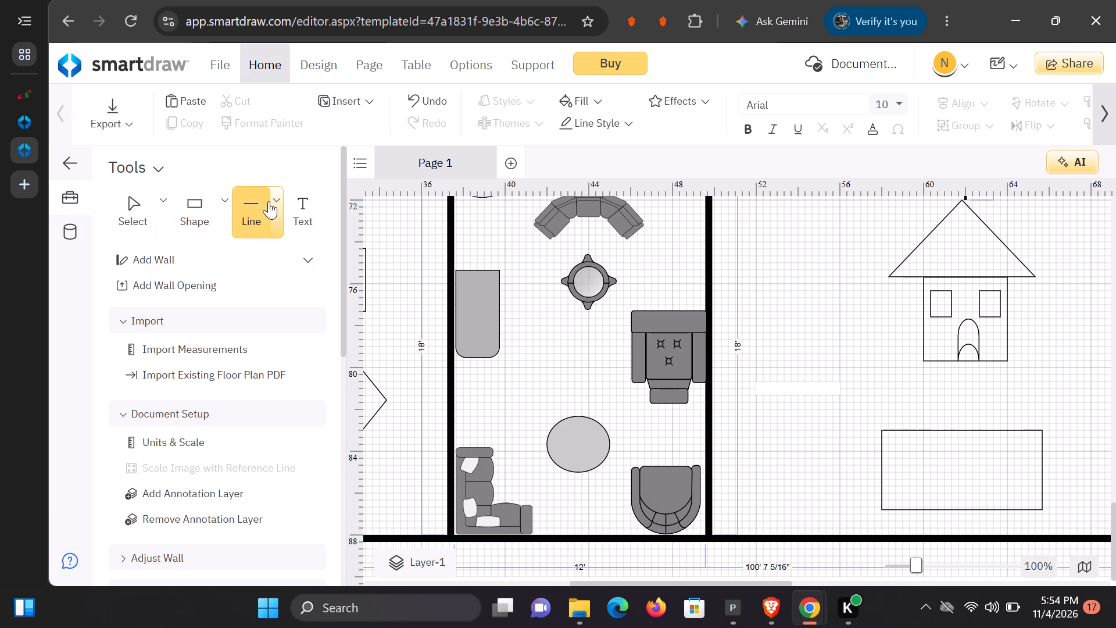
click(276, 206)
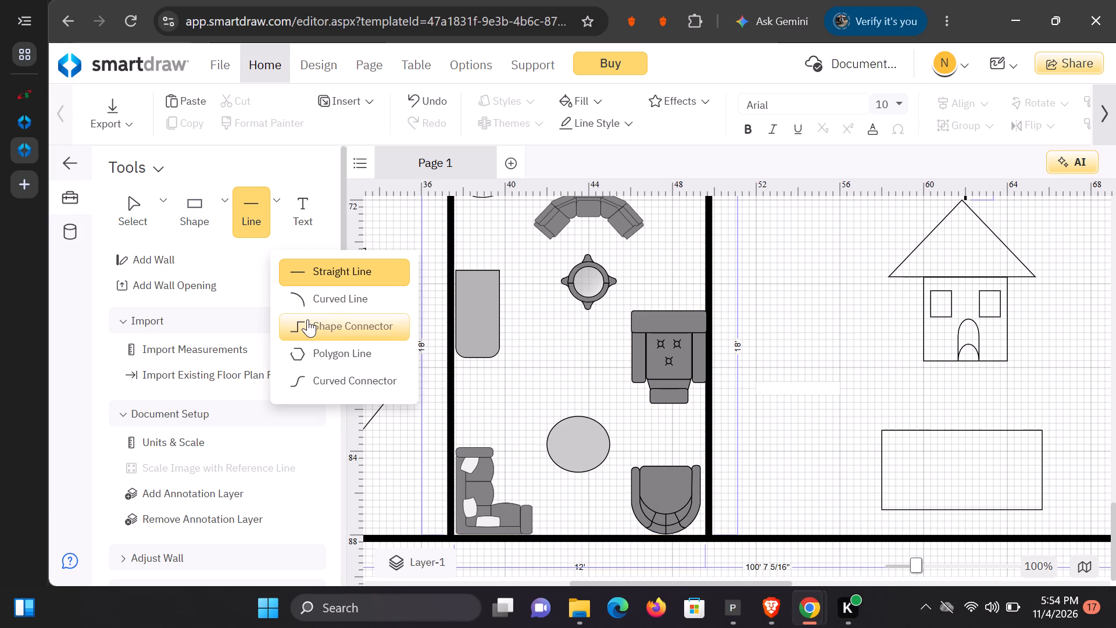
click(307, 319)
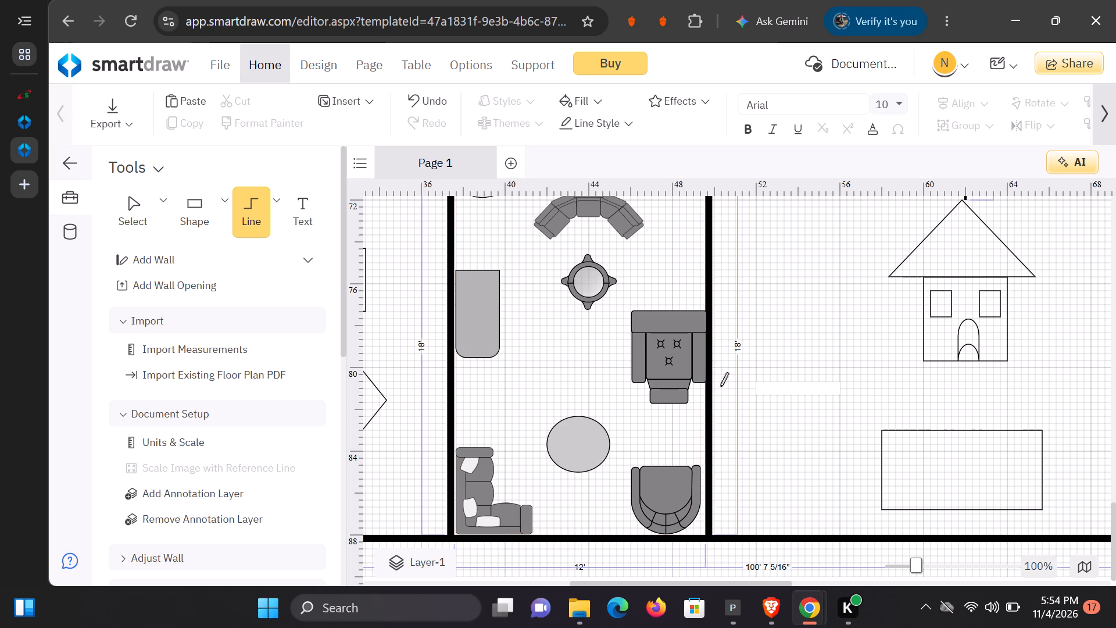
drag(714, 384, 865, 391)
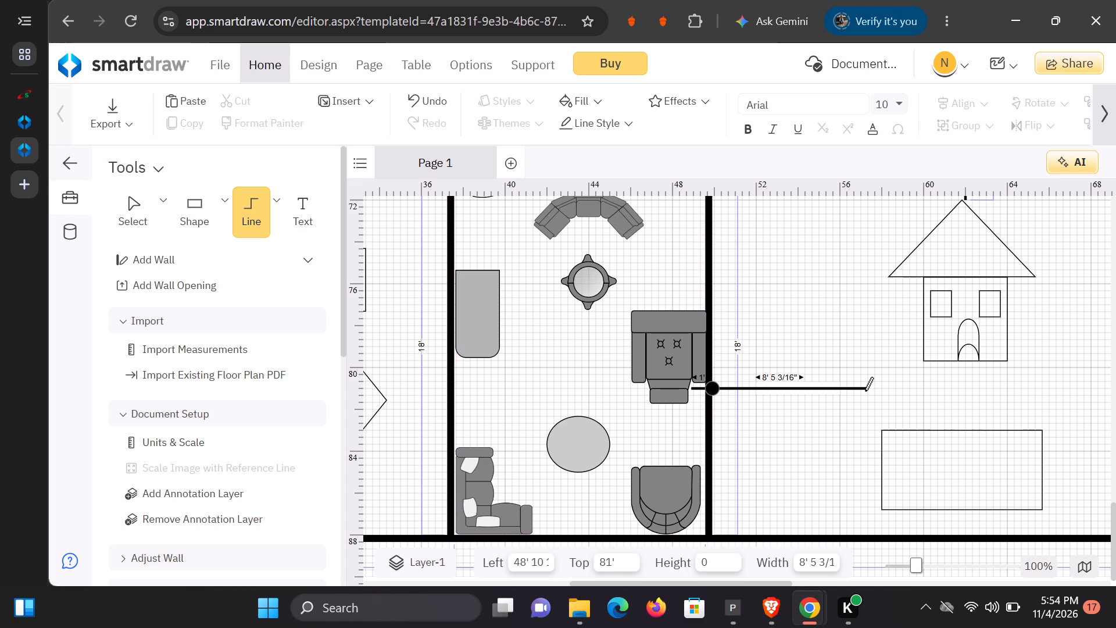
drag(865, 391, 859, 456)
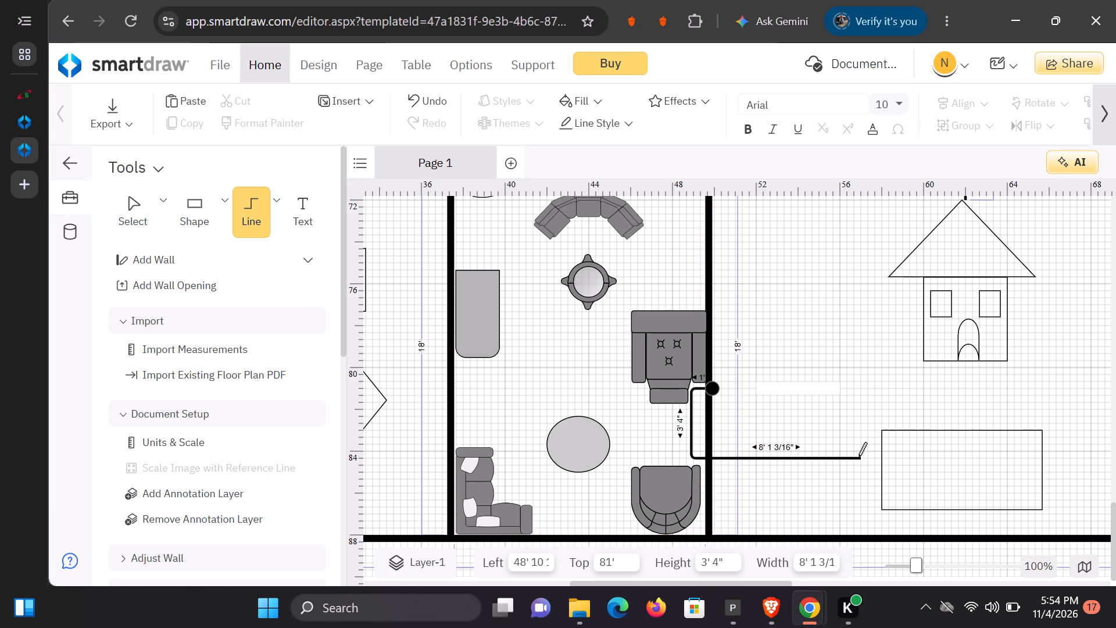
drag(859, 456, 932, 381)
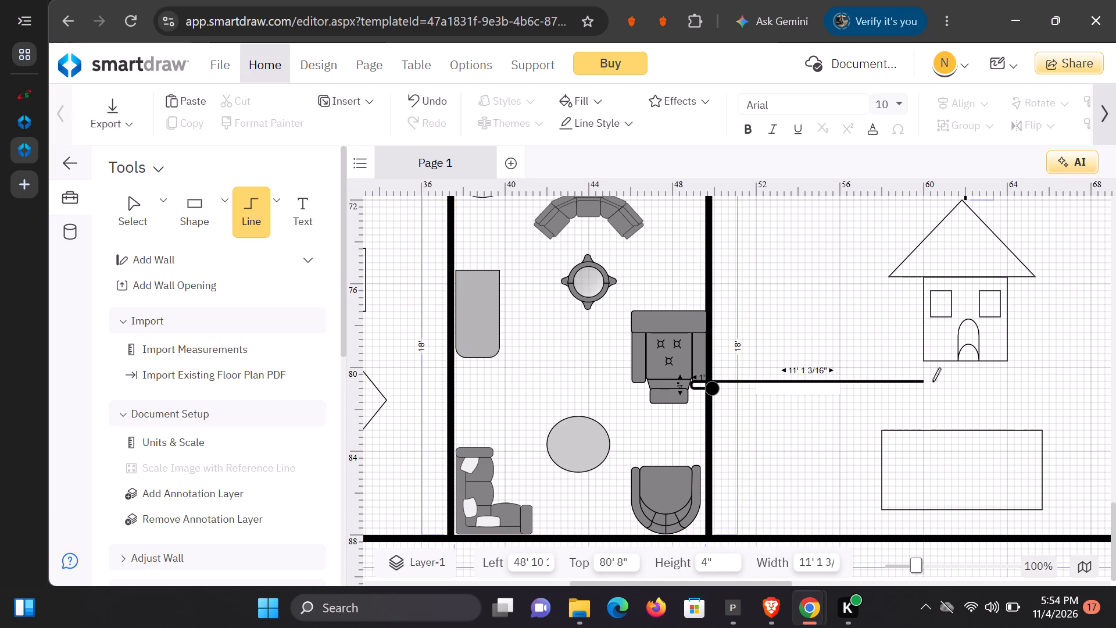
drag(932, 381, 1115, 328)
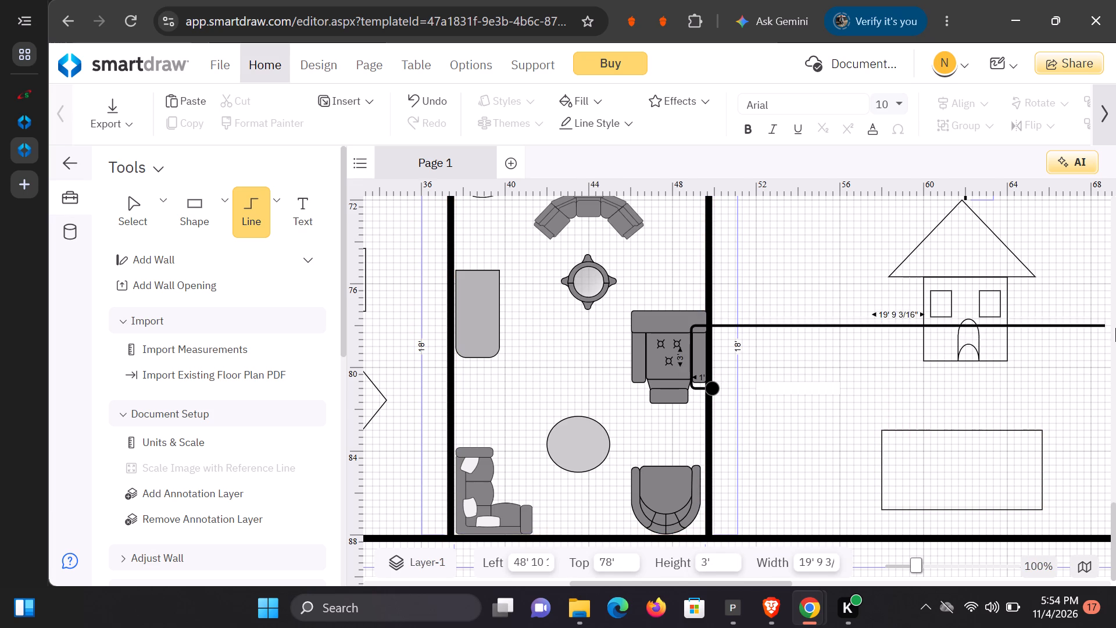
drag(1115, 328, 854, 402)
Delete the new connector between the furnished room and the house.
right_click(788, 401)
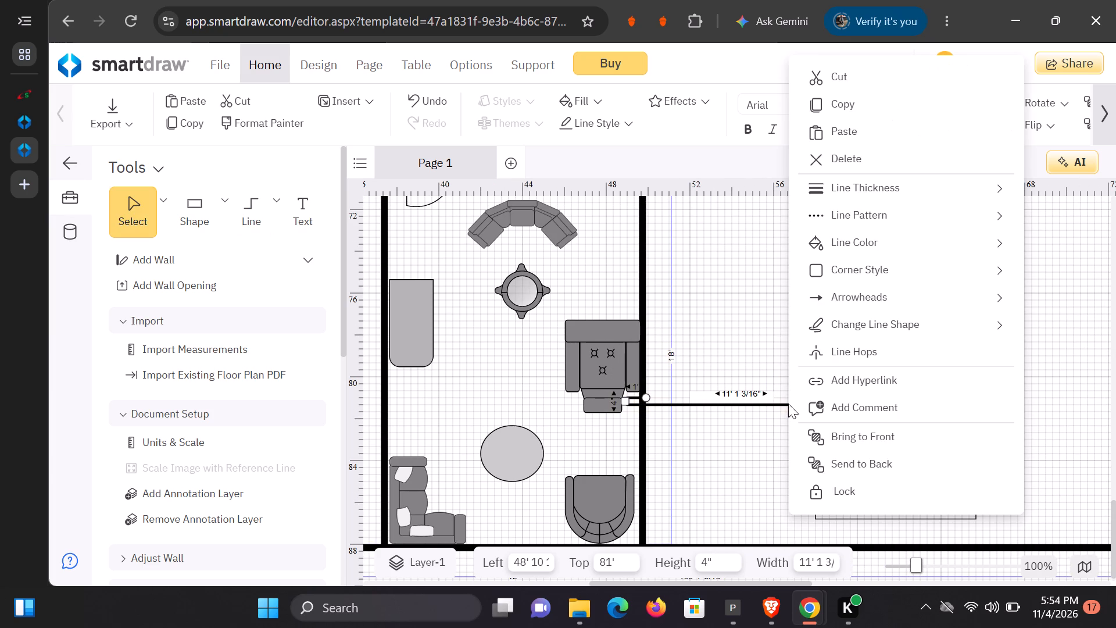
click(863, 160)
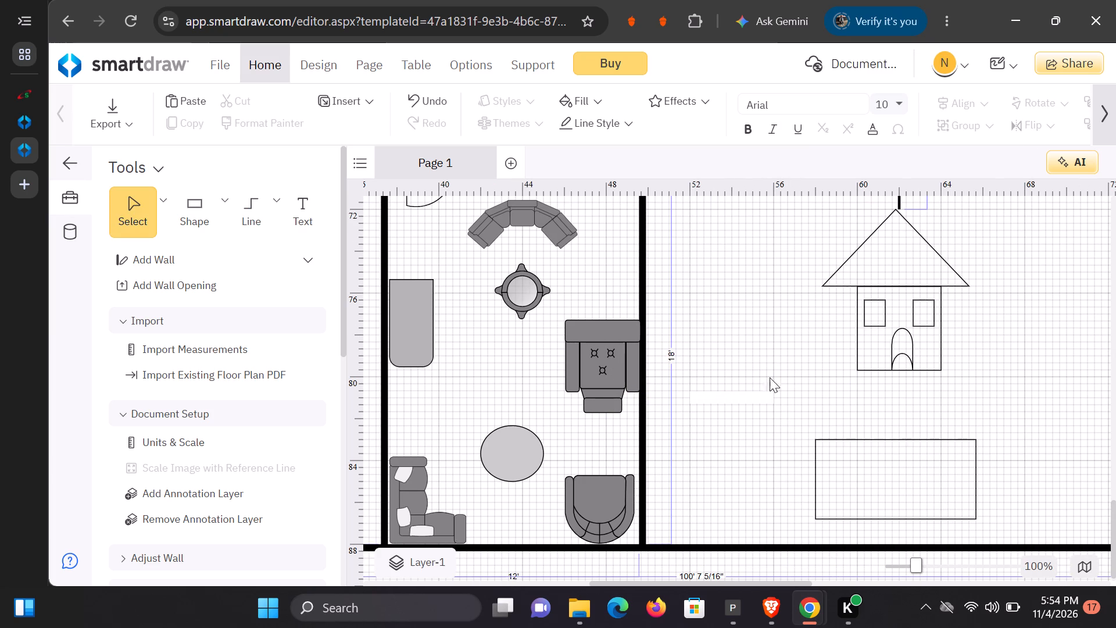
Place a 6' by 3' rectangle northeast of the house, outside the Times Tower connector, with its left edge at 65'.
scroll(927, 336, up, 3)
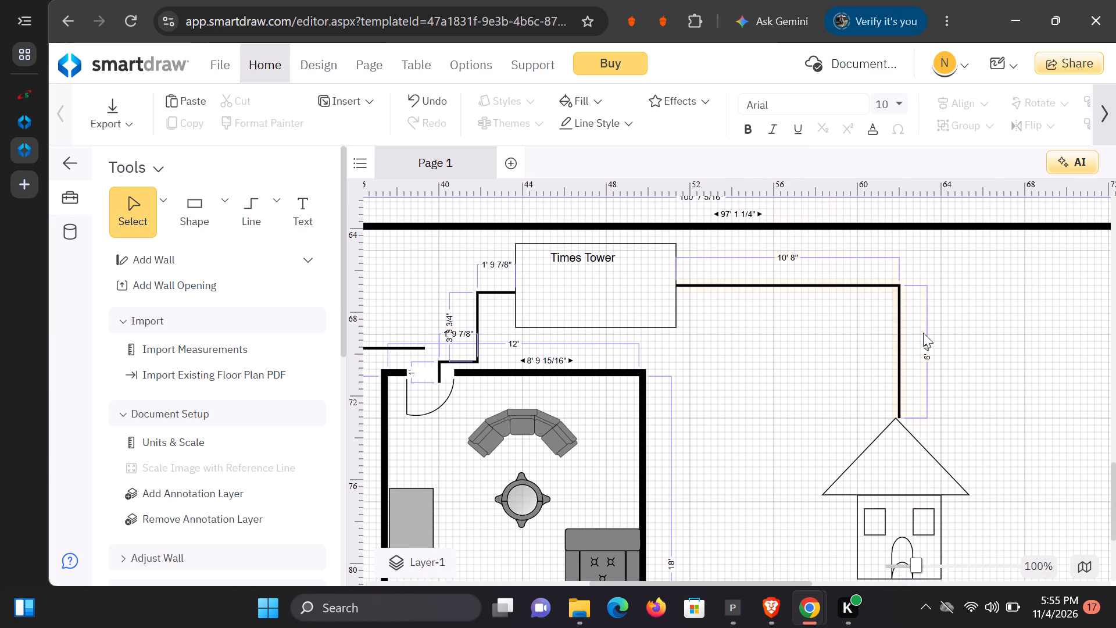
scroll(920, 331, up, 2)
scroll(908, 336, down, 3)
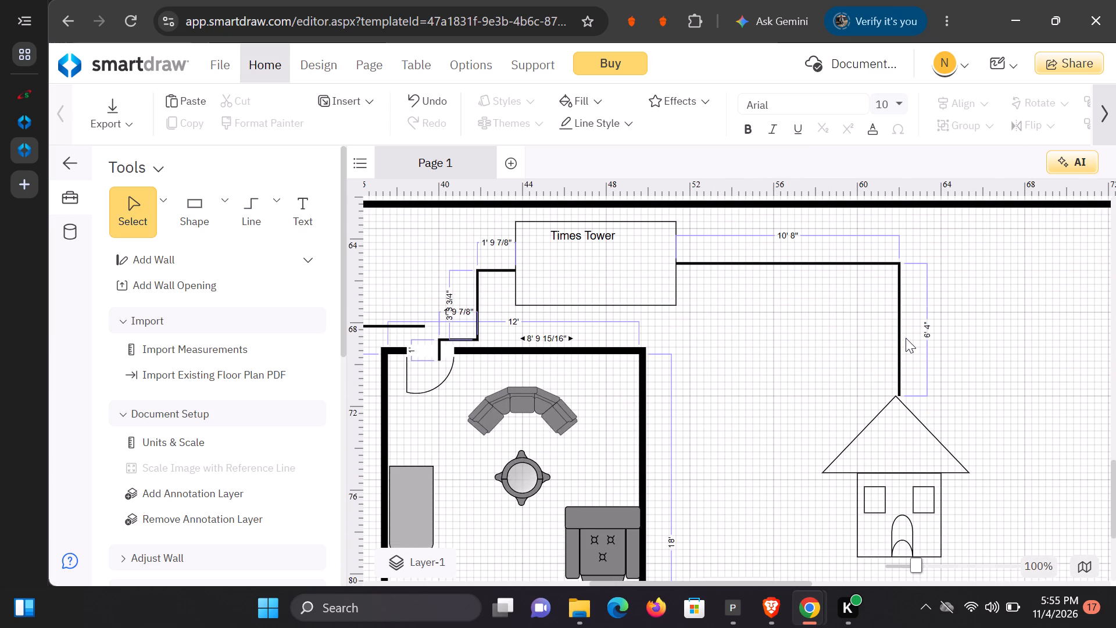
click(217, 227)
click(223, 230)
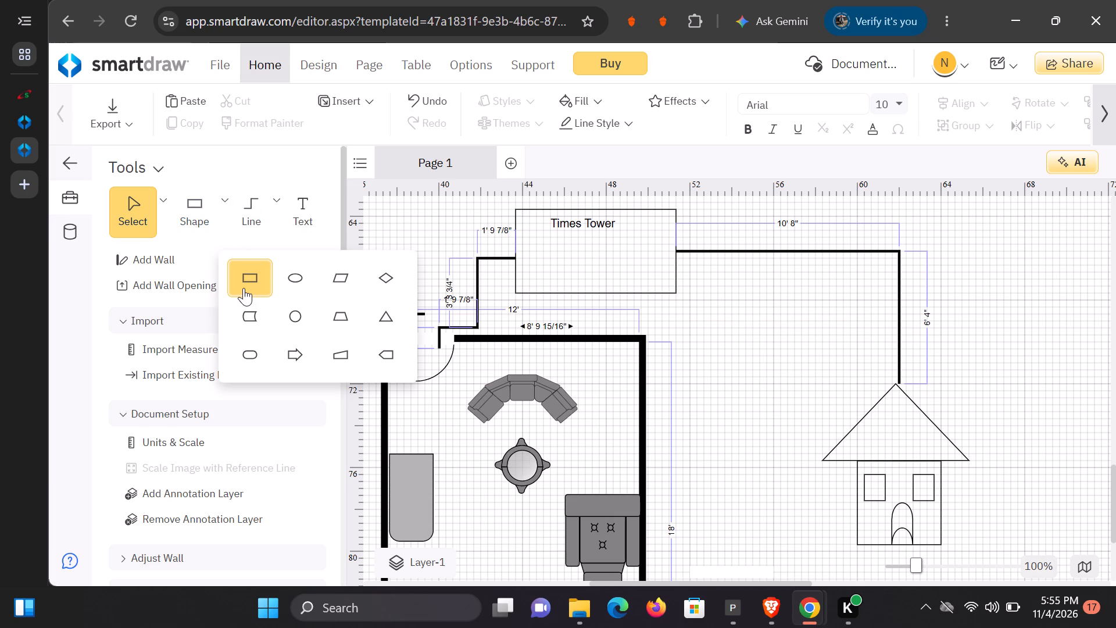
drag(244, 288, 396, 336)
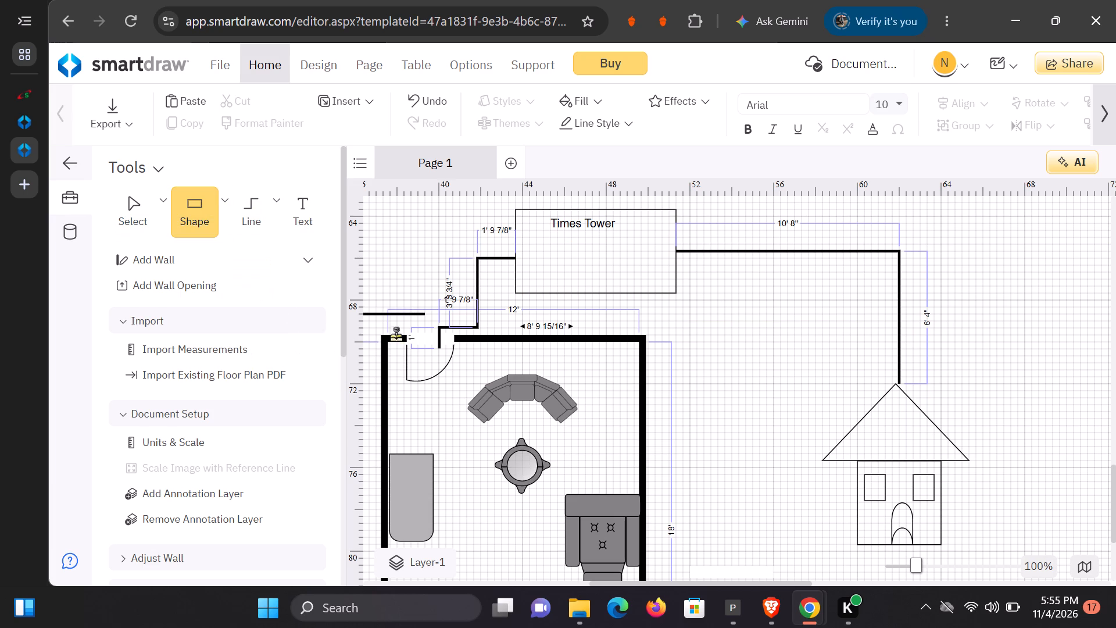
drag(396, 336, 1021, 291)
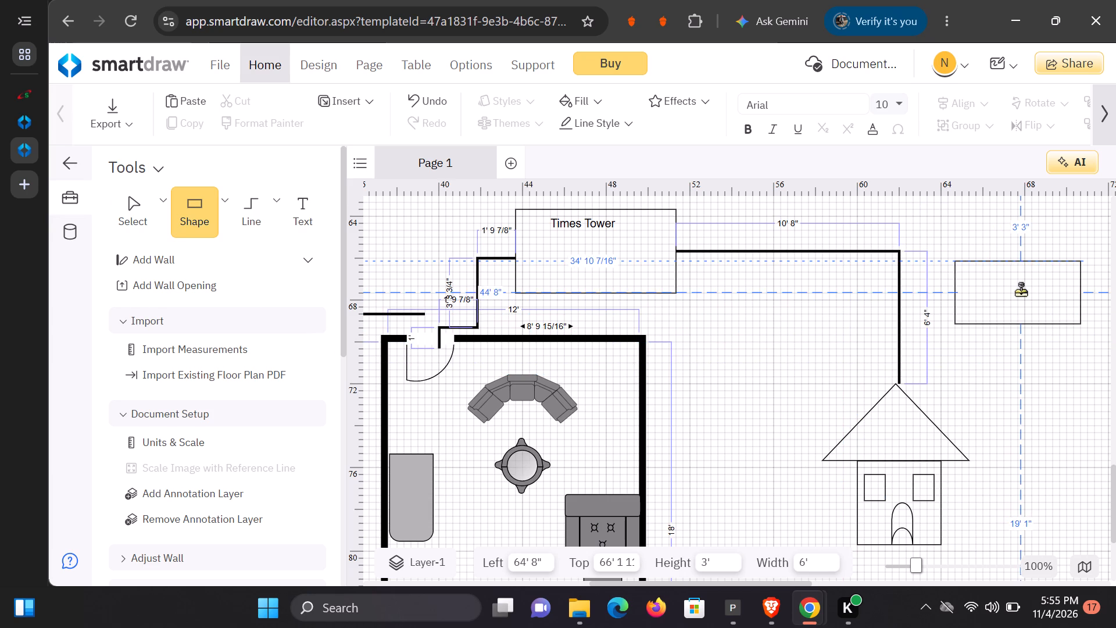
drag(1021, 291, 1025, 291)
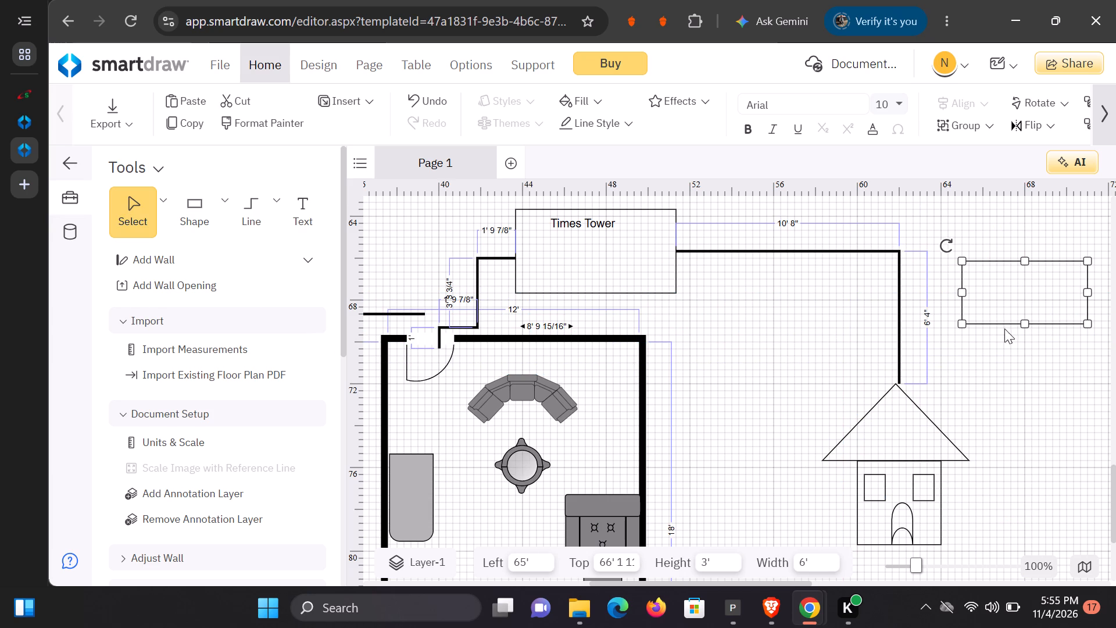
Resize the new rectangle into a long strip about 31' 4" wide and 2' 10" high.
drag(1026, 327, 1028, 327)
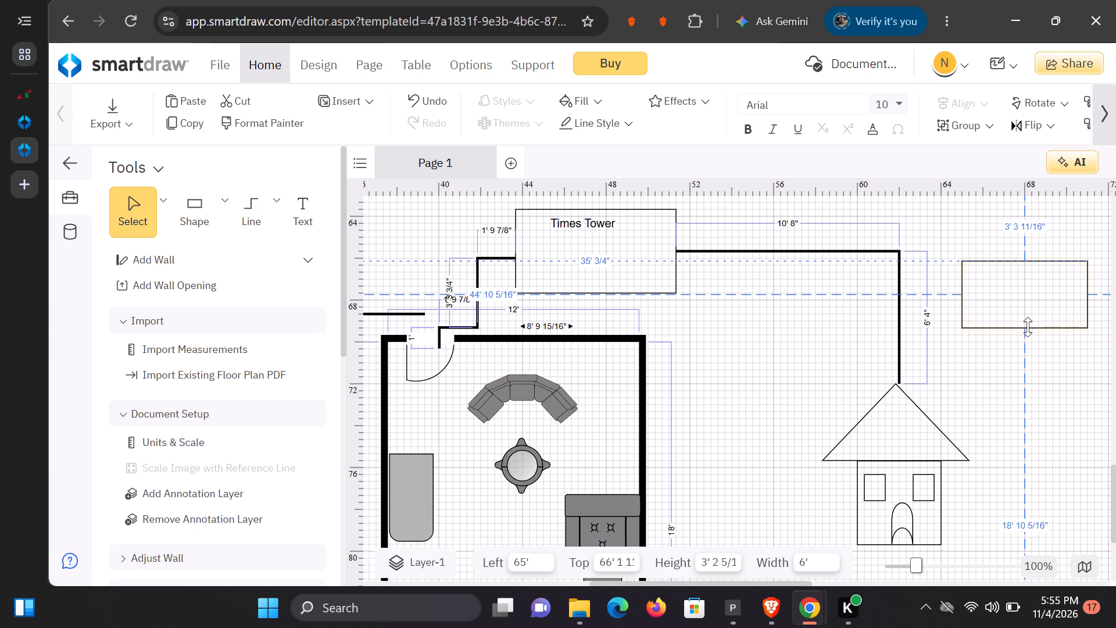
drag(1028, 327, 1056, 323)
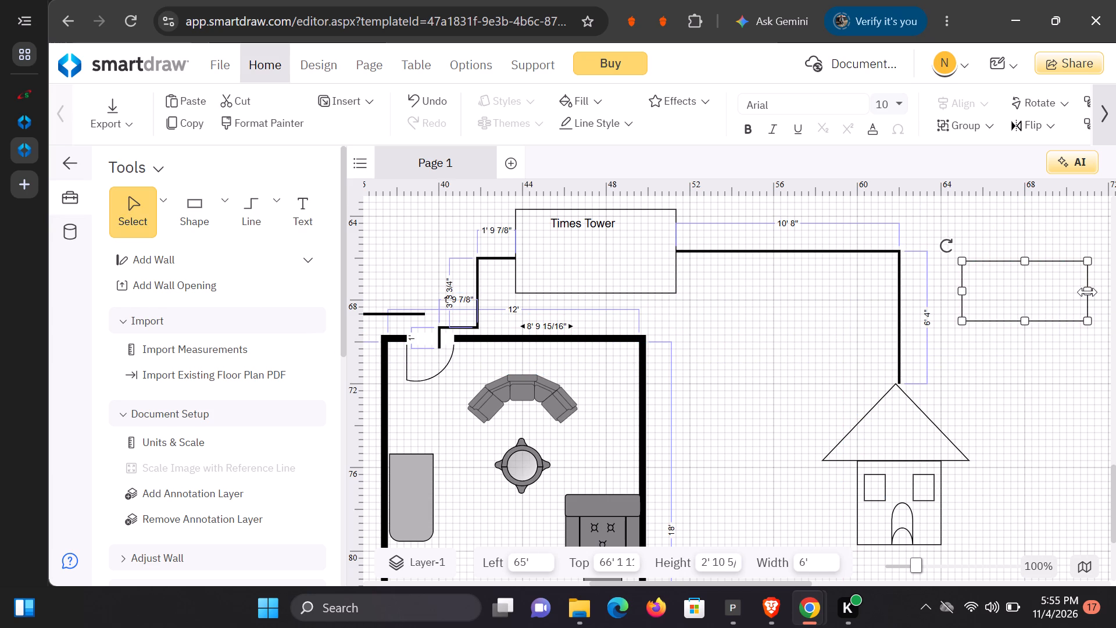
drag(1088, 292, 1099, 290)
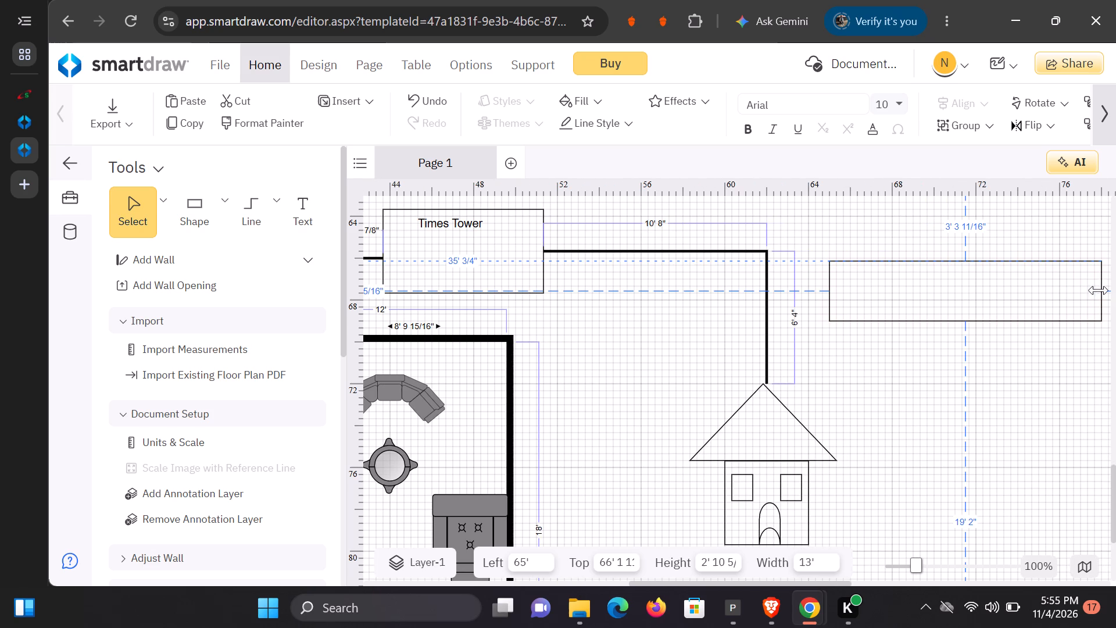
drag(1099, 290, 1115, 295)
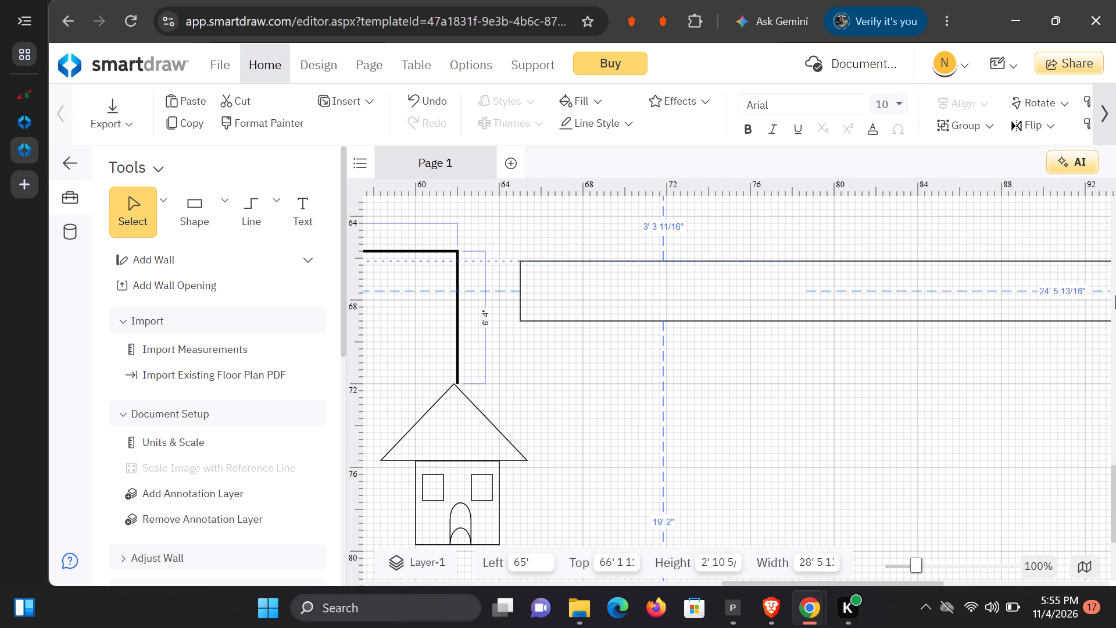
drag(1115, 295, 1107, 294)
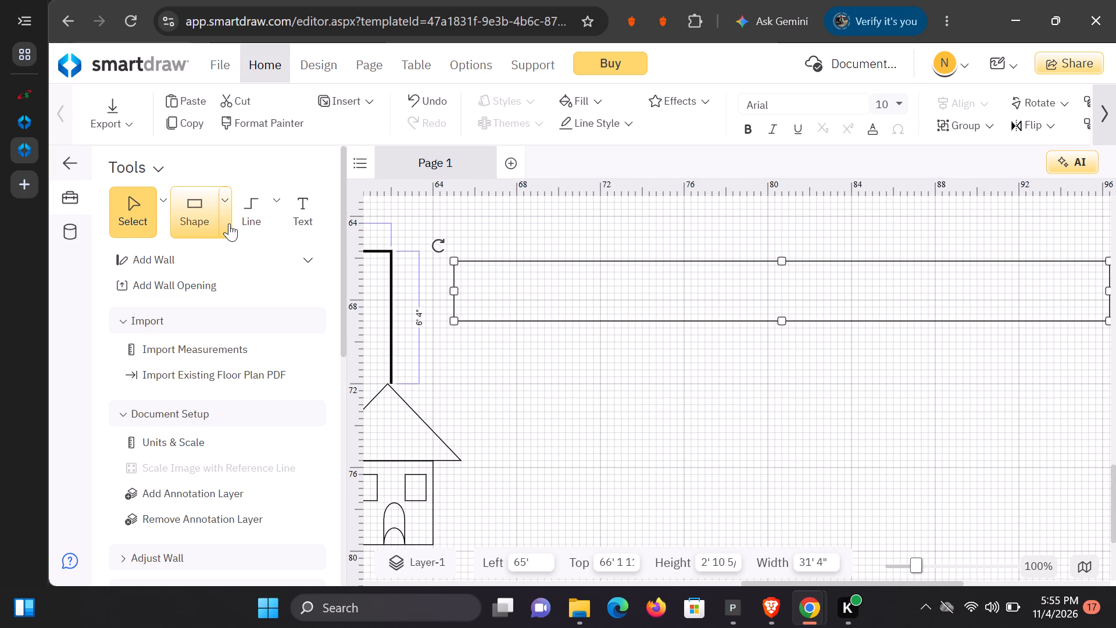
Draw a straight vertical divider about 2' 10" long across the strip at about 73', a quarter of the way along.
click(229, 223)
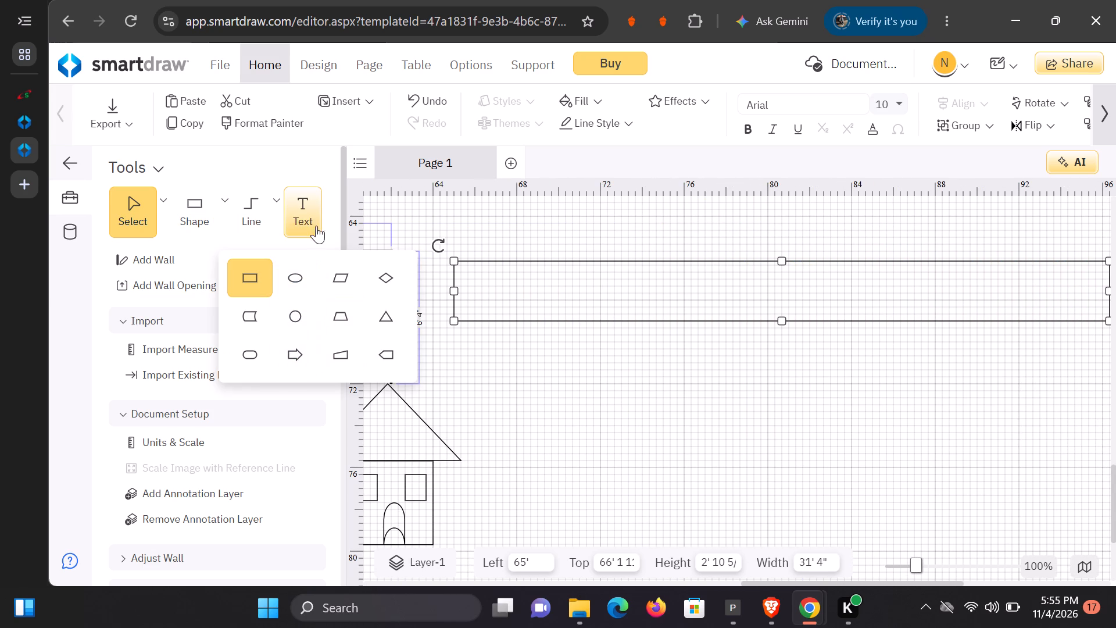
click(275, 217)
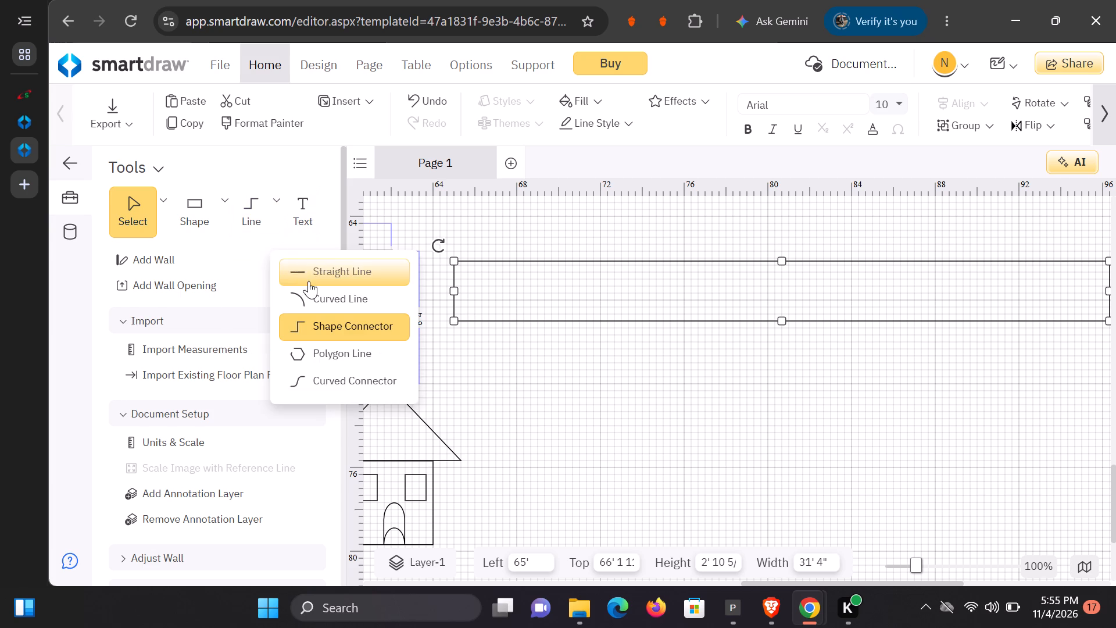
click(307, 281)
drag(563, 266, 562, 280)
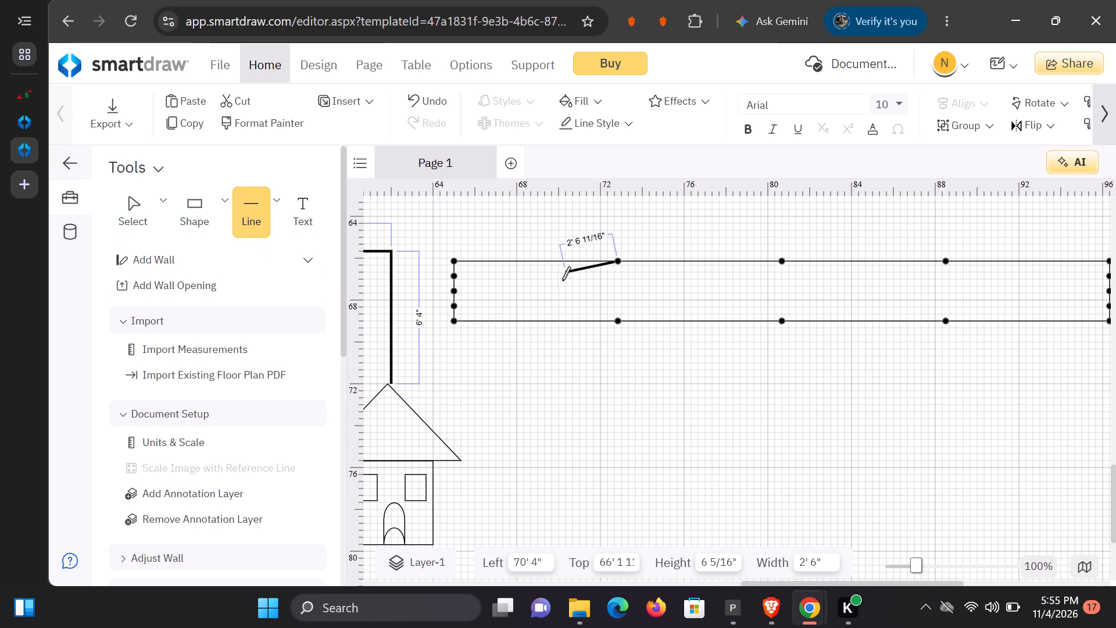
drag(562, 280, 615, 323)
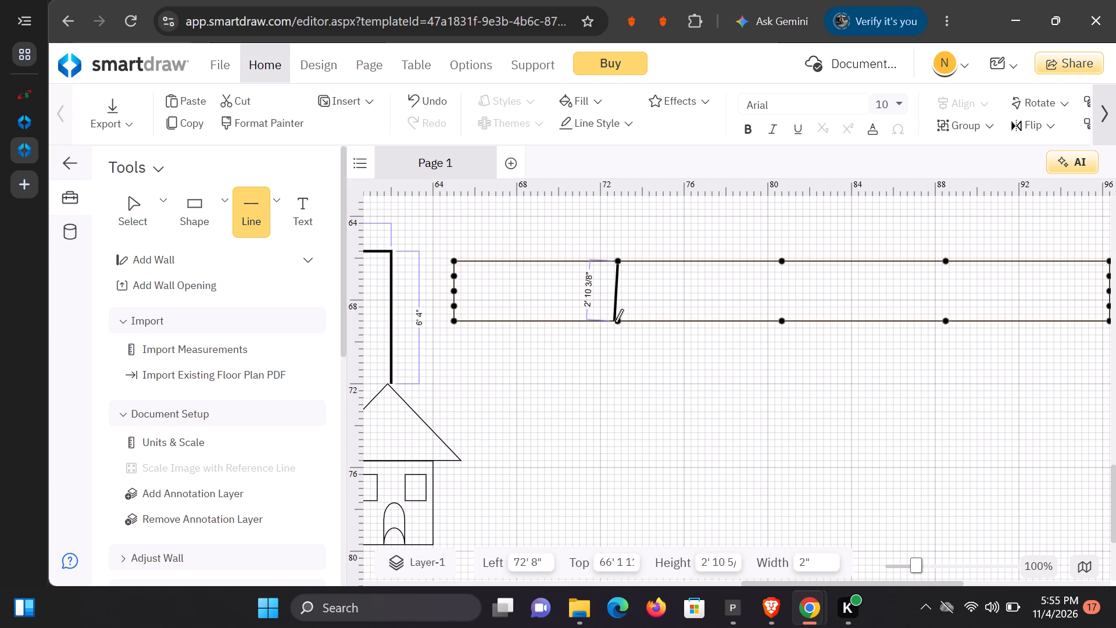
drag(615, 323, 616, 322)
drag(616, 322, 615, 322)
click(604, 367)
drag(618, 263, 610, 259)
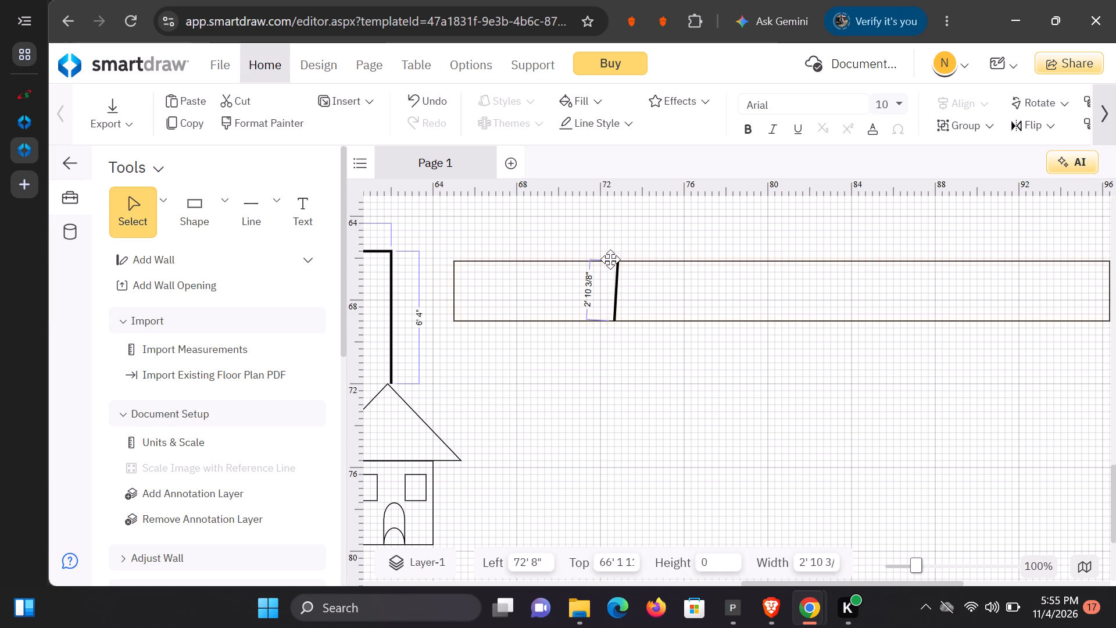
drag(610, 259, 607, 259)
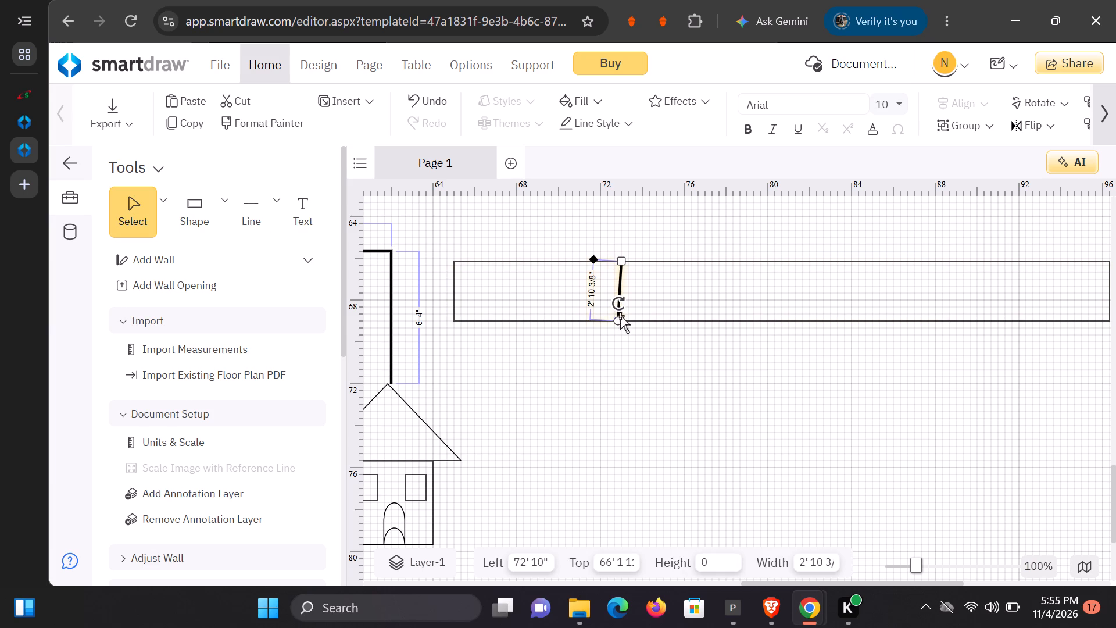
click(619, 323)
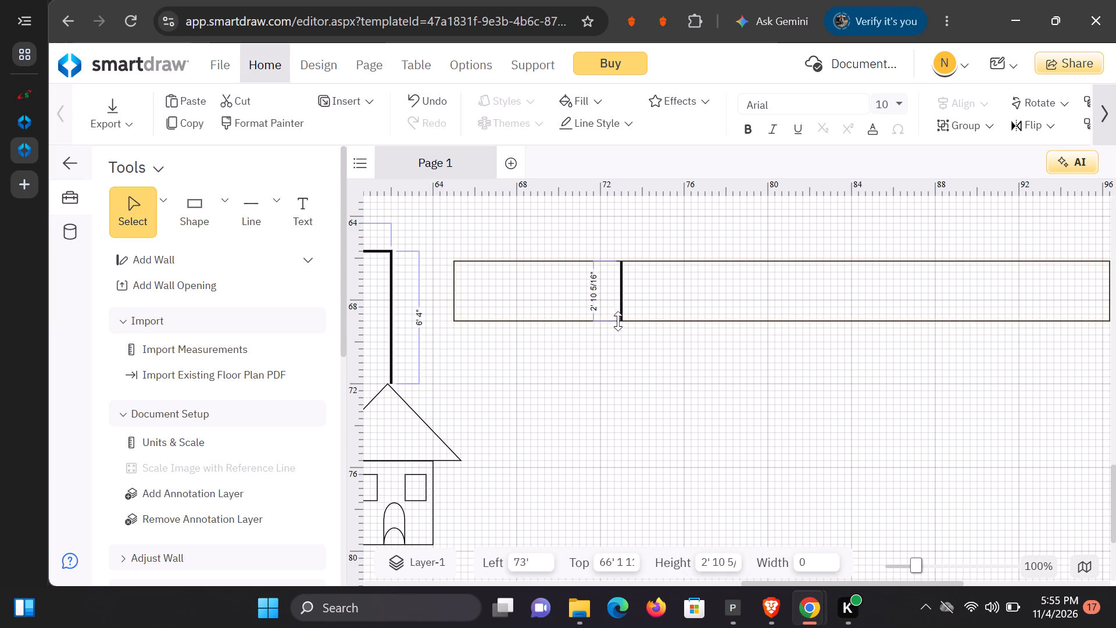
click(642, 224)
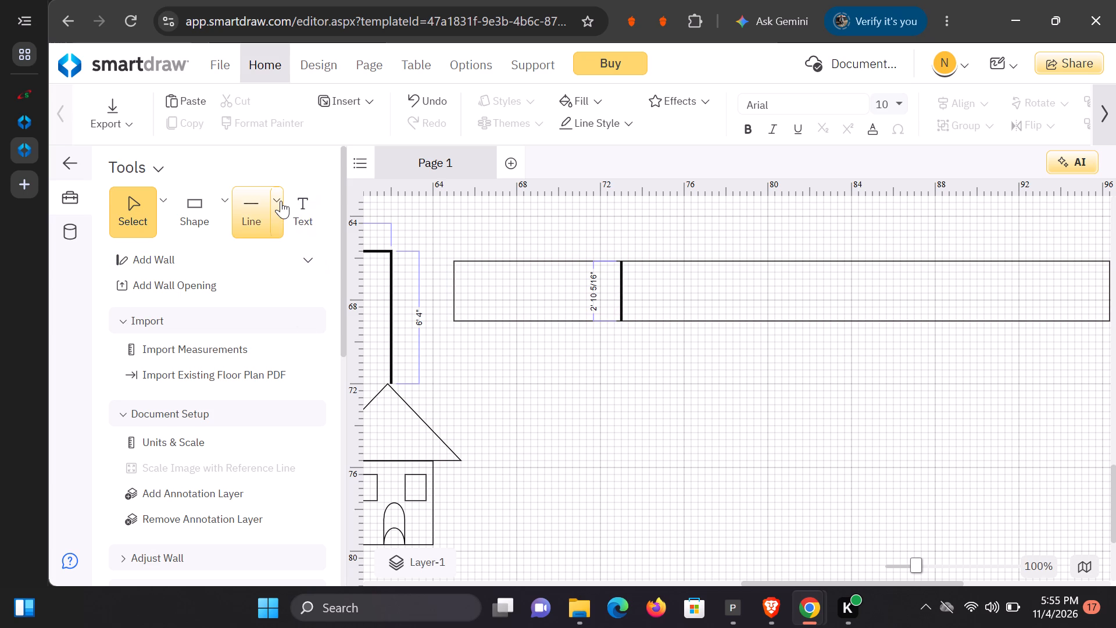
Draw a second straight vertical divider about 2' 10" long across the middle of the strip.
click(281, 201)
click(330, 277)
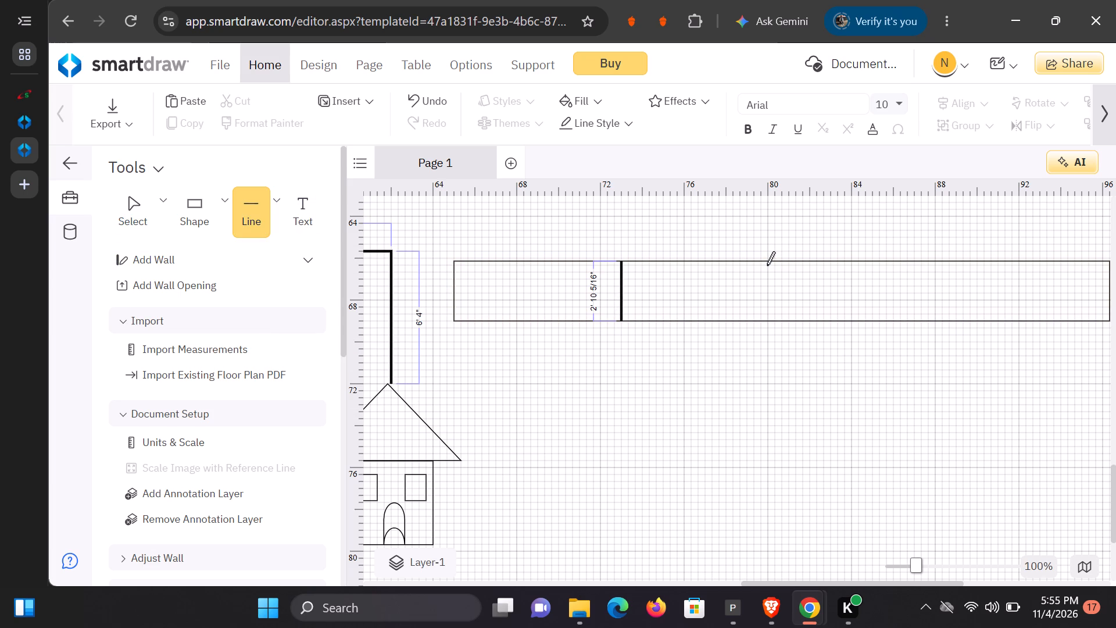
drag(770, 263, 780, 323)
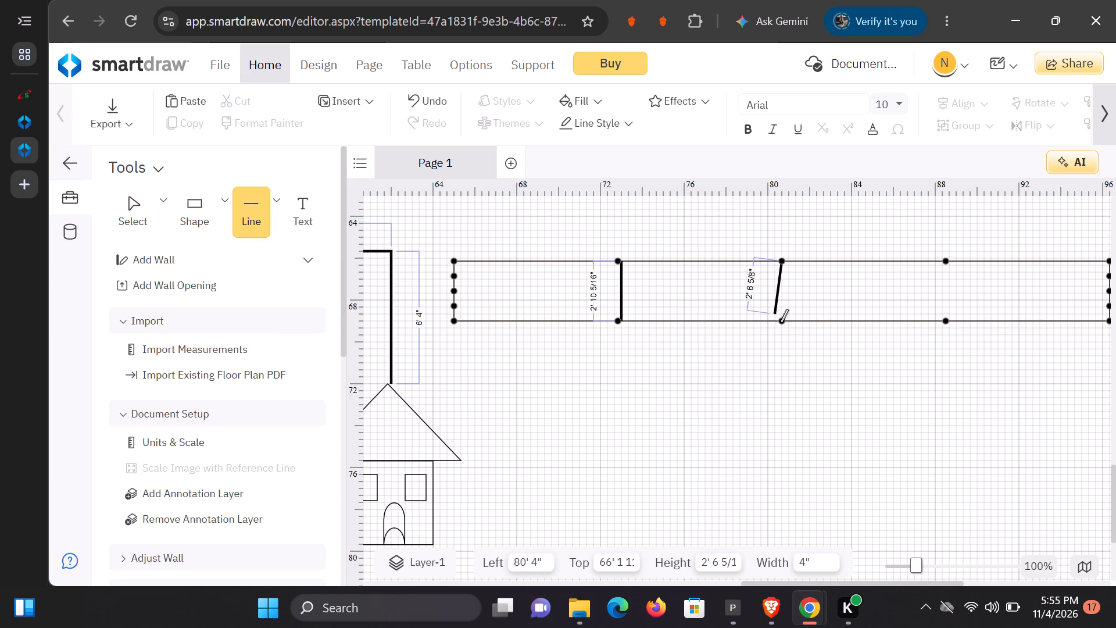
drag(780, 323, 779, 323)
click(687, 395)
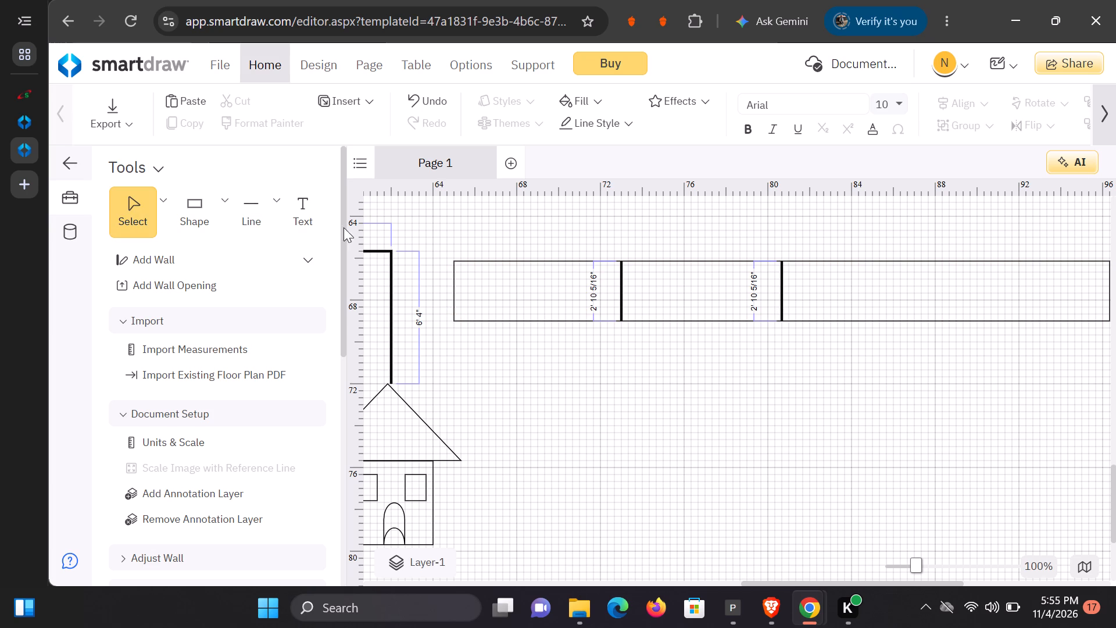
Draw a third straight vertical divider about 3' 2" long at about 88' 6", three quarters along the strip.
click(275, 206)
click(316, 262)
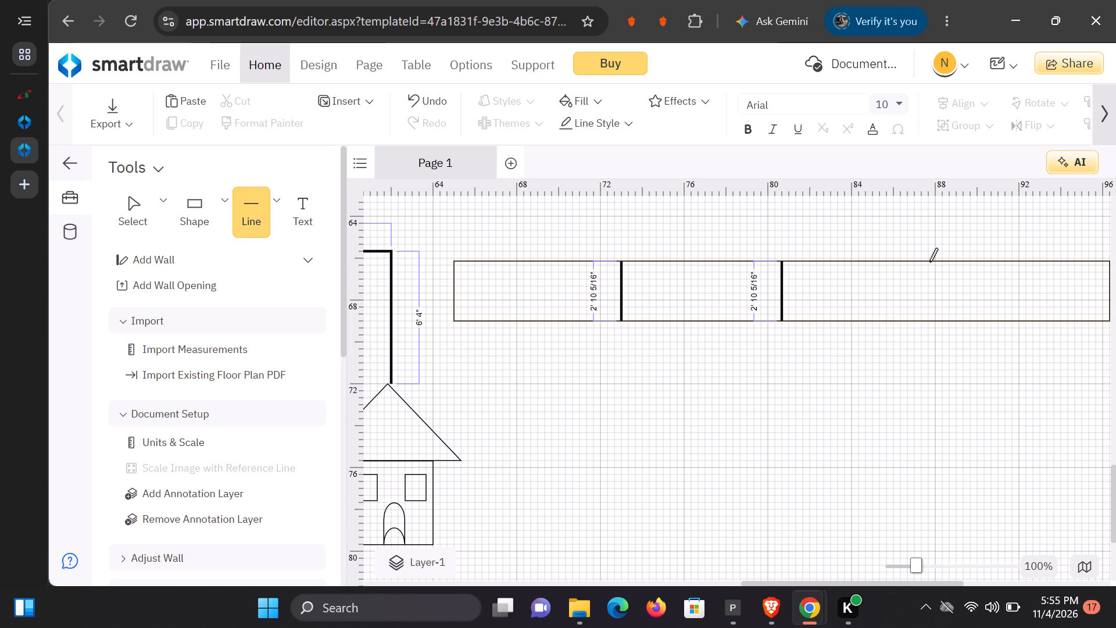
drag(933, 263, 940, 309)
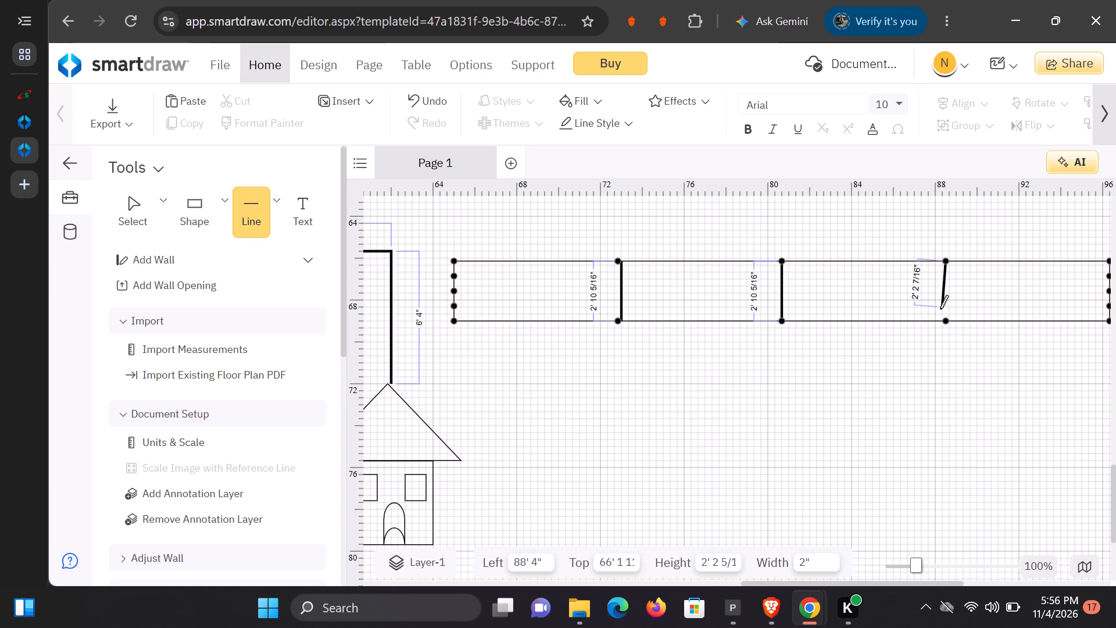
drag(940, 309, 942, 325)
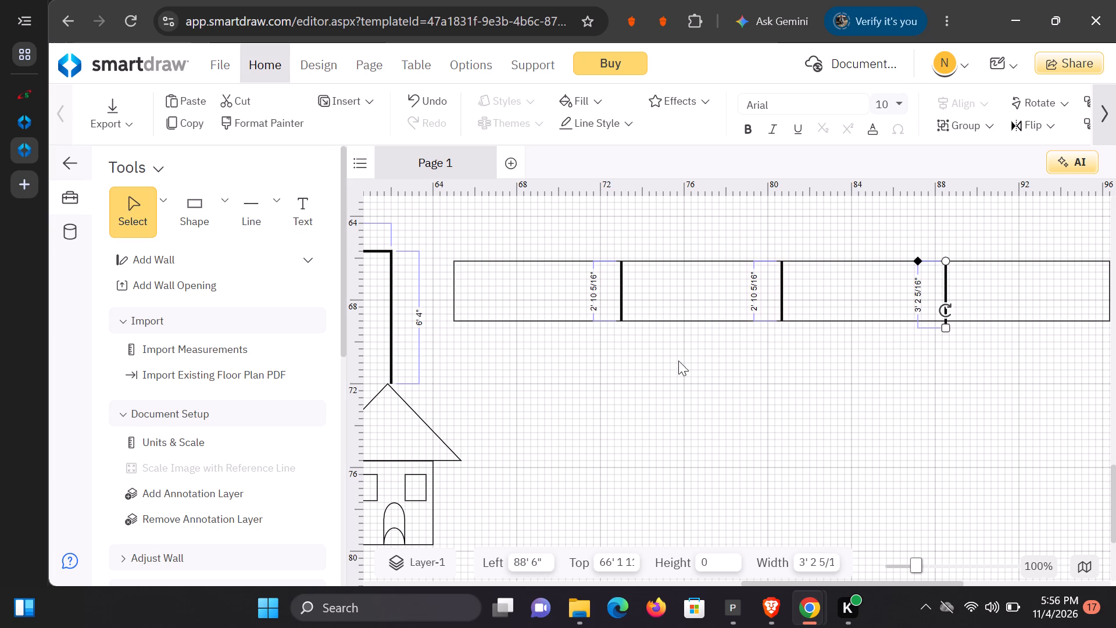
click(678, 361)
Enlarge the divided strip from its lower-left corner to about 31' 8" wide and 5' 10" high.
scroll(710, 248, up, 1)
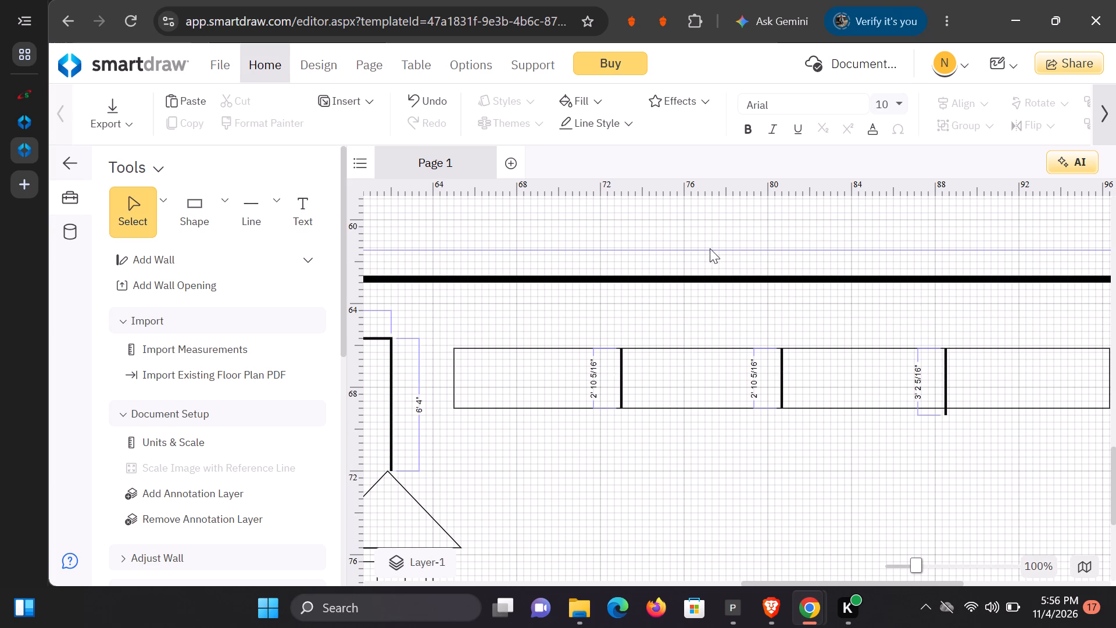
scroll(709, 247, down, 1)
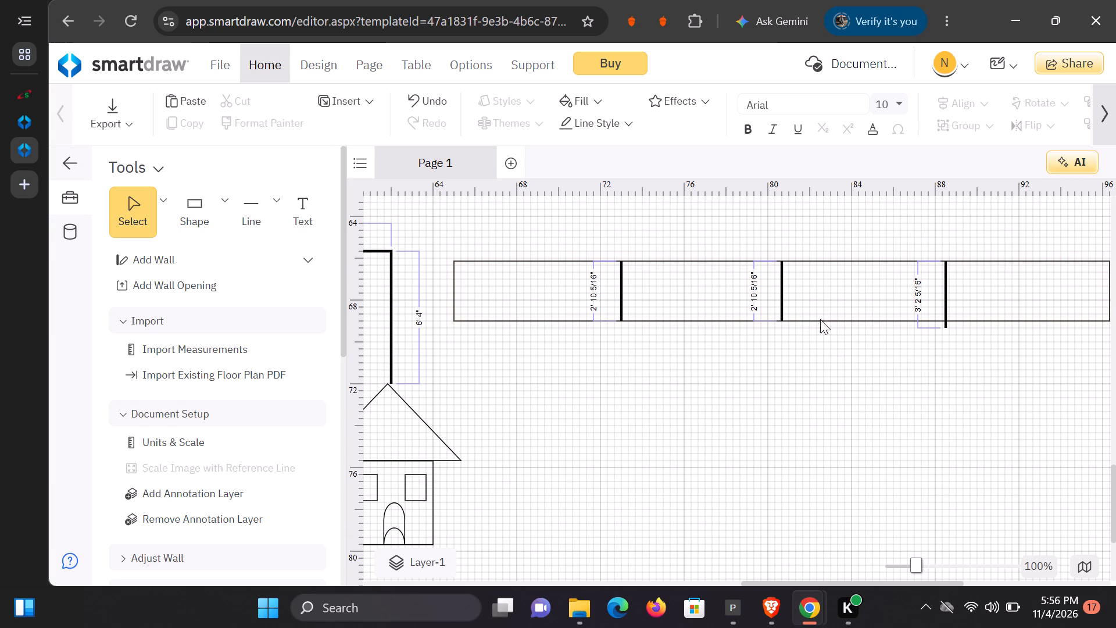
click(811, 322)
click(806, 321)
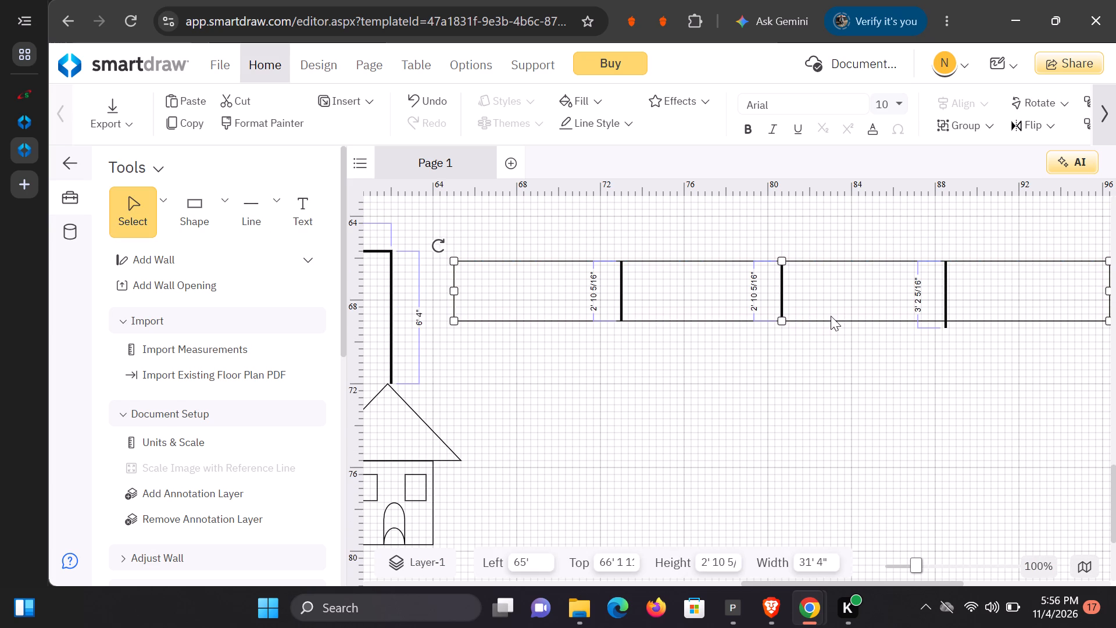
click(831, 316)
click(842, 317)
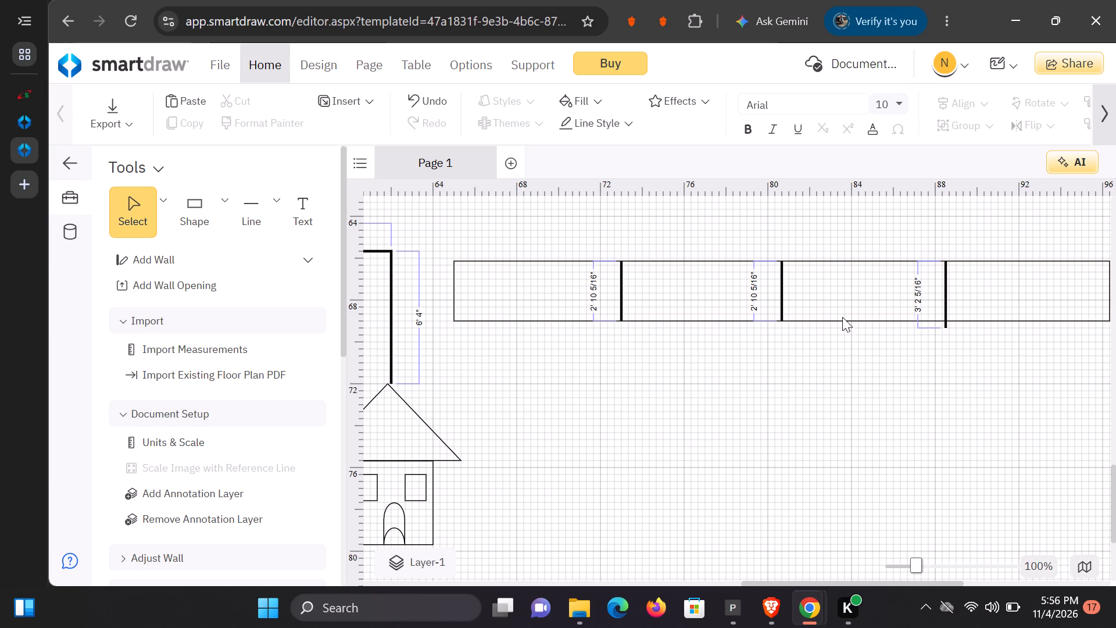
click(837, 320)
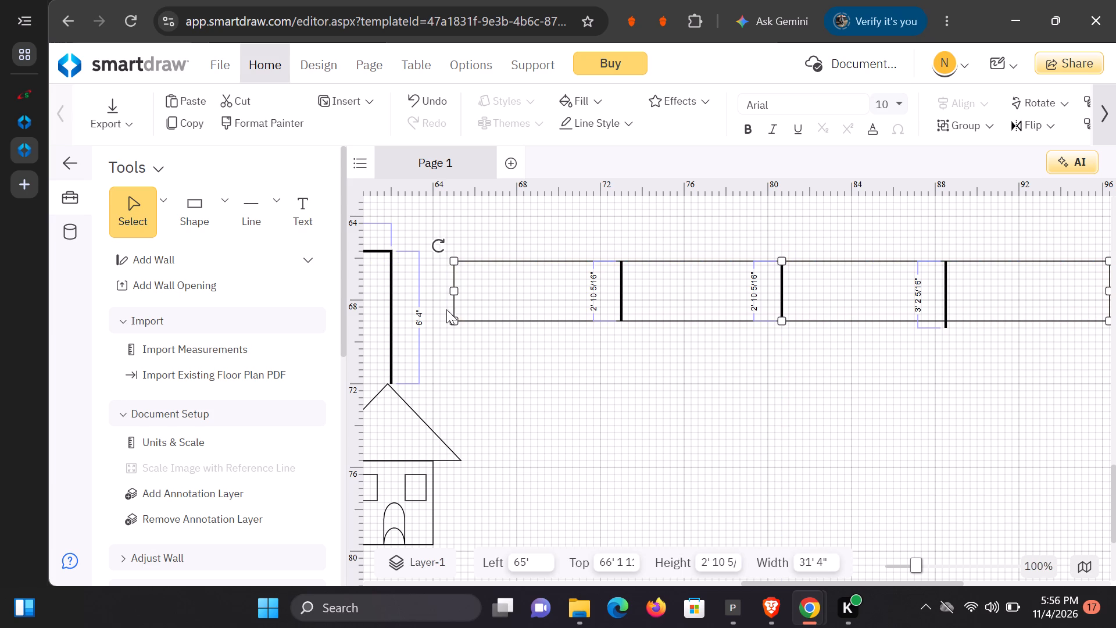
drag(453, 322, 456, 333)
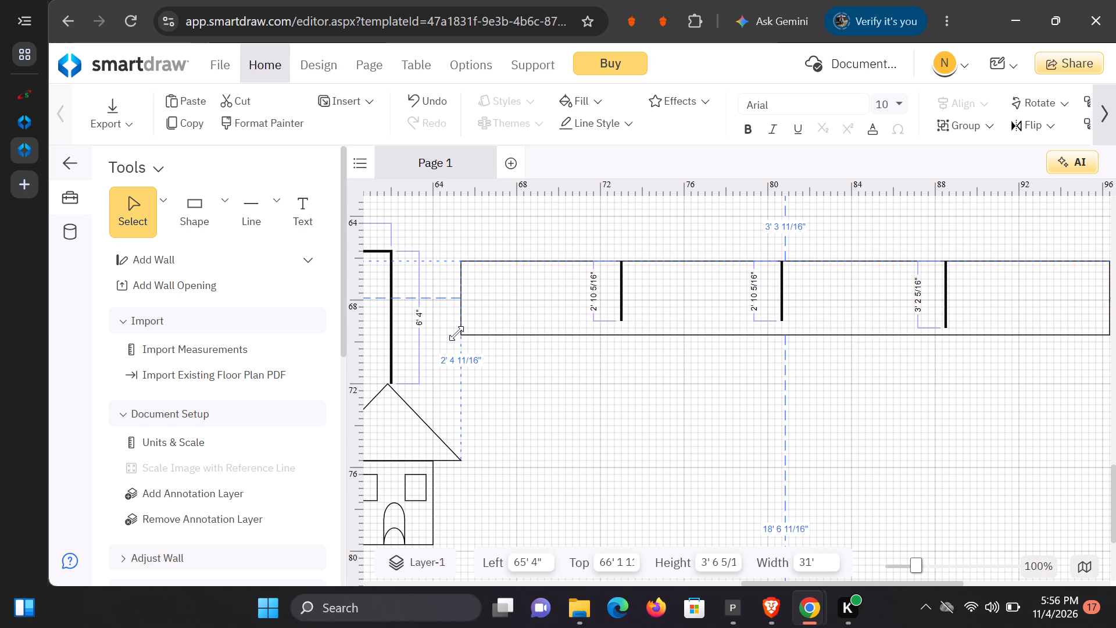
drag(456, 333, 451, 384)
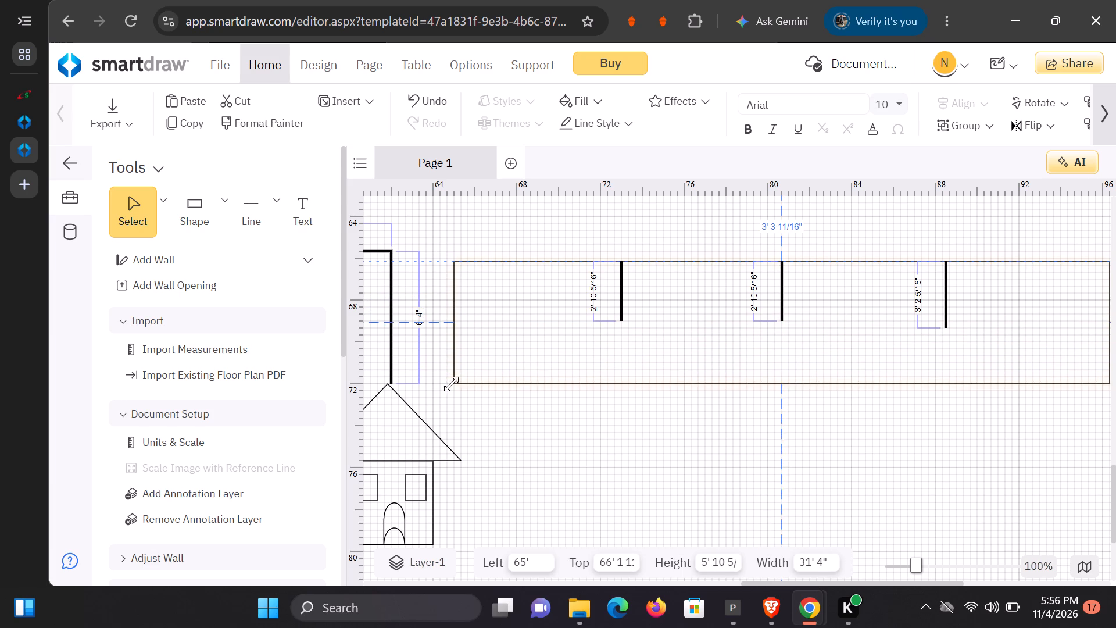
drag(451, 384, 449, 384)
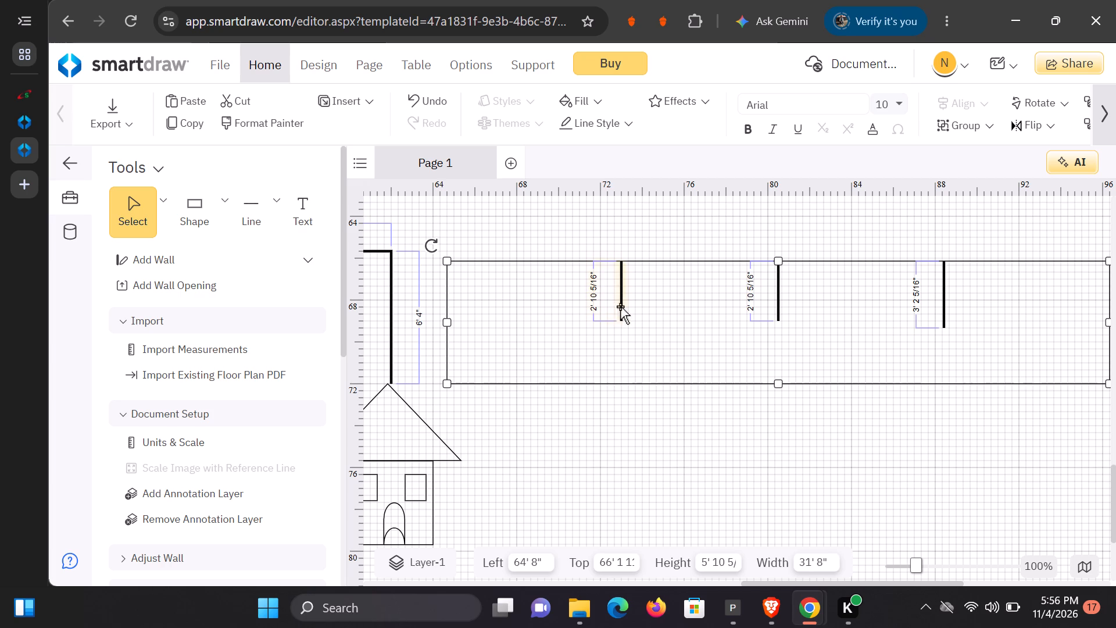
Extend the strip's first divider at 73' straight down to the bottom edge, making it about 5' 10" long.
click(621, 306)
drag(623, 319, 618, 361)
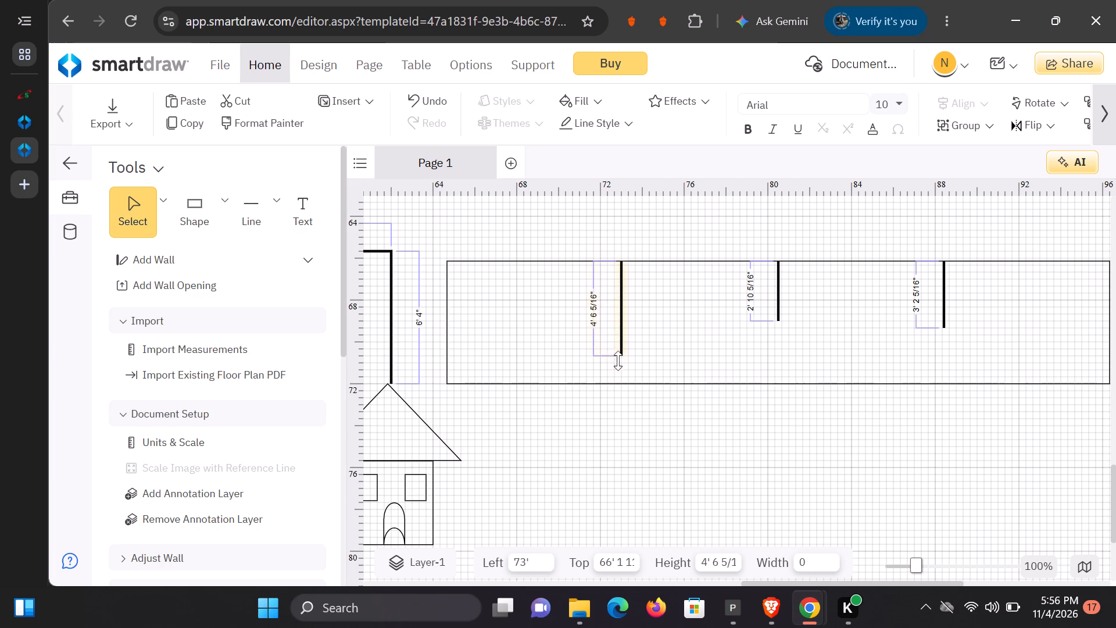
drag(618, 361, 620, 384)
drag(713, 224, 708, 224)
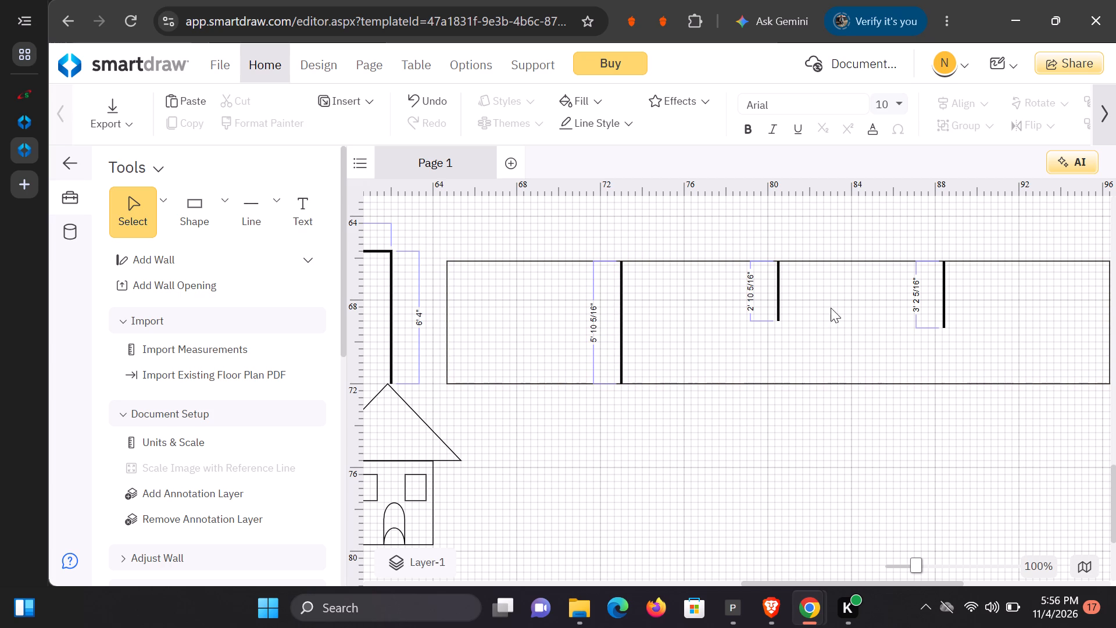
Lengthen the middle divider to about 6' 2" and shift it to about 80' 8", with its lower end on the strip's bottom edge.
click(778, 303)
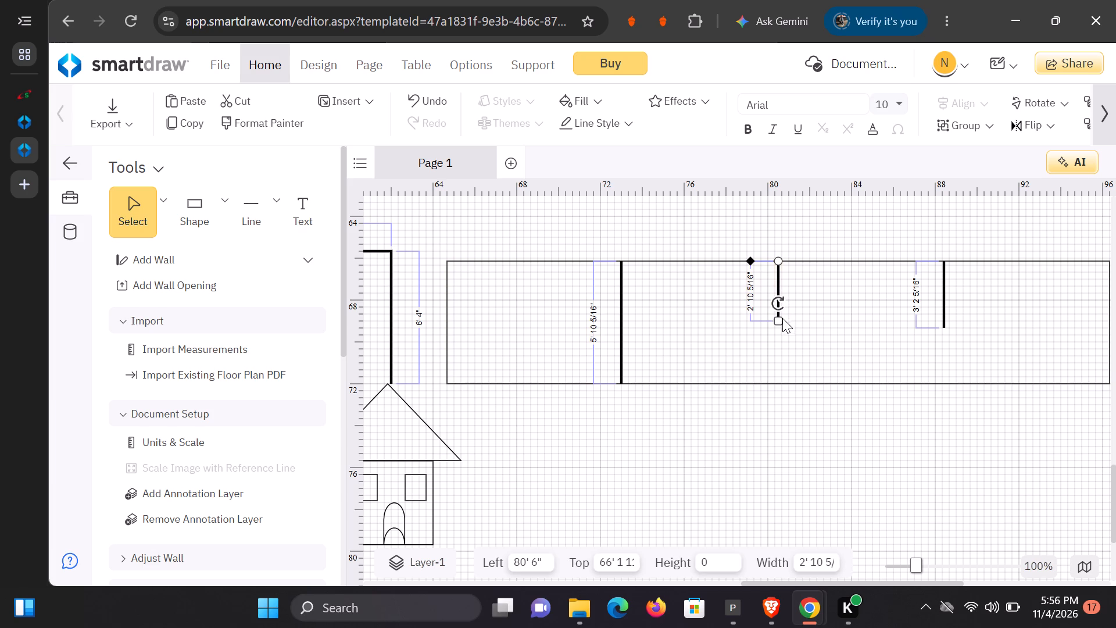
drag(778, 320, 786, 365)
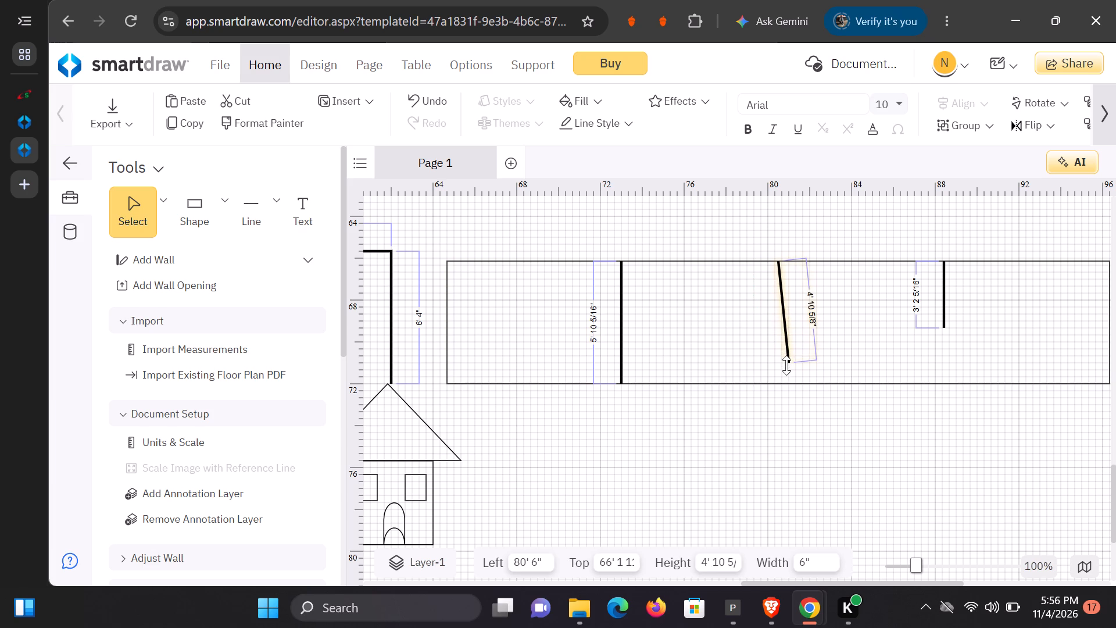
drag(786, 365, 783, 379)
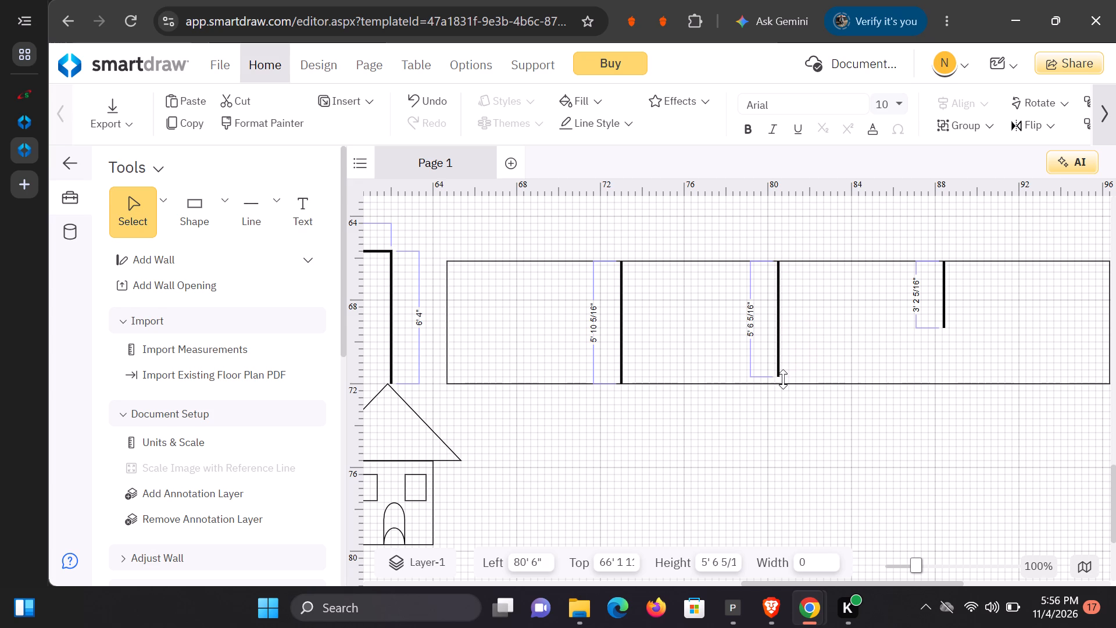
drag(783, 379, 784, 387)
click(784, 387)
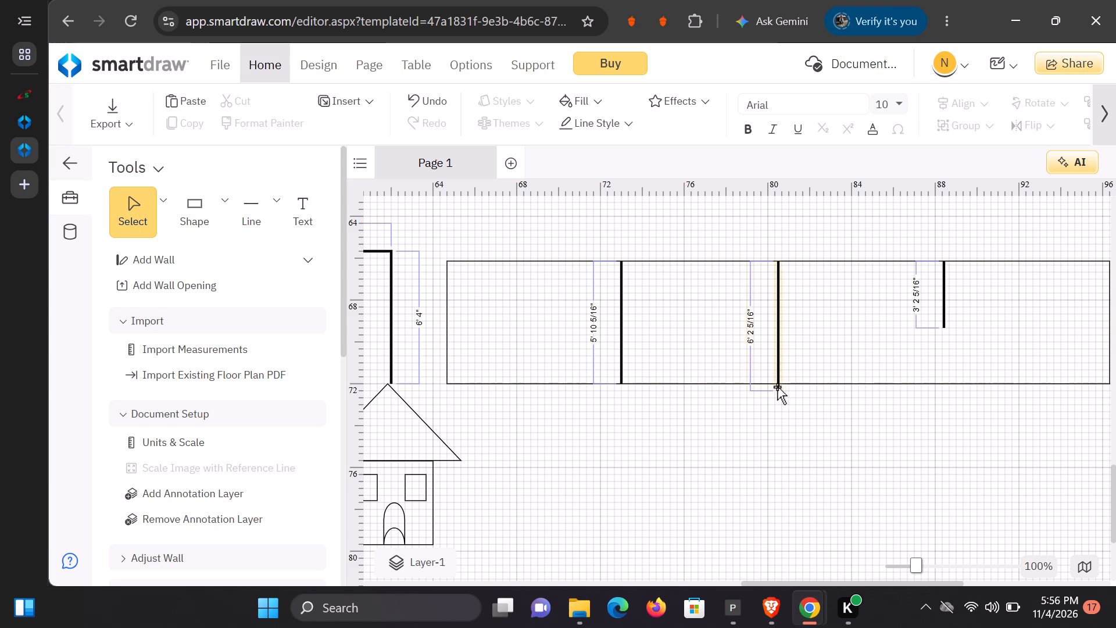
drag(777, 387, 777, 381)
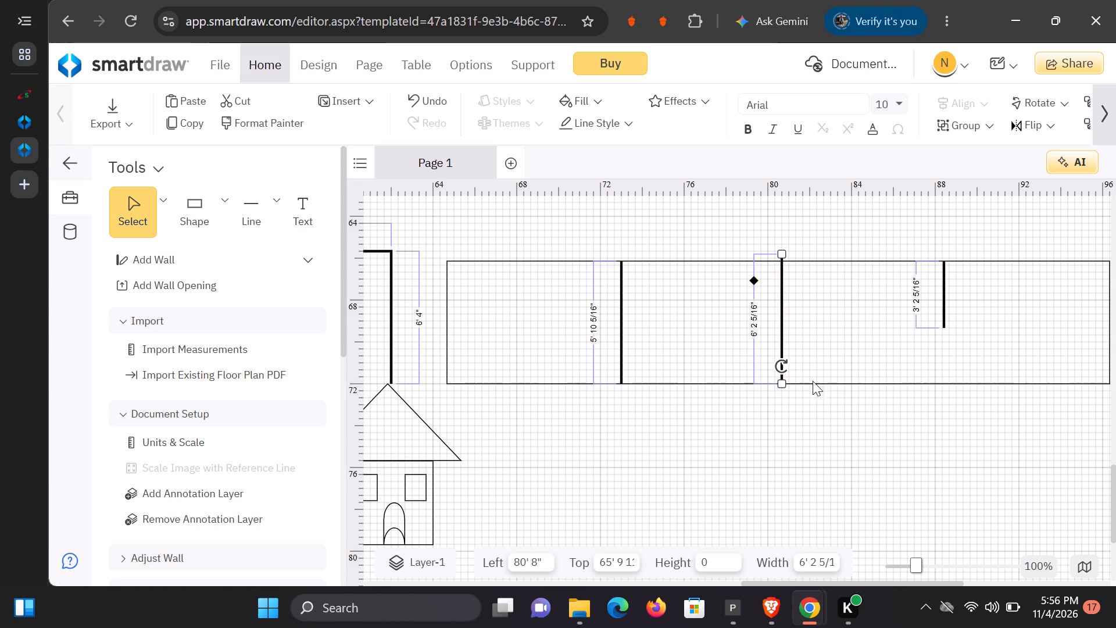
Extend the third divider at about 88' 5" straight down to the strip's bottom edge, about 5' 10" long.
click(974, 317)
click(942, 317)
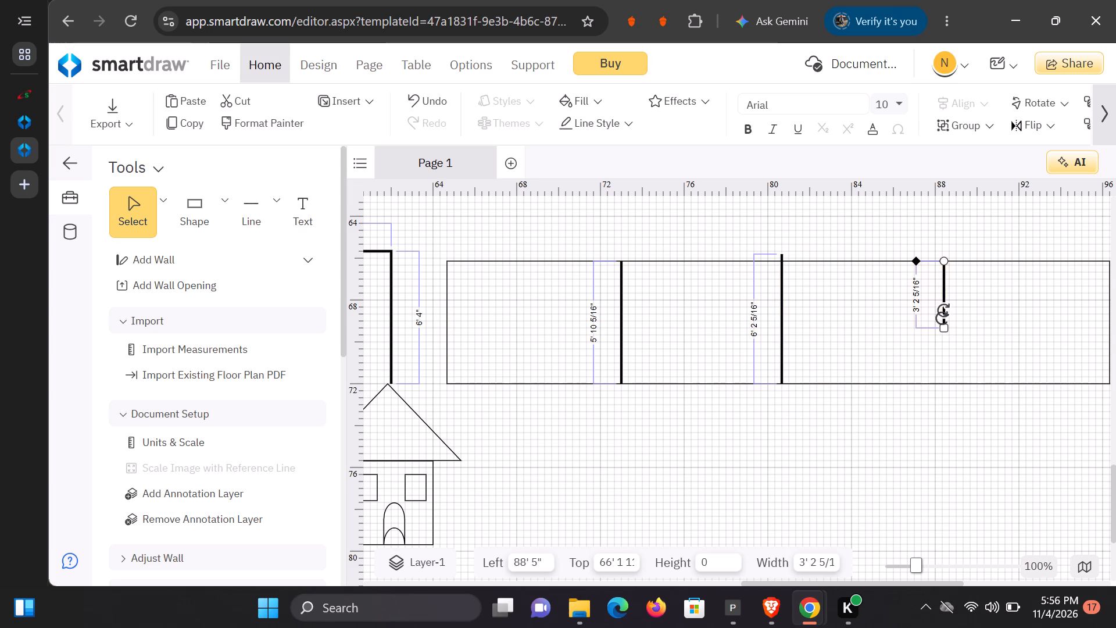
drag(943, 329, 947, 344)
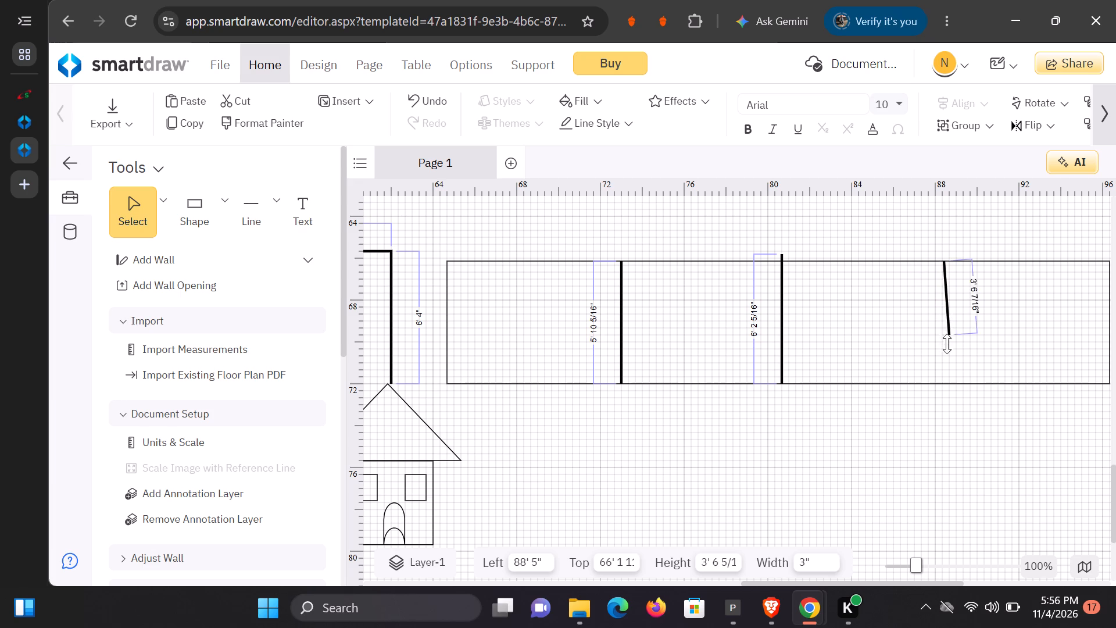
drag(947, 344, 942, 381)
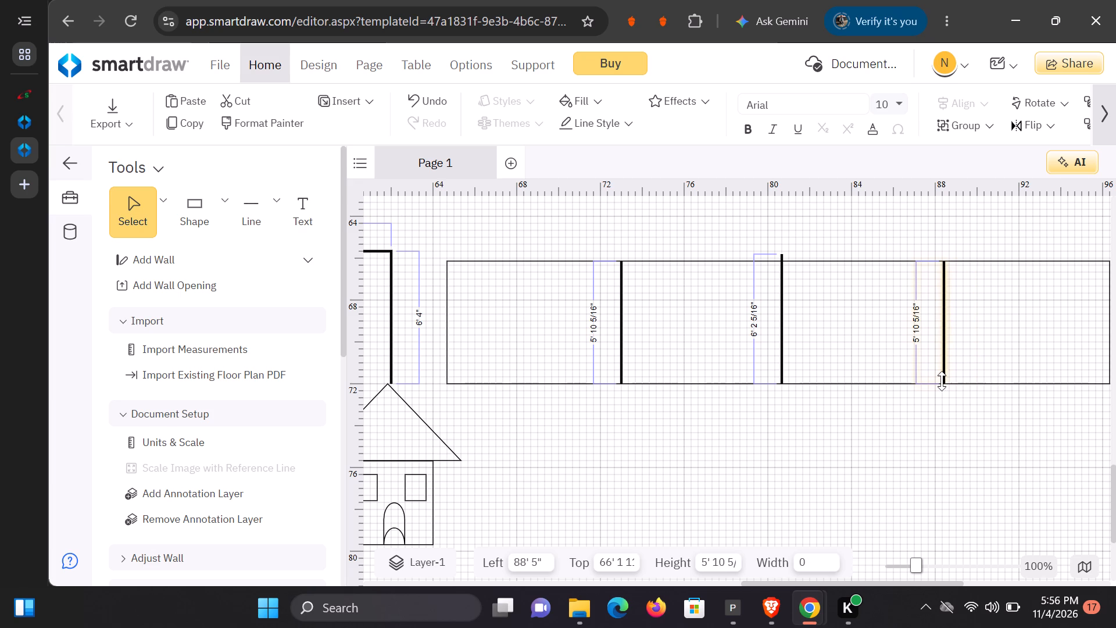
drag(942, 381, 942, 381)
click(837, 468)
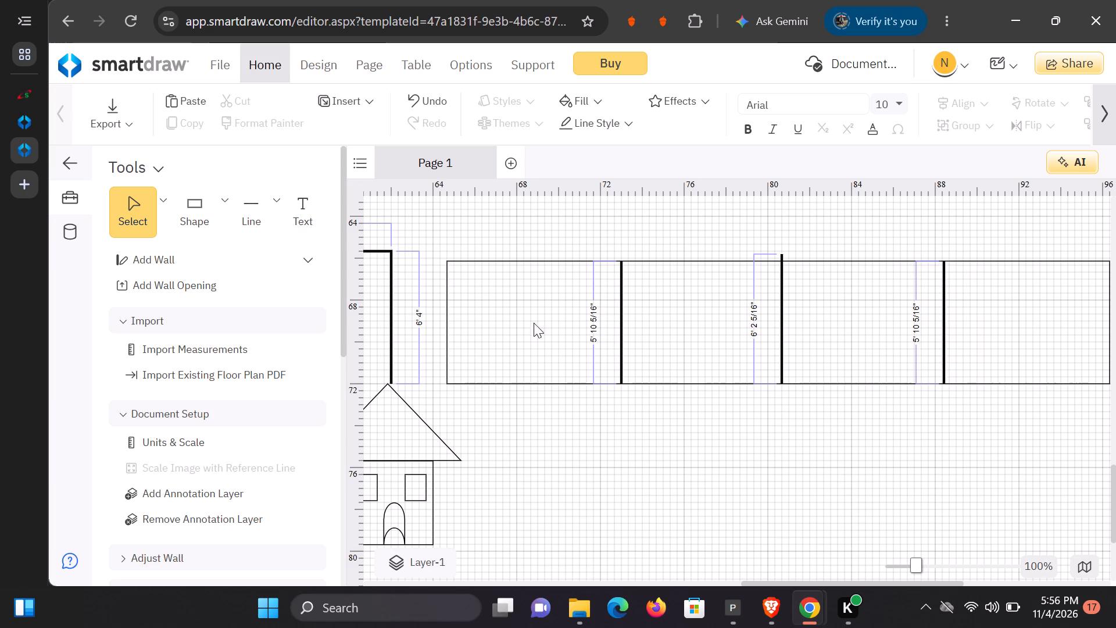
Add the text label "Church office" near the top of the strip's first compartment.
click(312, 228)
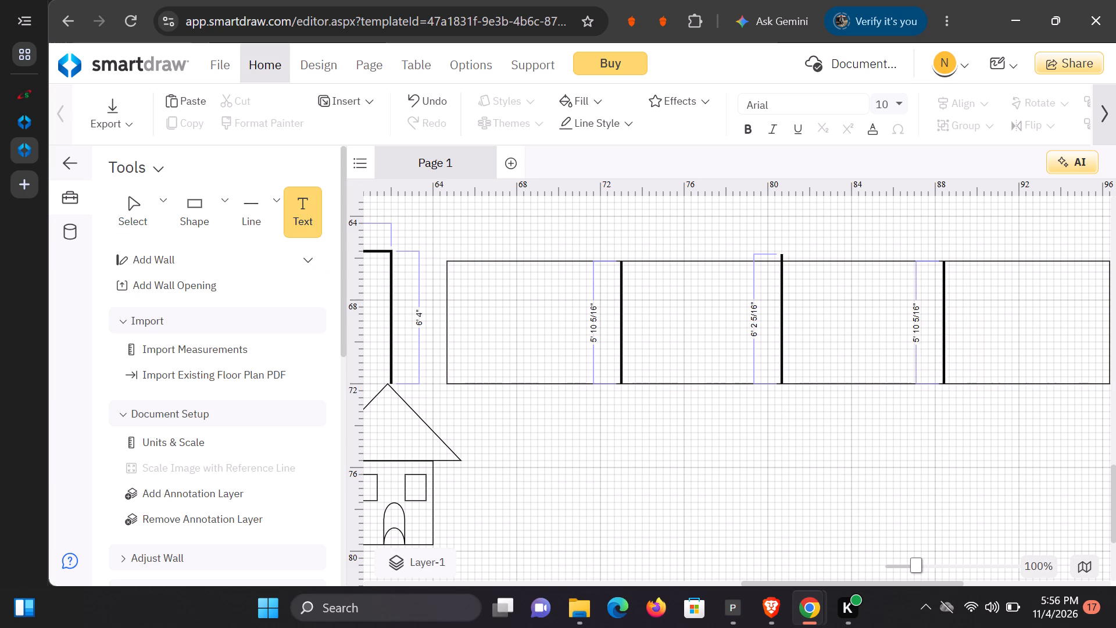
click(478, 291)
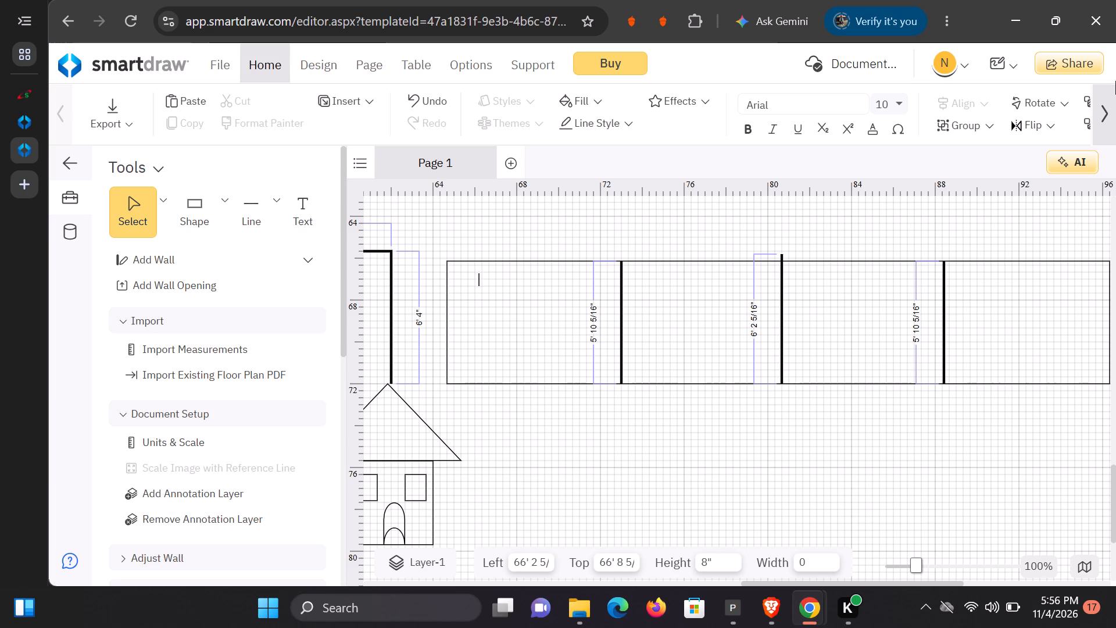
key(shift+c)
text(hurc)
key(h)
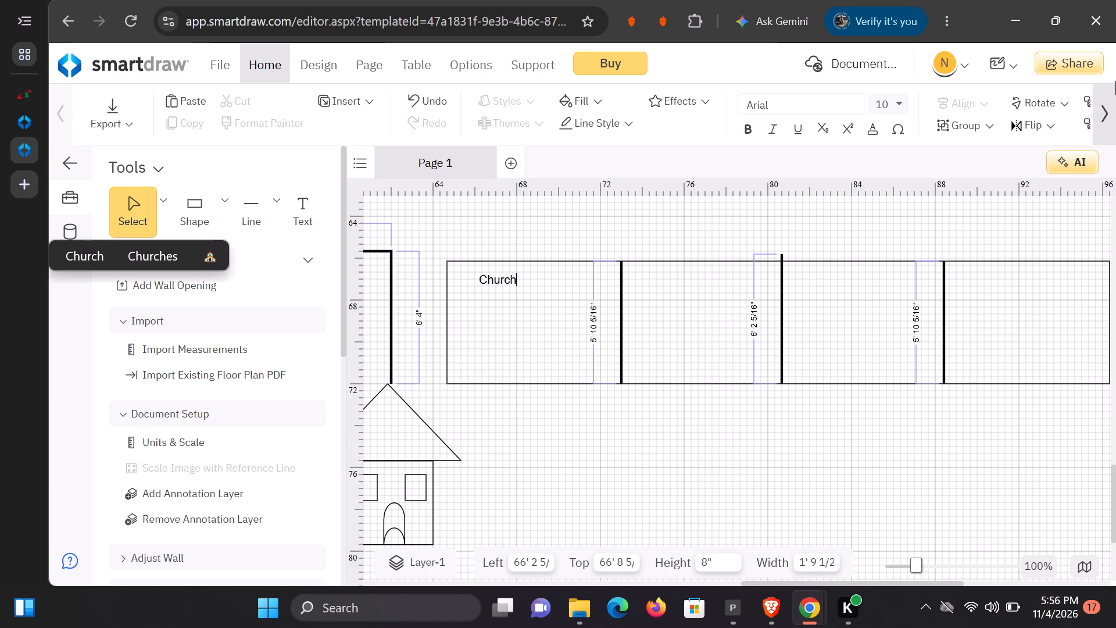
key(space)
text(office)
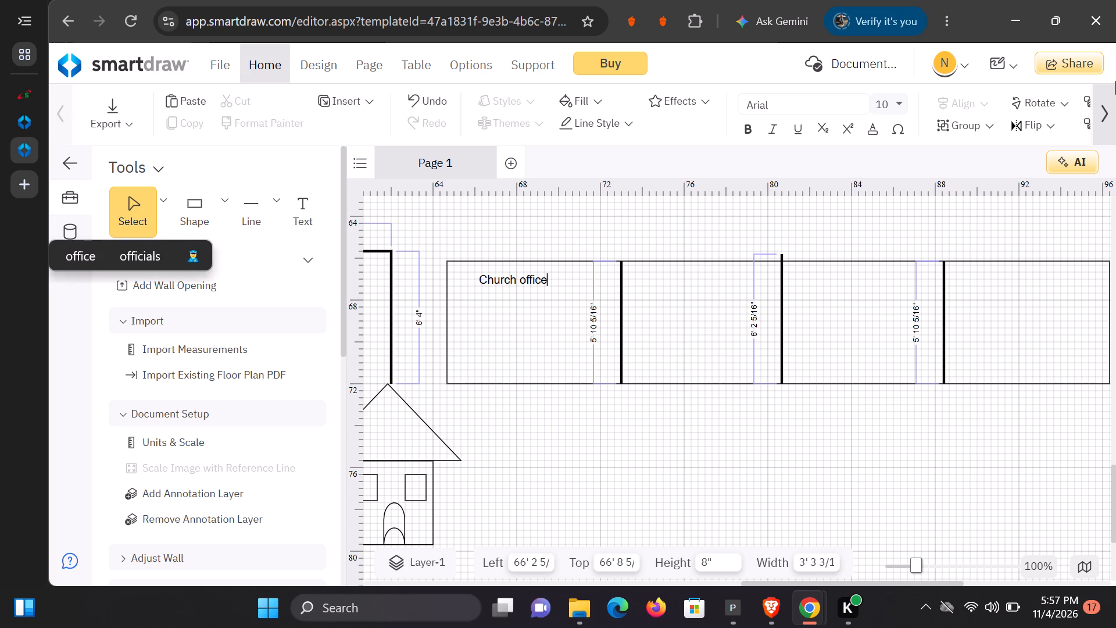
Add the text label "Bishops office" near the top of the strip's second compartment.
click(310, 223)
click(664, 282)
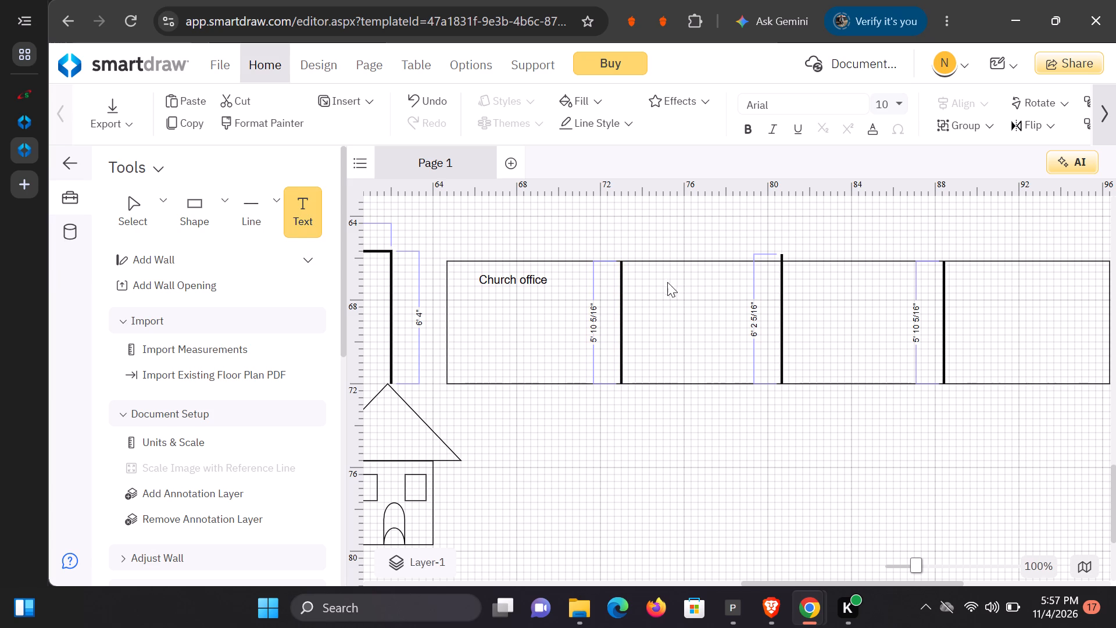
text(Bishops office)
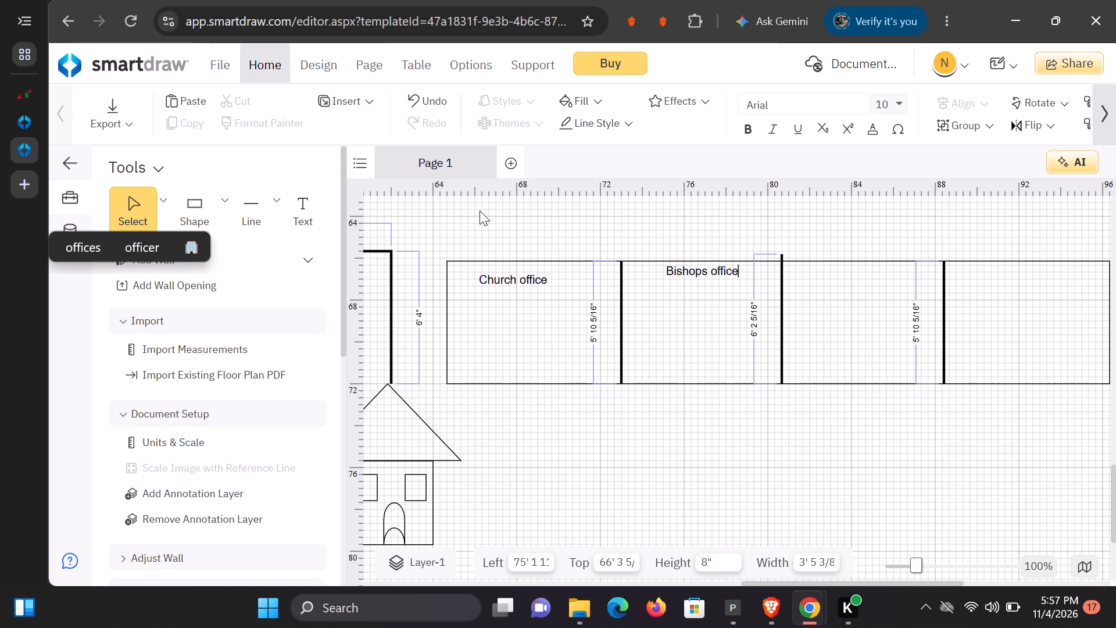
Add the text label "Deacons office" near the top of the strip's third compartment.
click(309, 210)
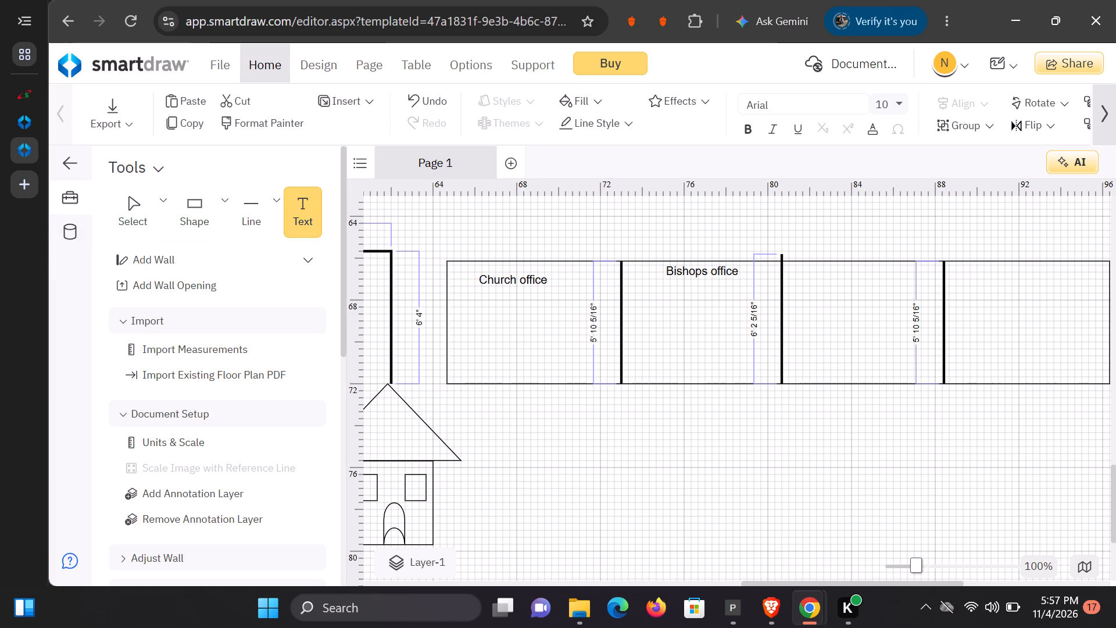
click(815, 273)
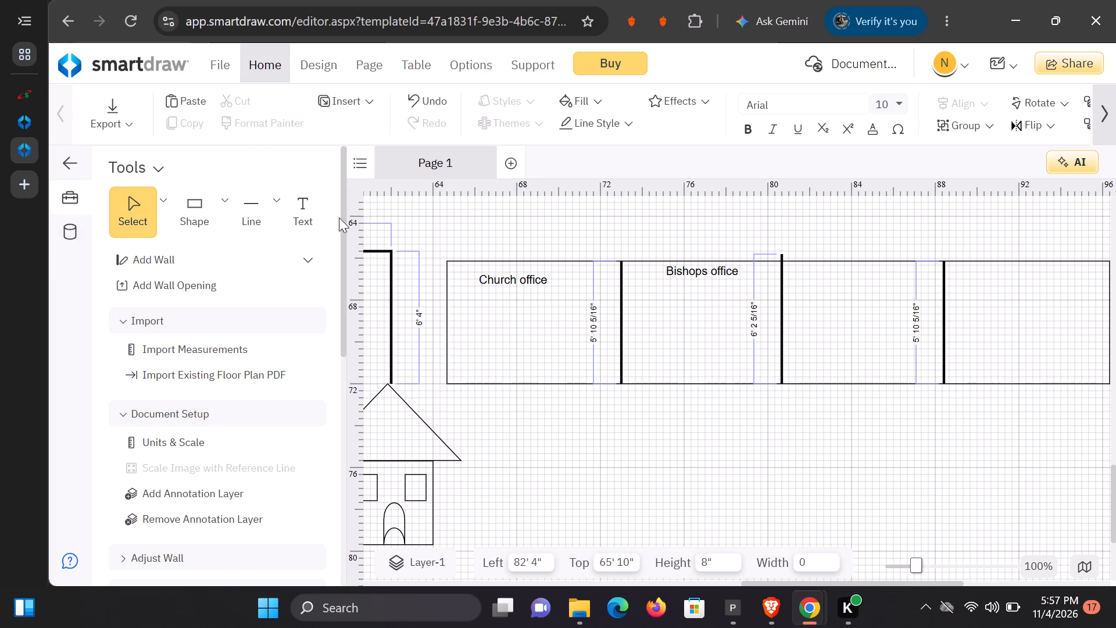
click(317, 219)
click(810, 284)
text(Deacons)
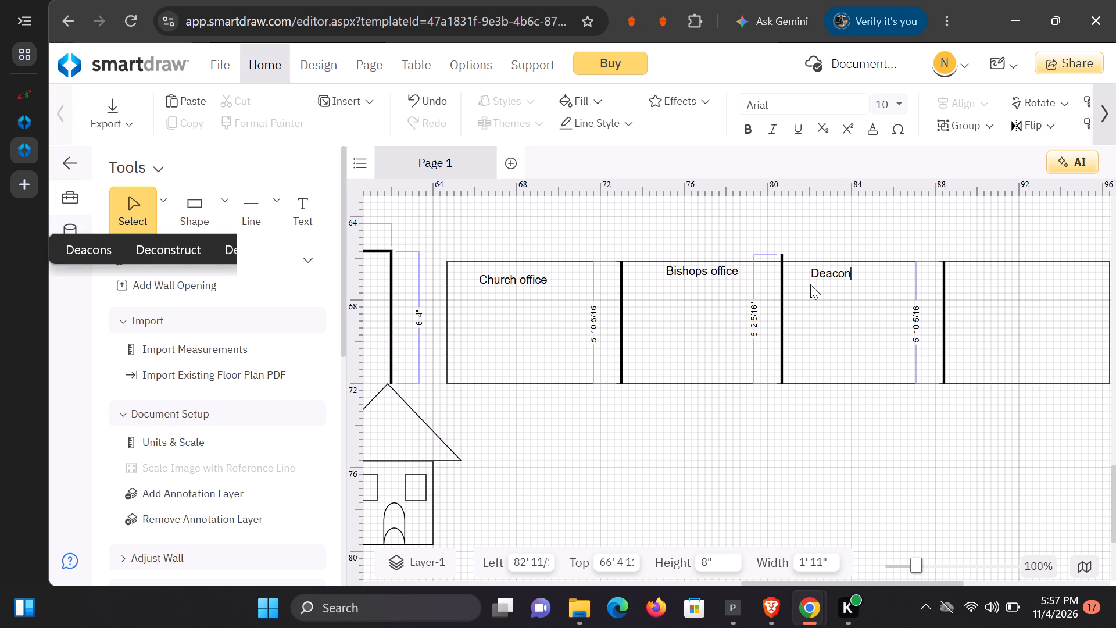
text(office)
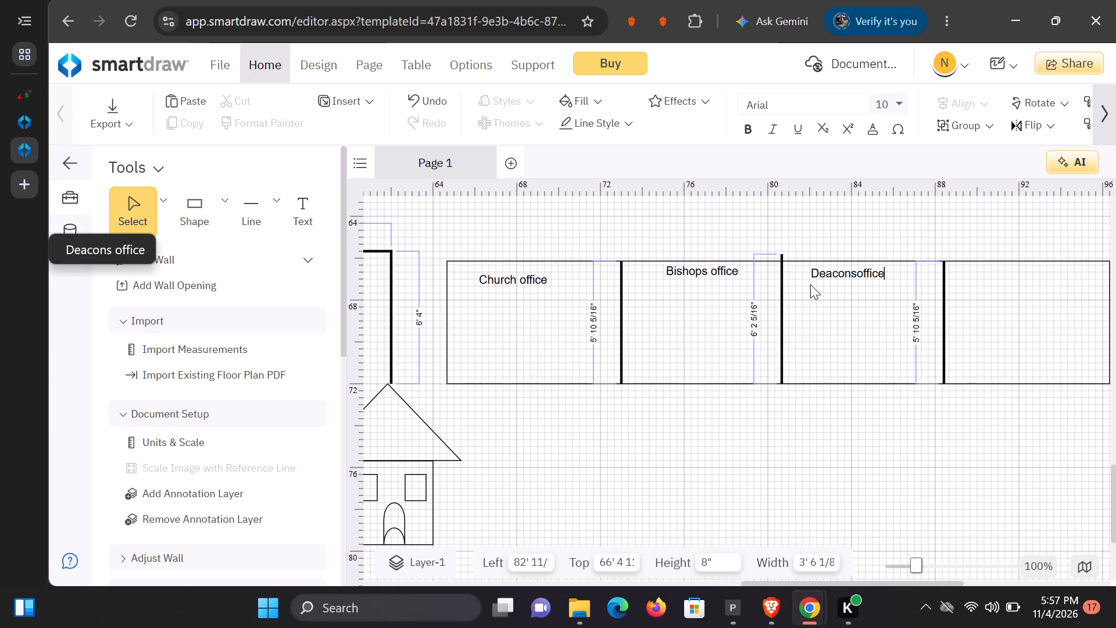
click(856, 273)
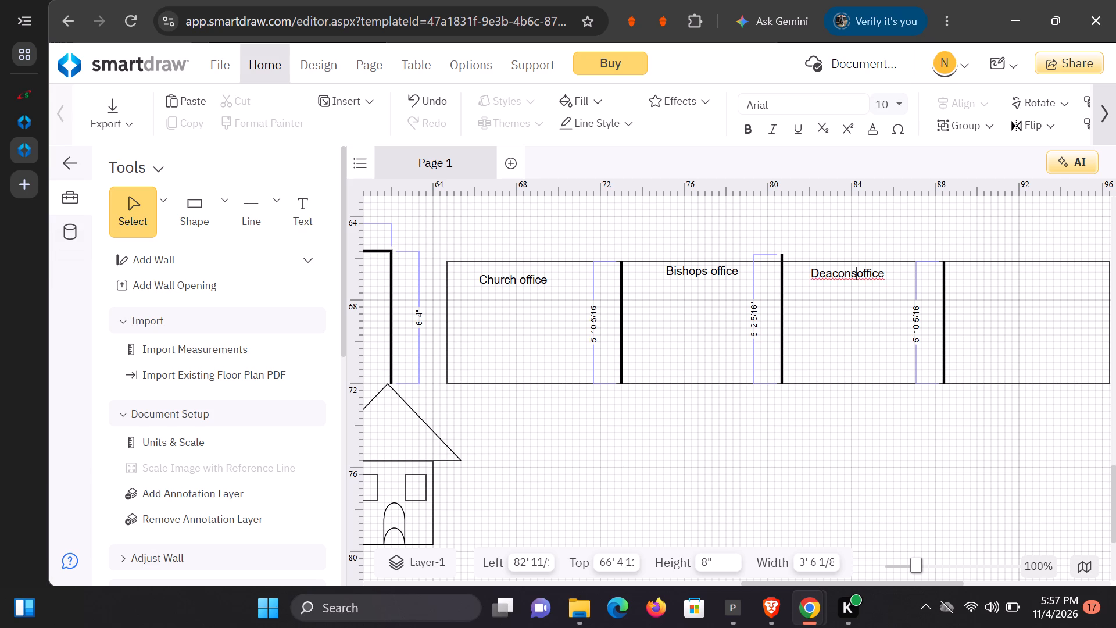
key(space)
click(983, 270)
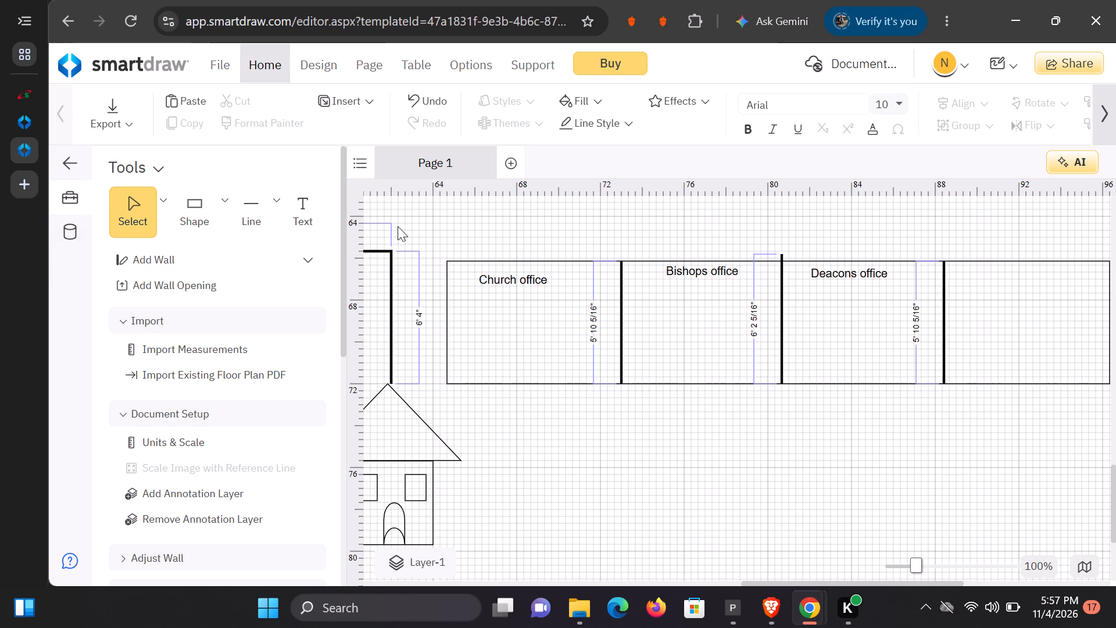
Start a text label near the top of the strip's fourth compartment, at about 90' 1".
click(302, 218)
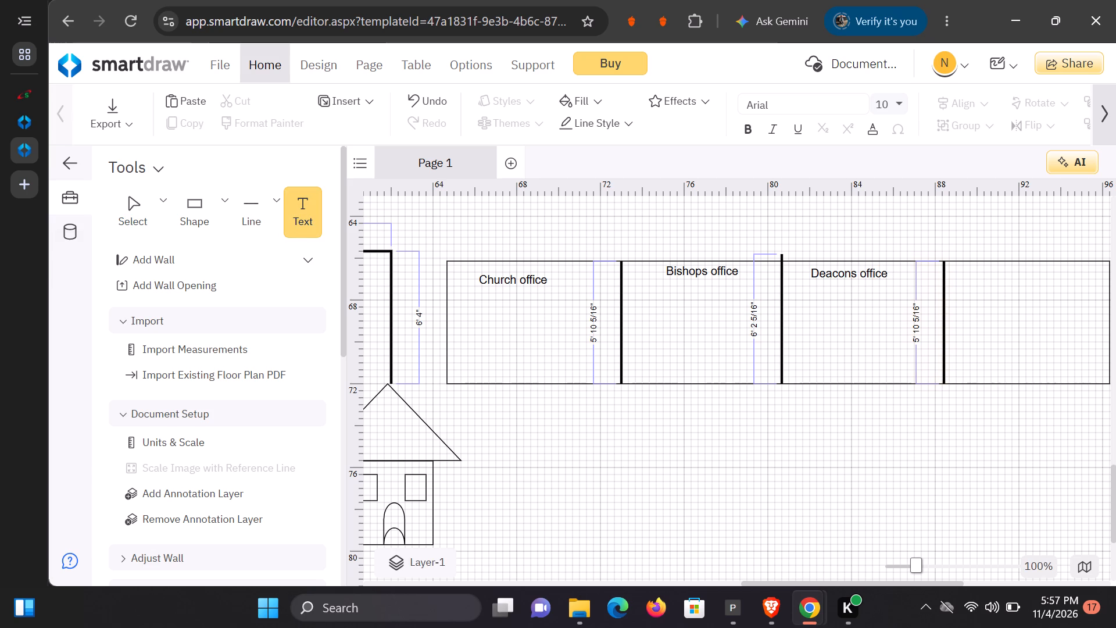
click(966, 274)
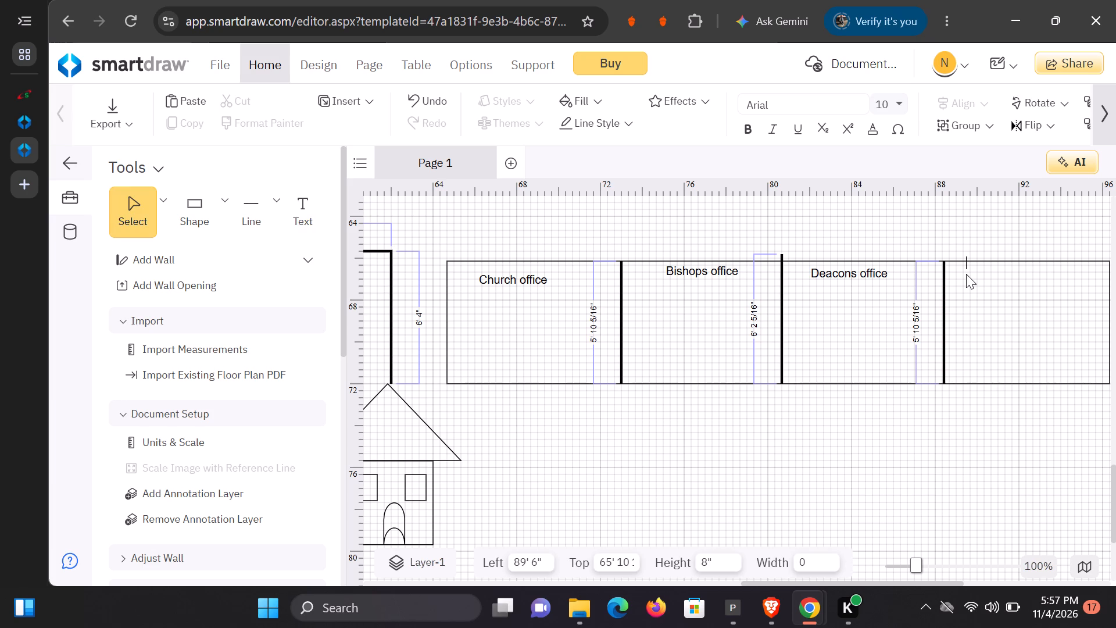
click(306, 217)
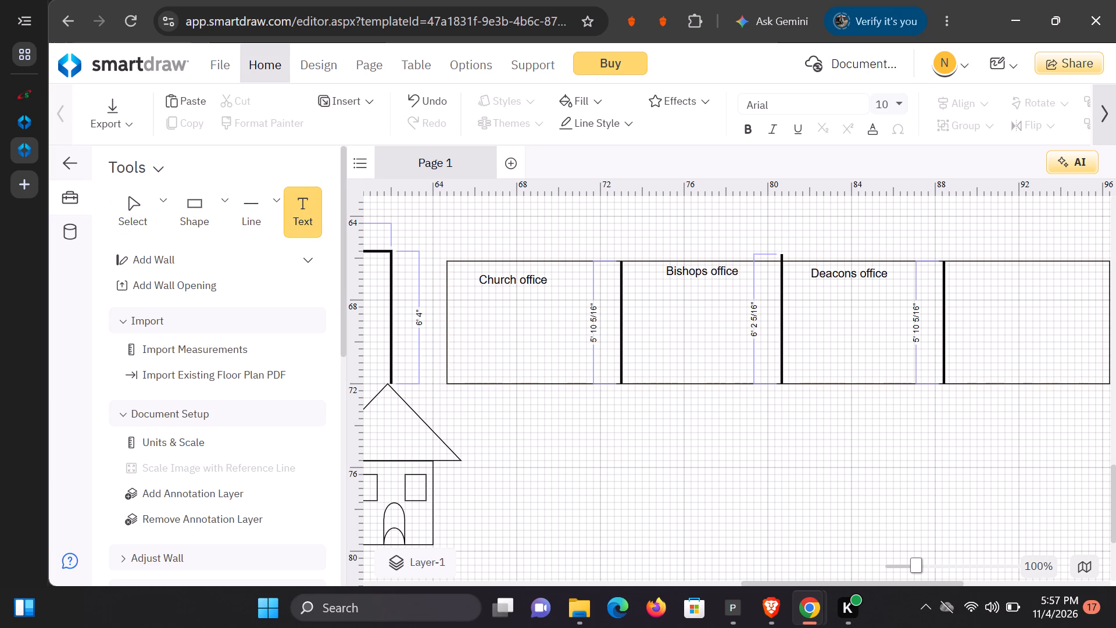
click(978, 285)
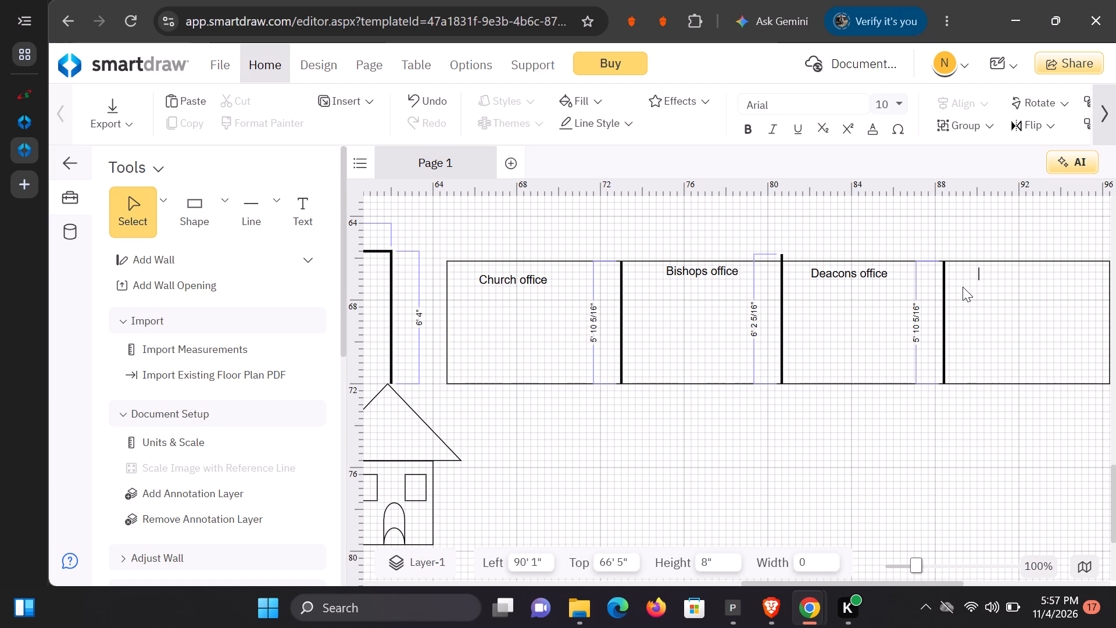
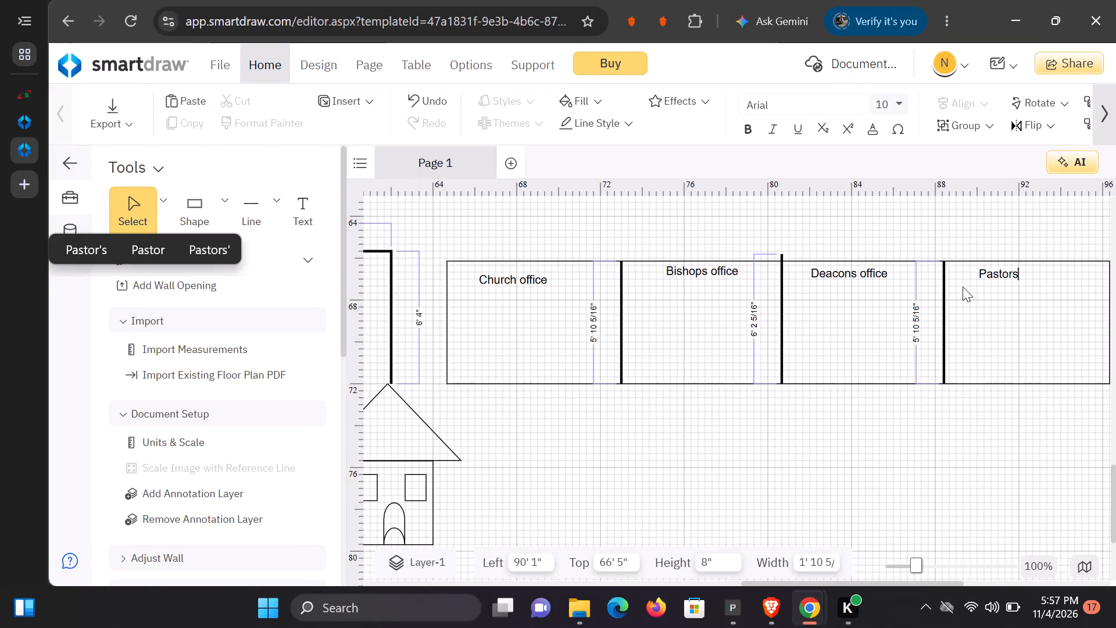
Complete the label in the strip's fourth compartment as "Pastors office".
key(space)
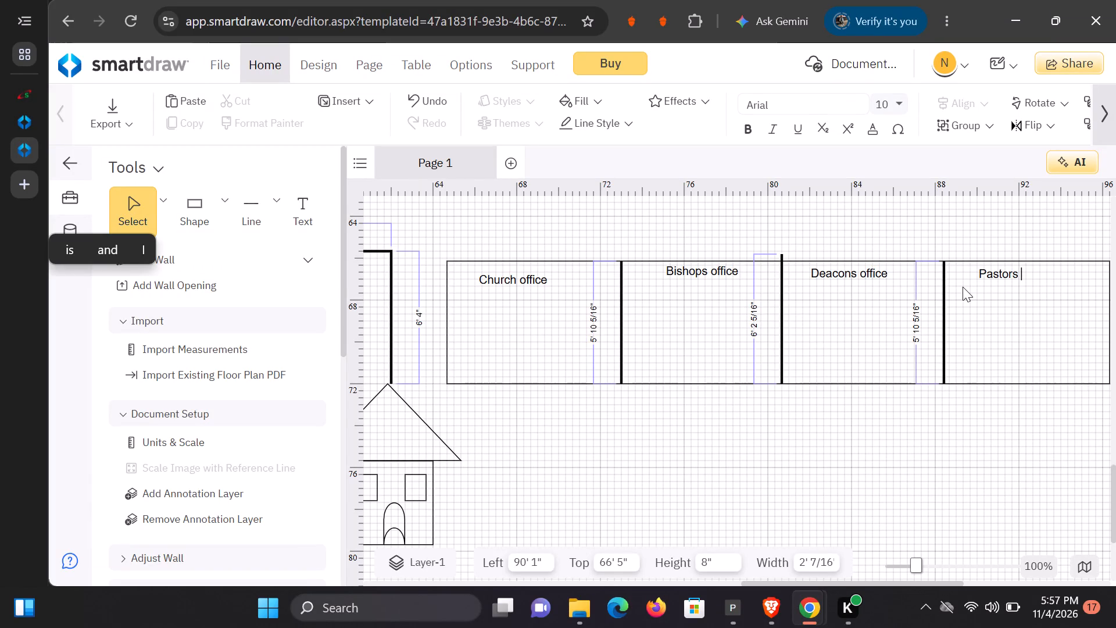
text(office)
Place a 6' by 3' rectangle below the office strip, beside the house figure, at about 70' 4" left and 75' top.
scroll(900, 238, down, 2)
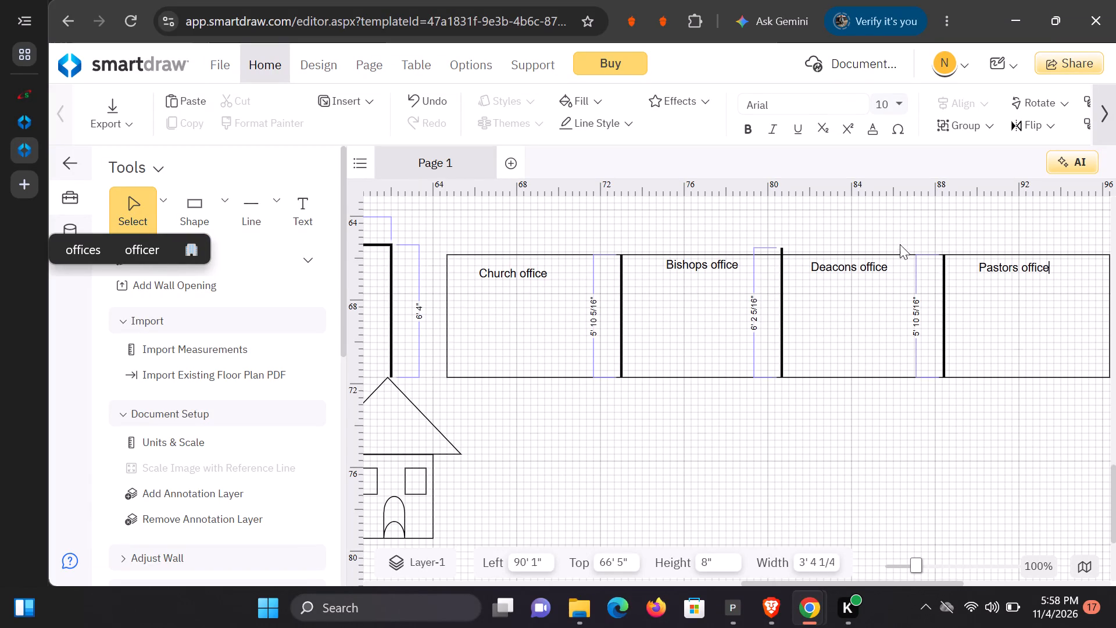
scroll(902, 256, down, 1)
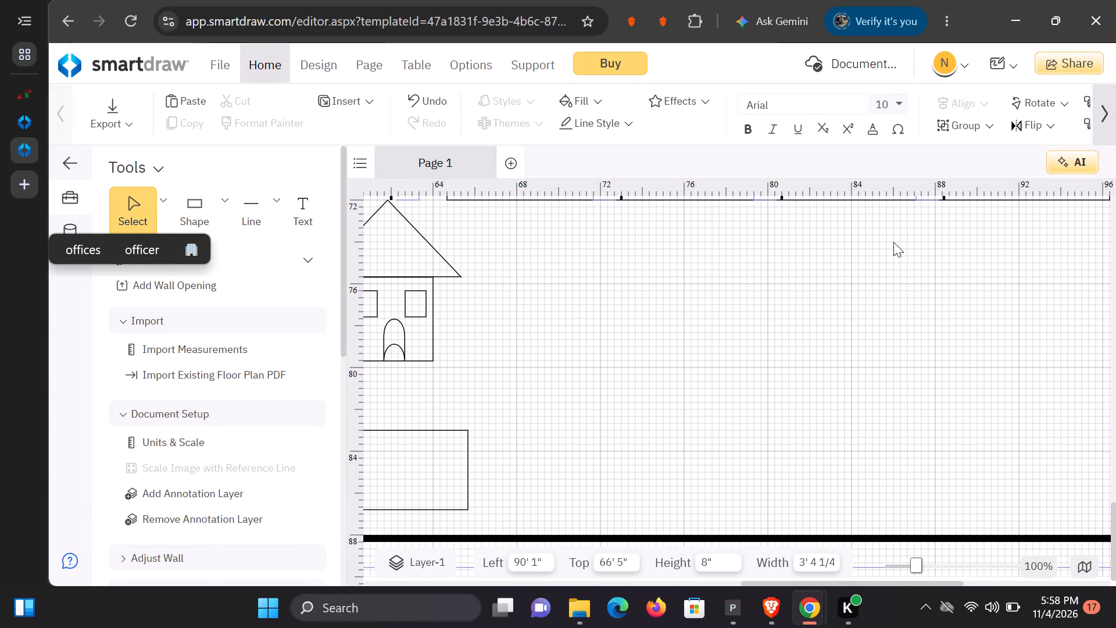
click(274, 212)
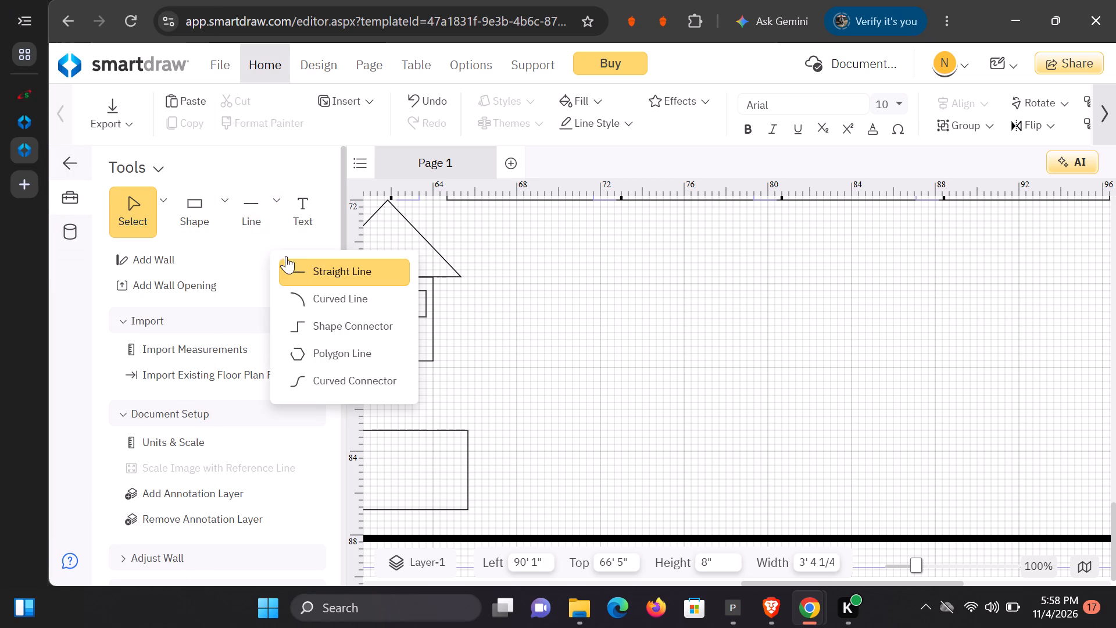
click(227, 216)
click(253, 269)
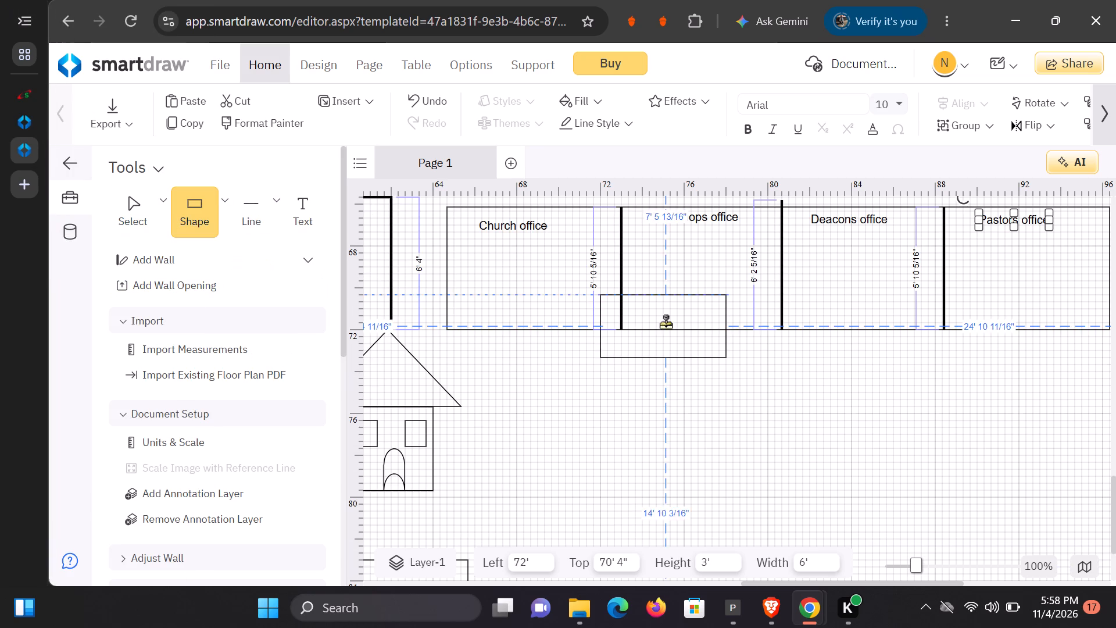
click(625, 422)
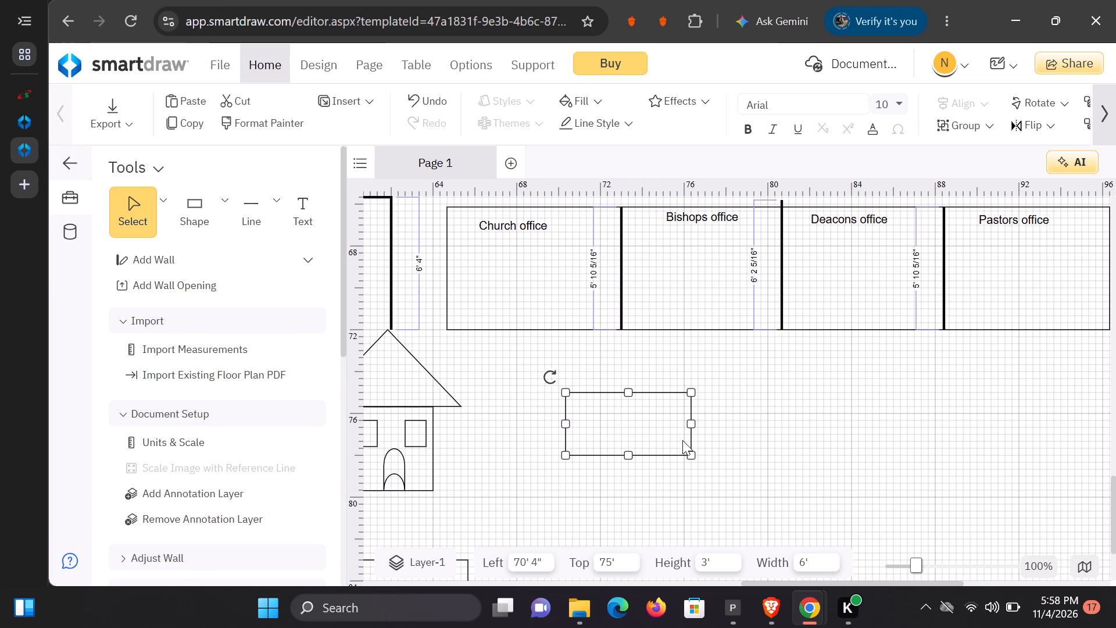
Stretch the new rectangle to about 27' 4" wide and 7' high, with its left side at 69'.
drag(689, 423, 917, 422)
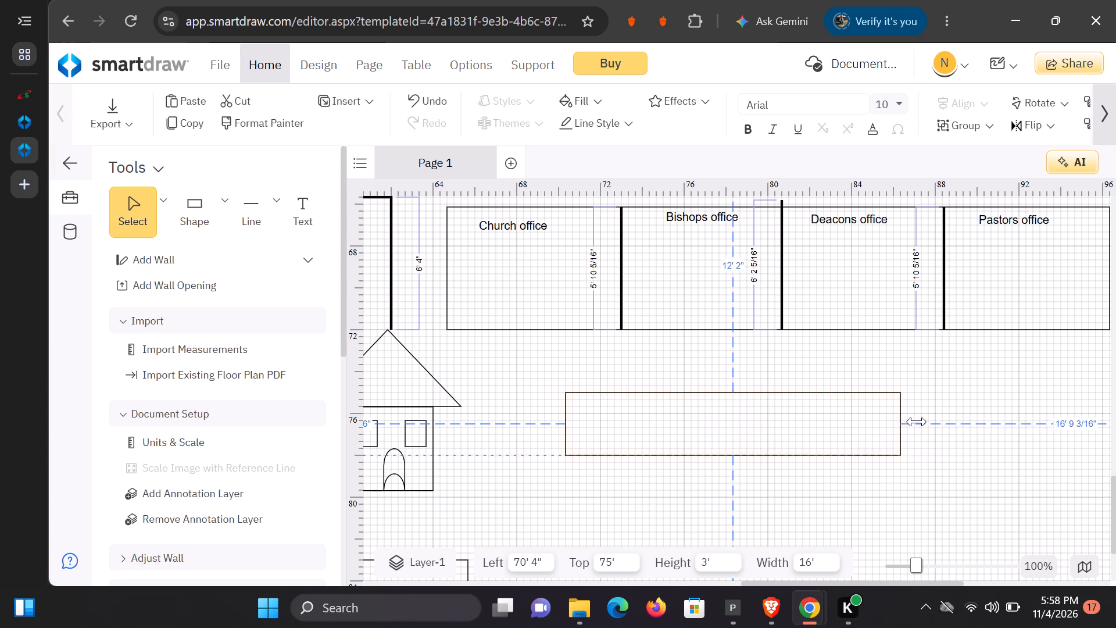
drag(917, 422, 1105, 387)
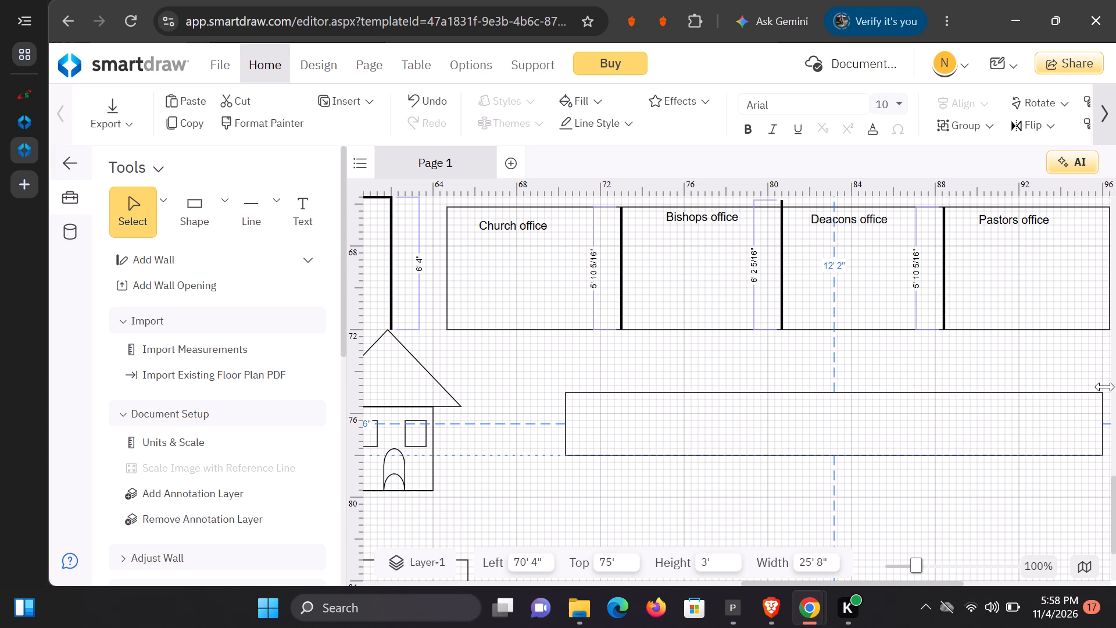
drag(1105, 387, 1107, 387)
drag(563, 421, 552, 421)
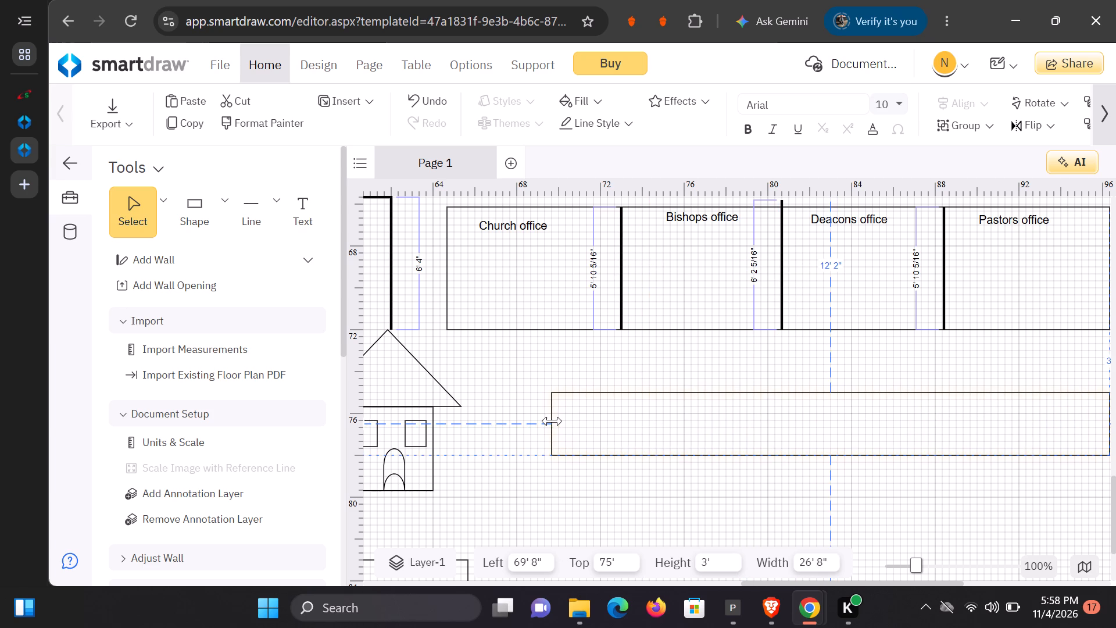
drag(552, 421, 540, 421)
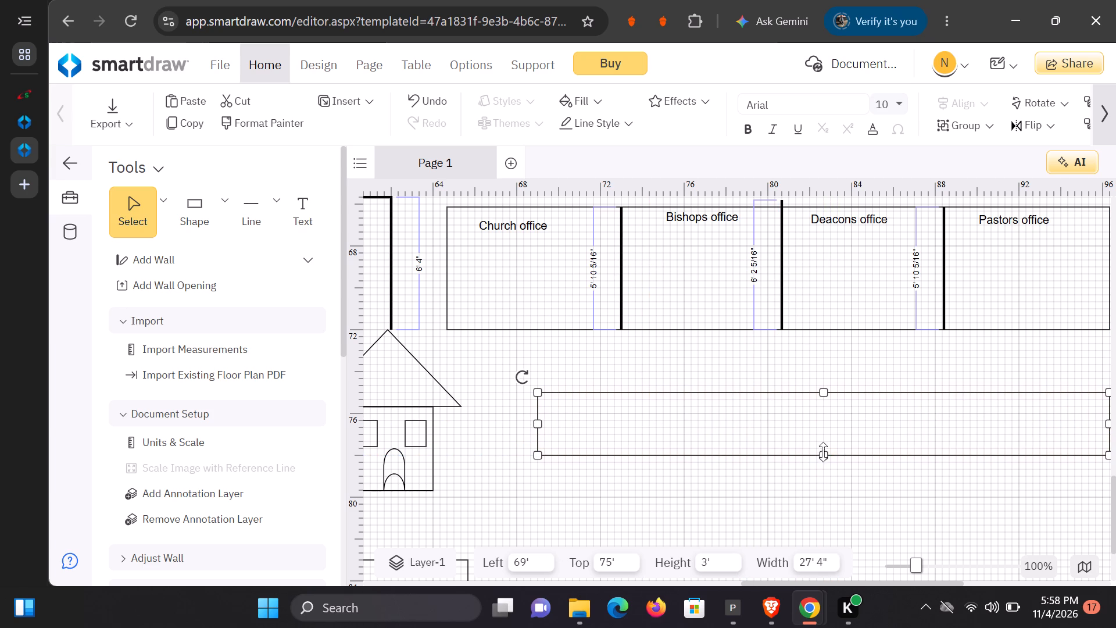
drag(820, 456, 834, 504)
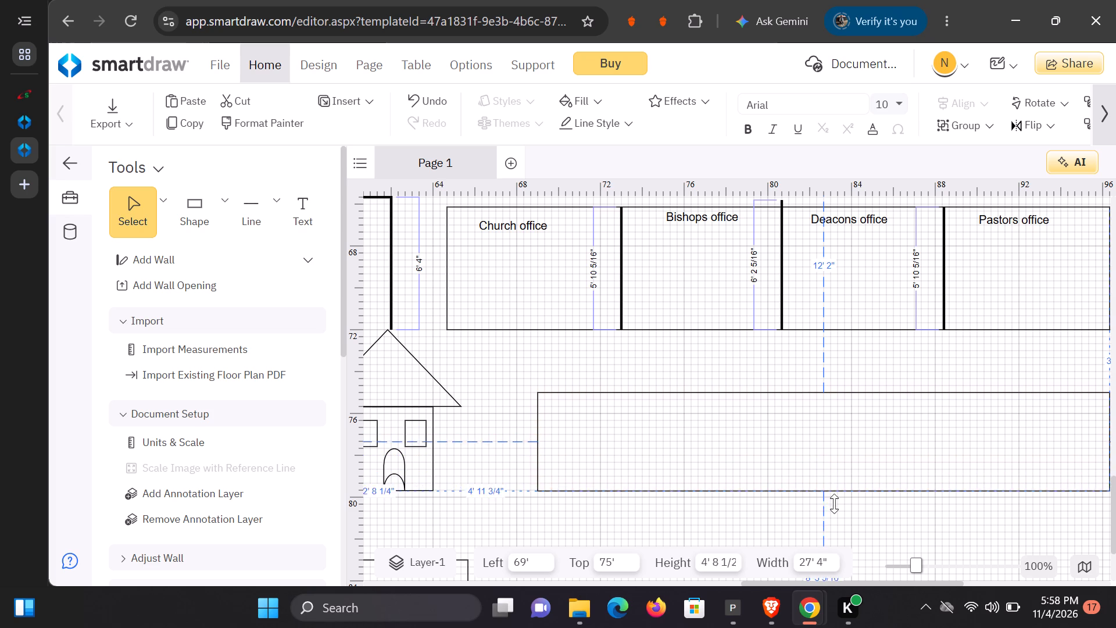
drag(834, 504, 828, 541)
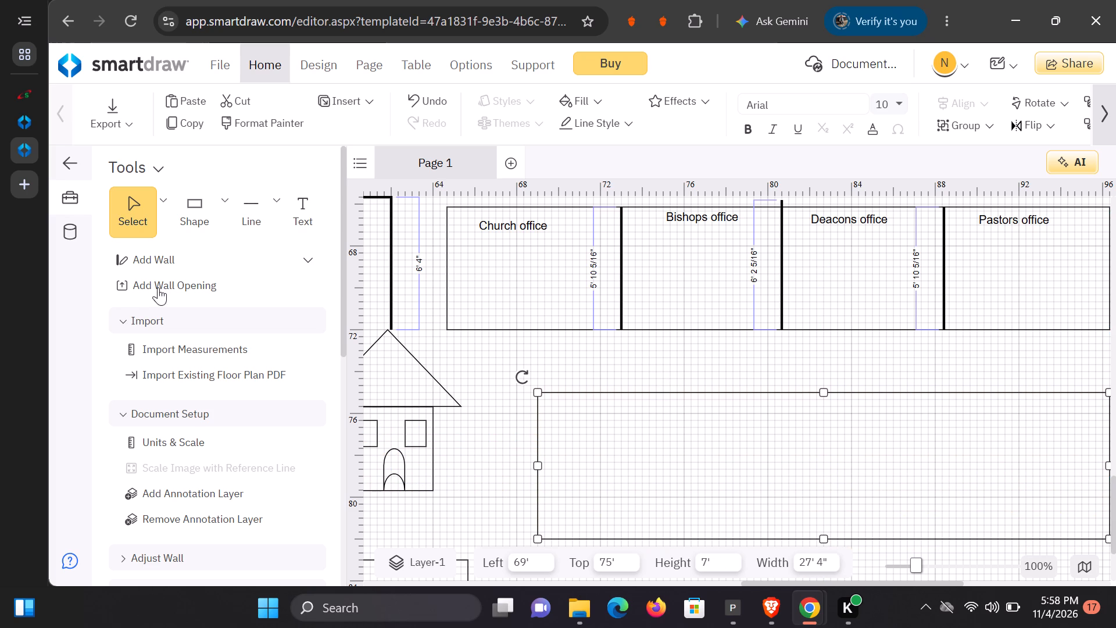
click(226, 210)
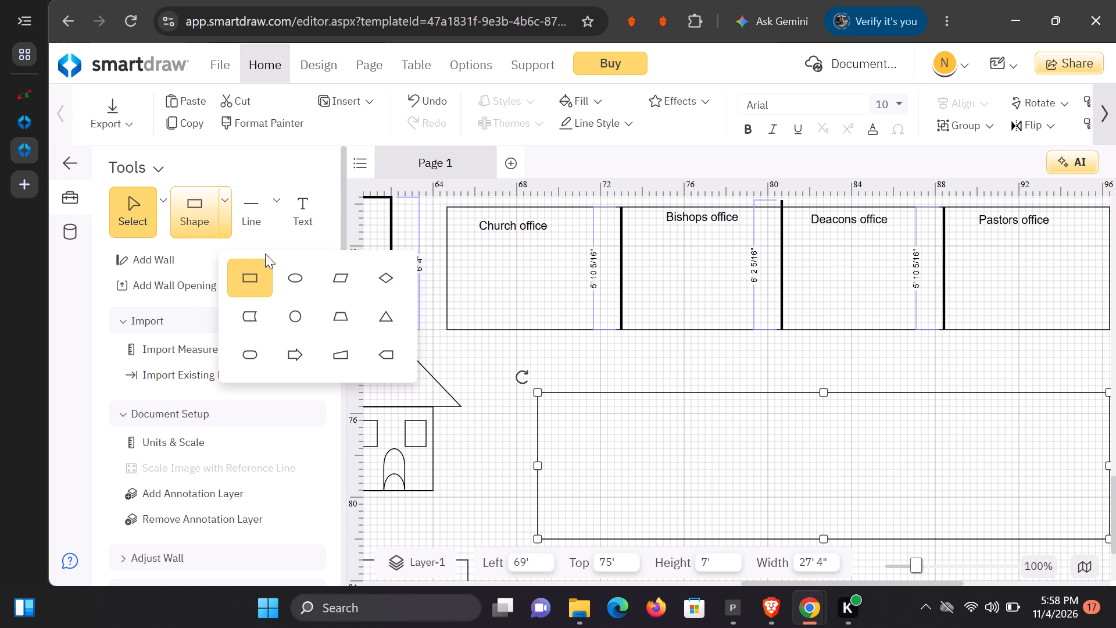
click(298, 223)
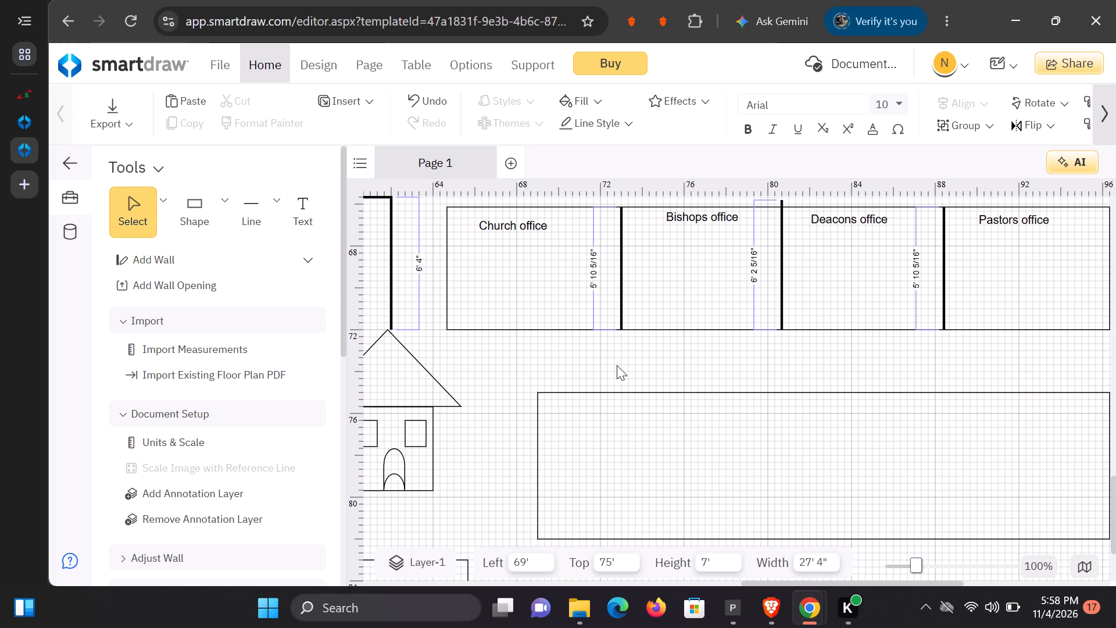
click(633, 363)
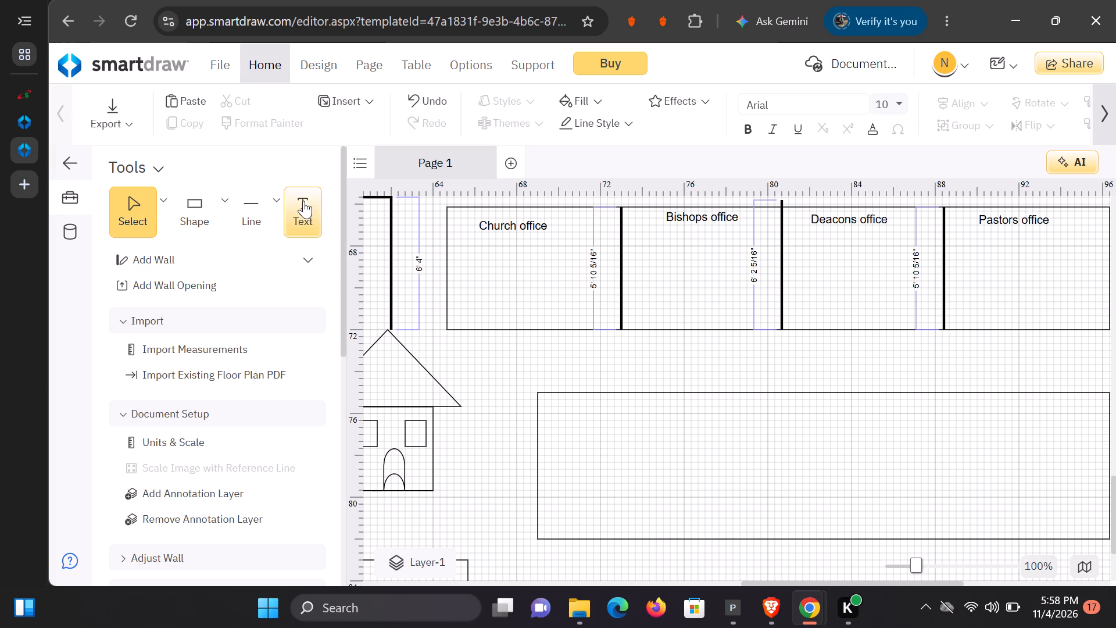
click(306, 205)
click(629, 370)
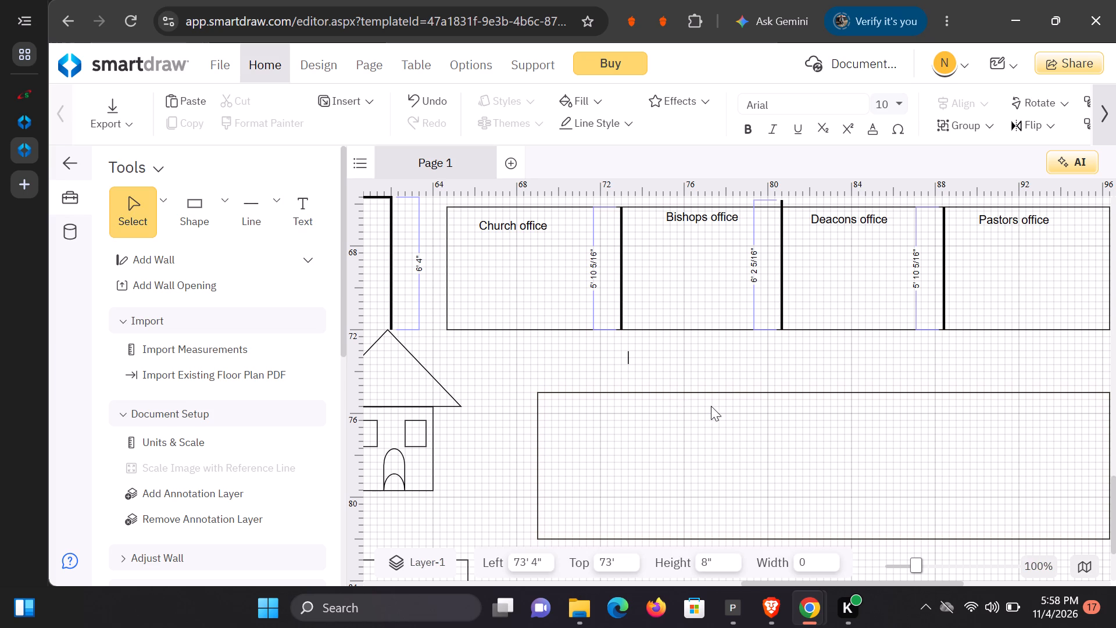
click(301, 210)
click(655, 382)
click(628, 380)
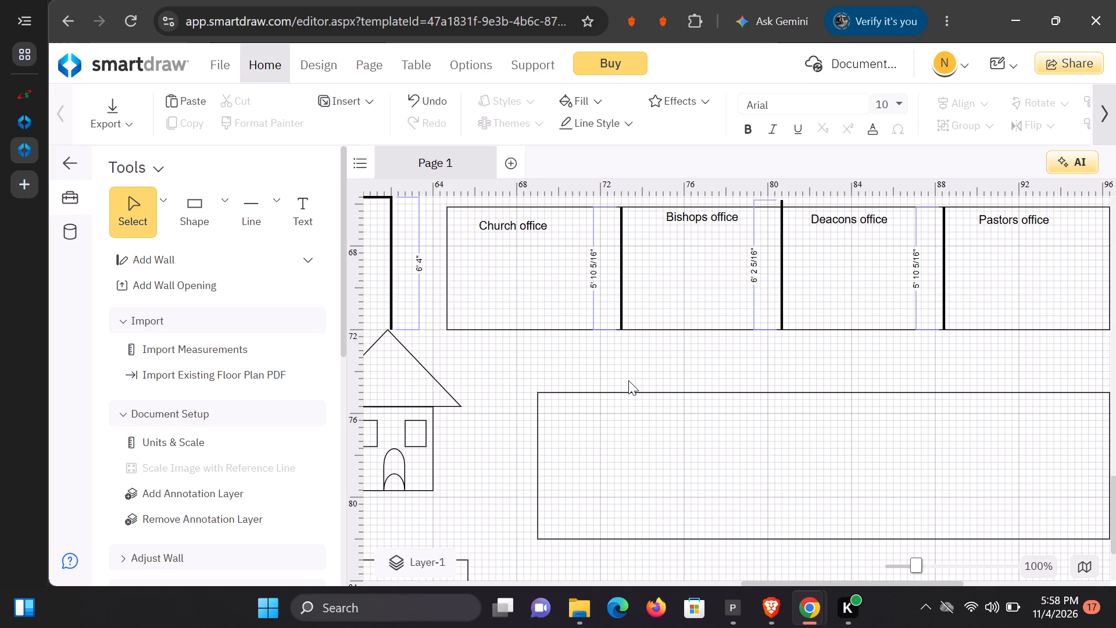
Add a text label reading "CHURCHS PREPARATORYGROUP OF SC" between the office strip and the large rectangle, starting at about 73' 9".
click(302, 223)
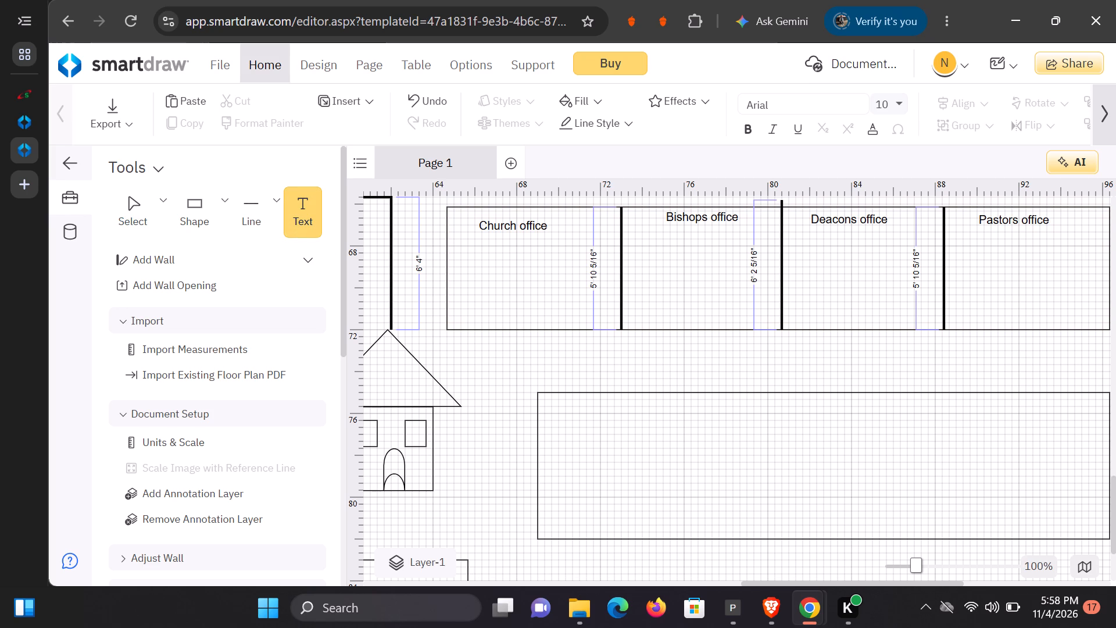
click(636, 383)
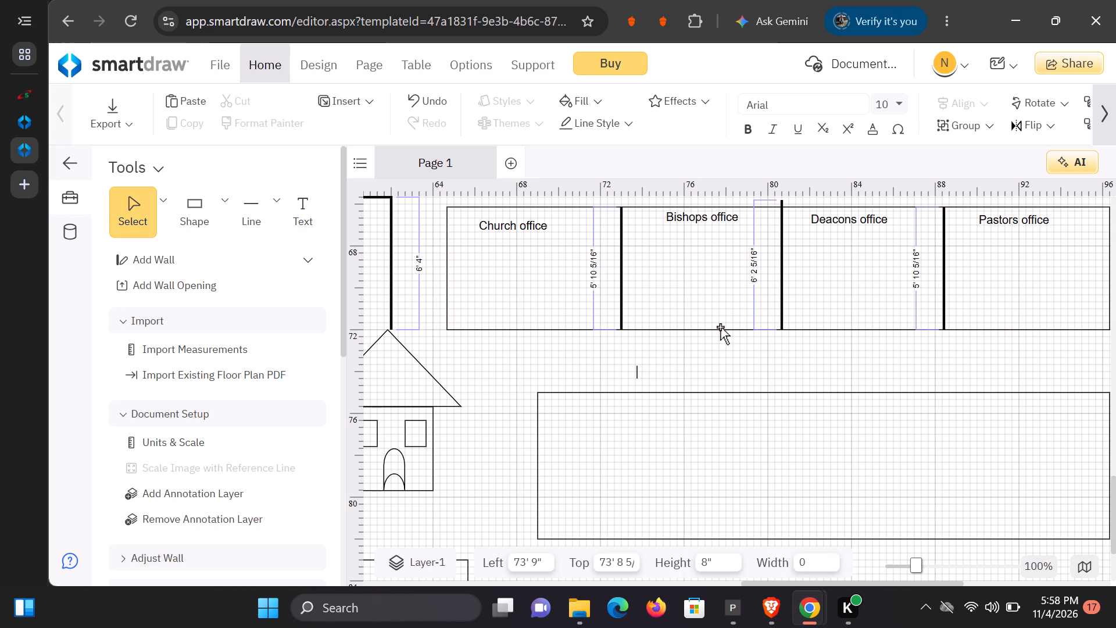
text(Chu)
key(r)
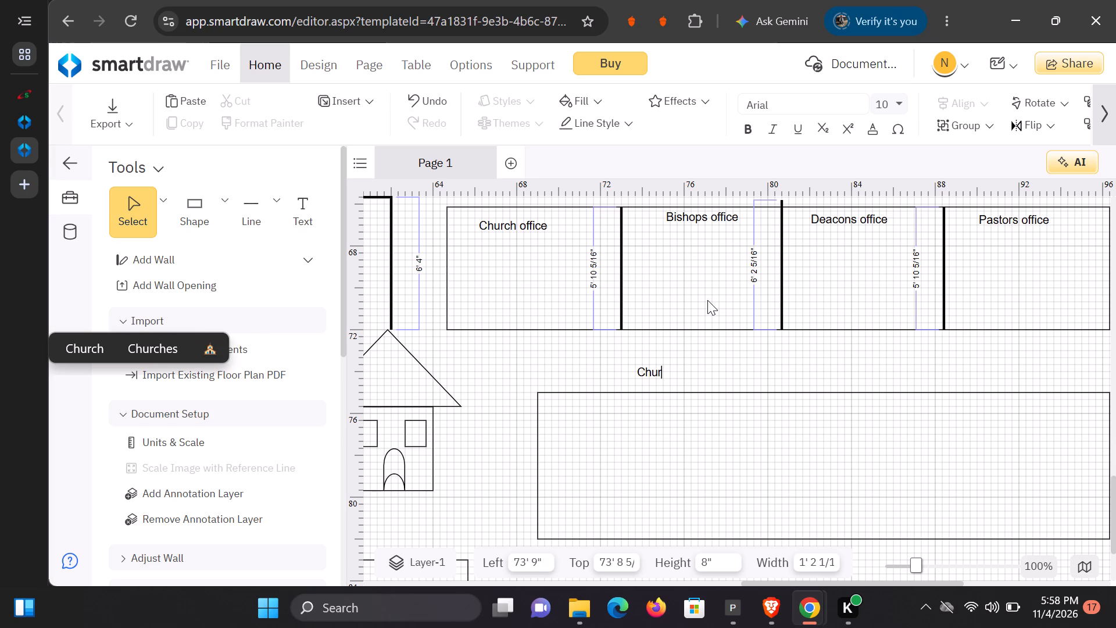
text(cs)
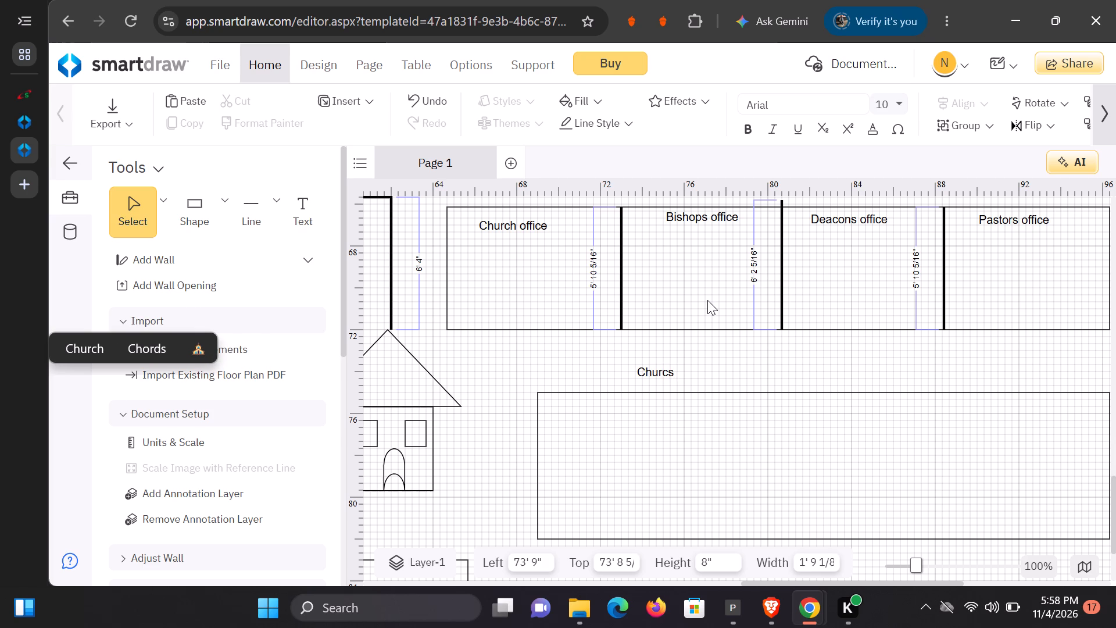
key(BackSpace)
key(BackSpace)
key(BackSpace)
key(BackSpace)
key(BackSpace)
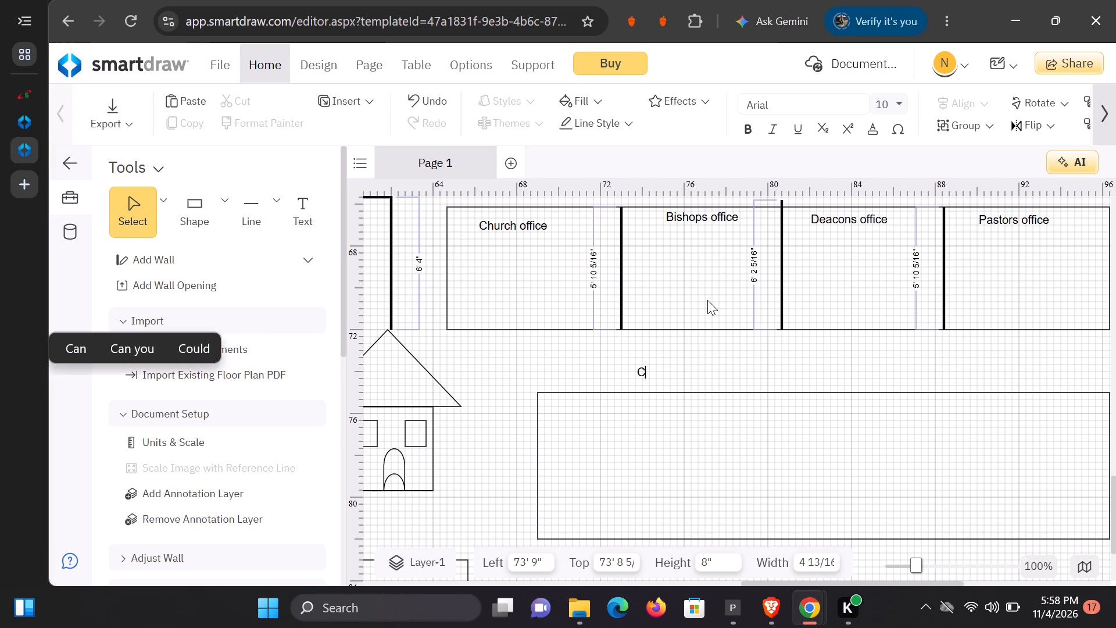
text(HUR)
key(c)
text(HS)
key(space)
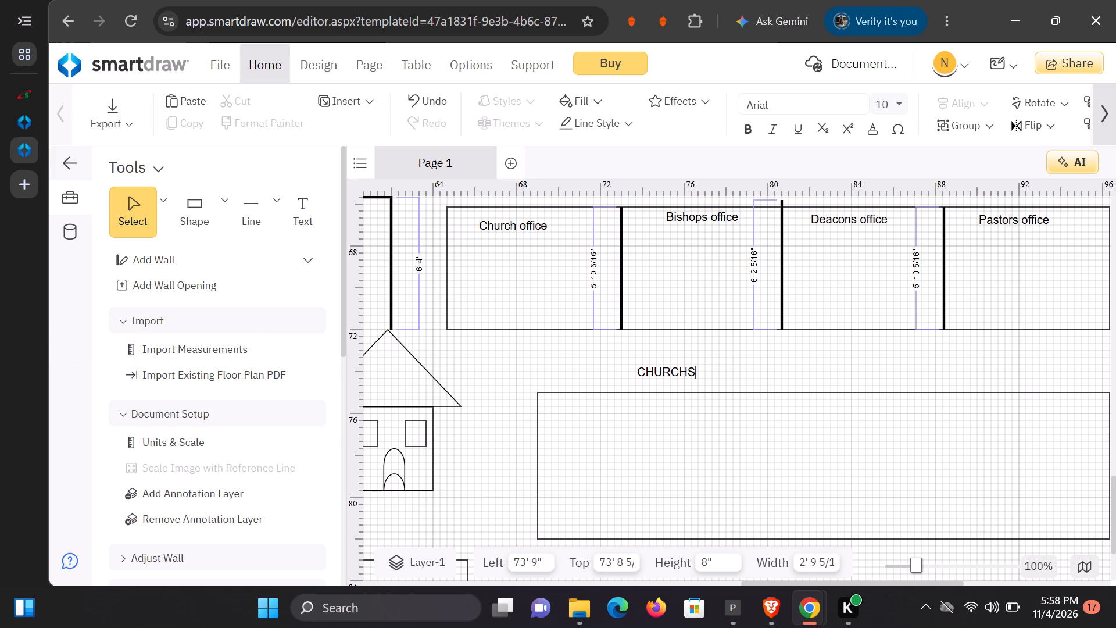
text(PREPARATORY)
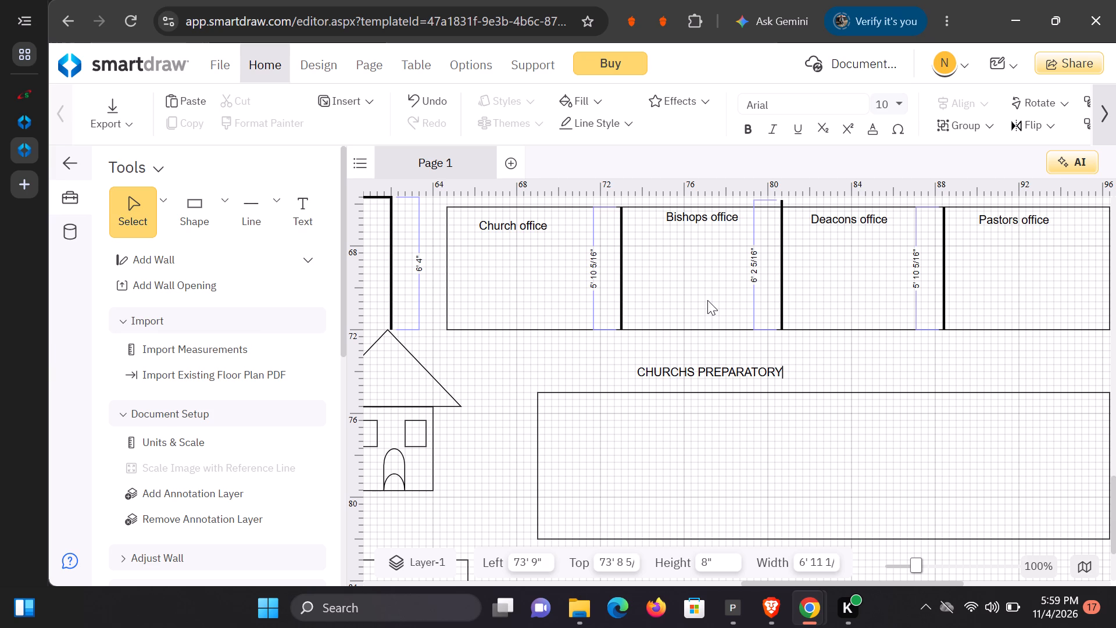
key(g)
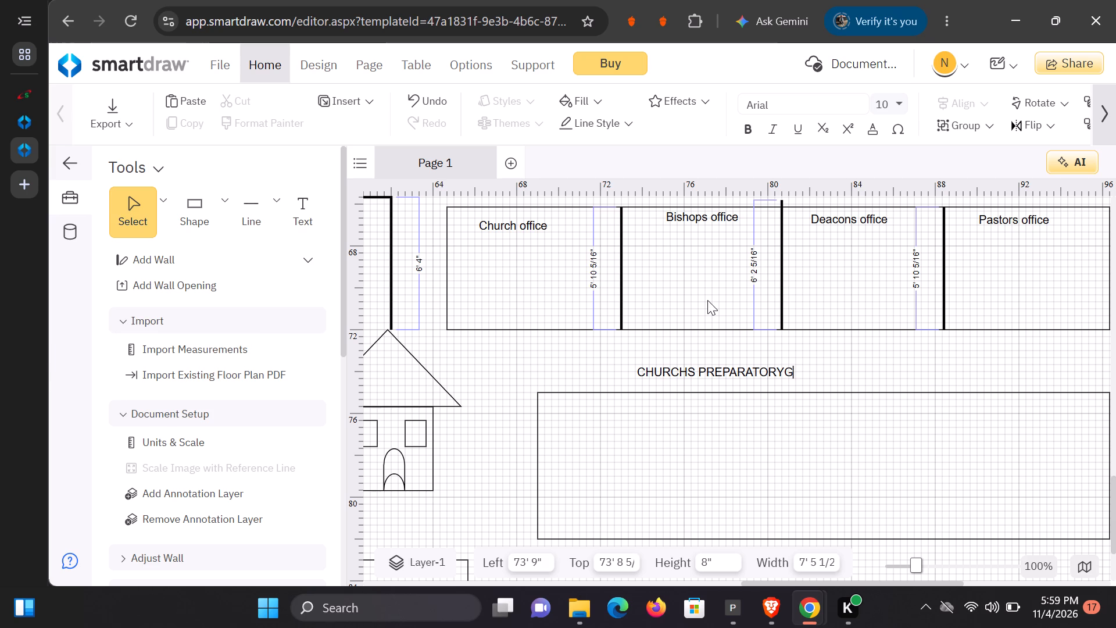
text(ROUP)
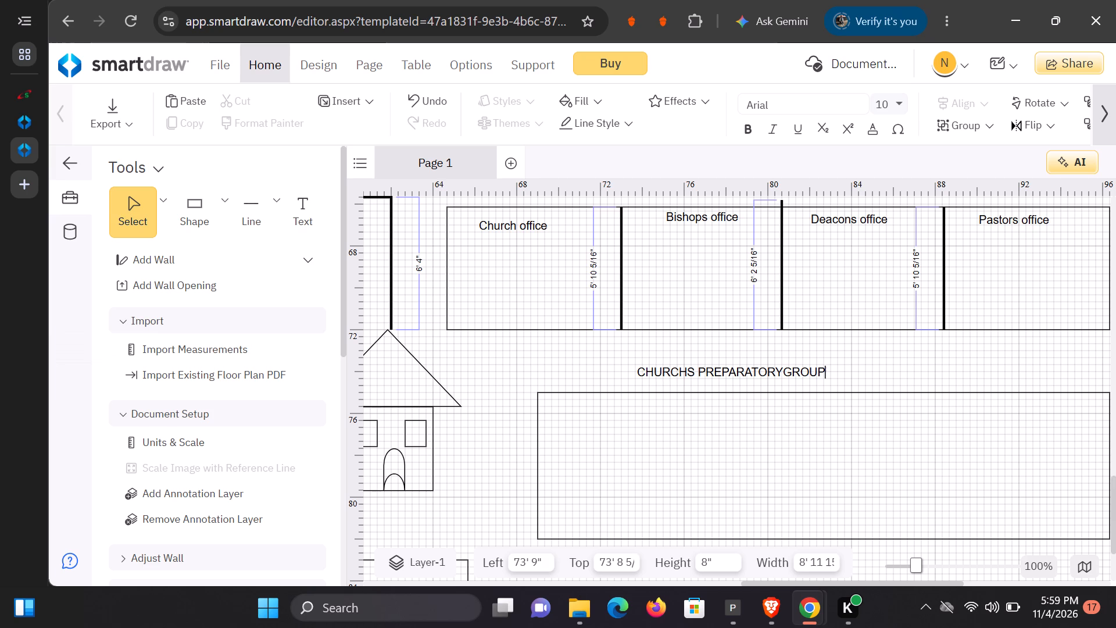
key(space)
text(OF SC)
key(h)
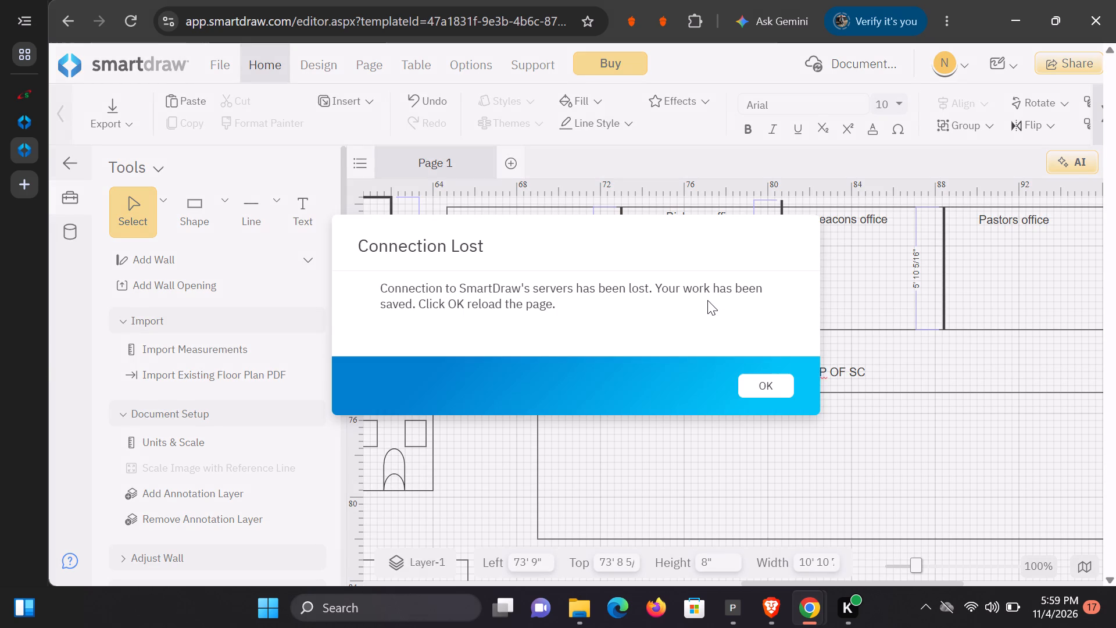
Acknowledge the lost-connection notice and reload the drawing page.
click(888, 299)
click(941, 384)
click(849, 277)
click(1061, 249)
click(822, 297)
click(782, 388)
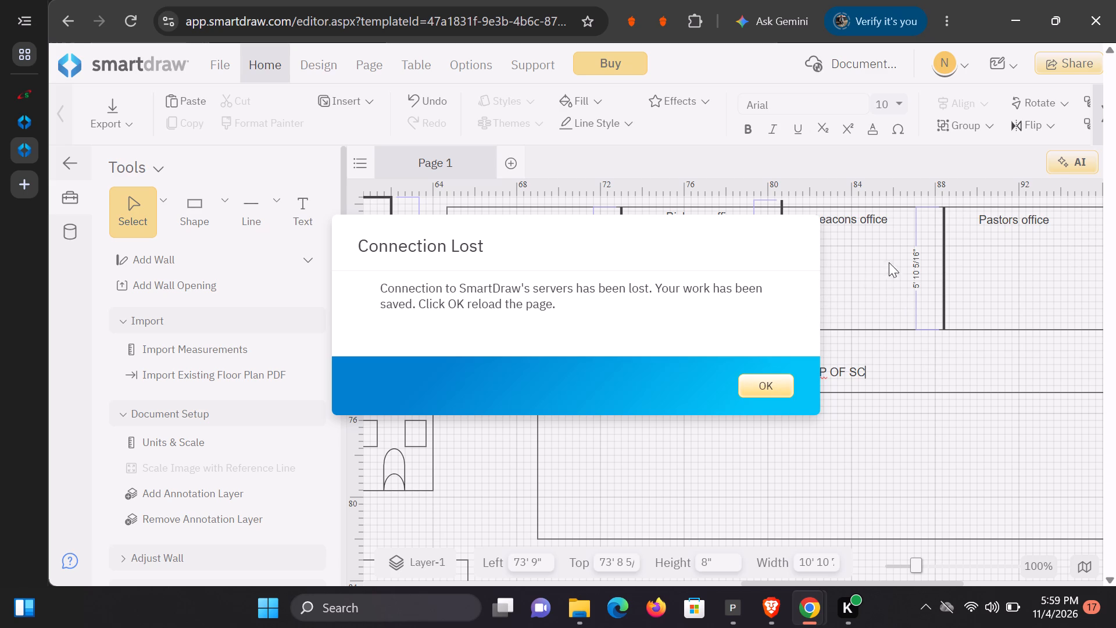
click(943, 264)
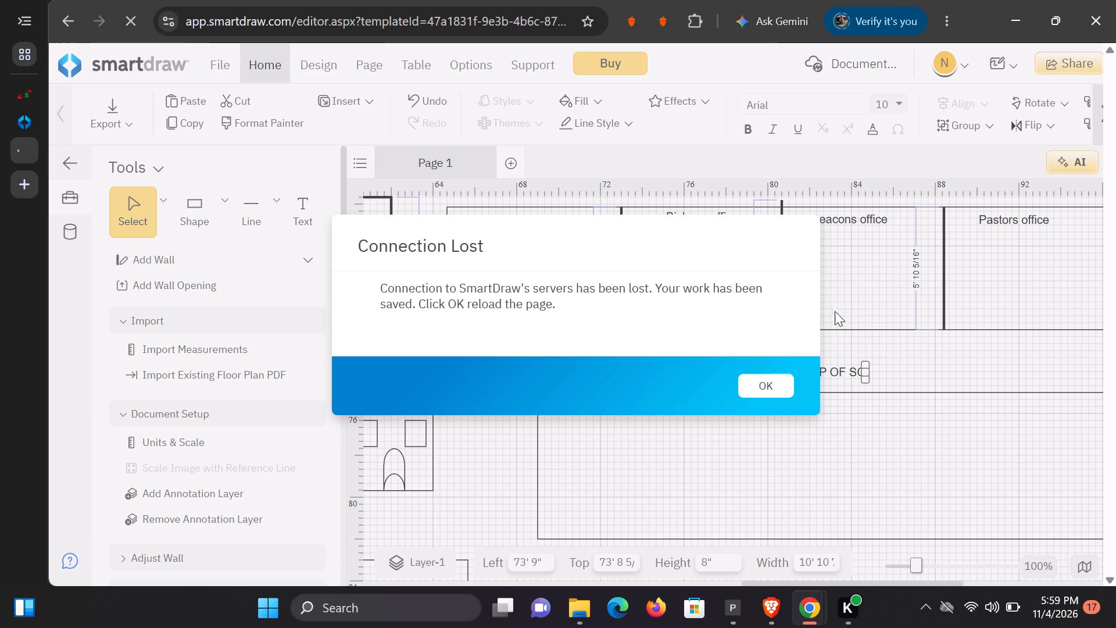
Acknowledge the lost-connection notice so that the drawing page reloads.
click(777, 386)
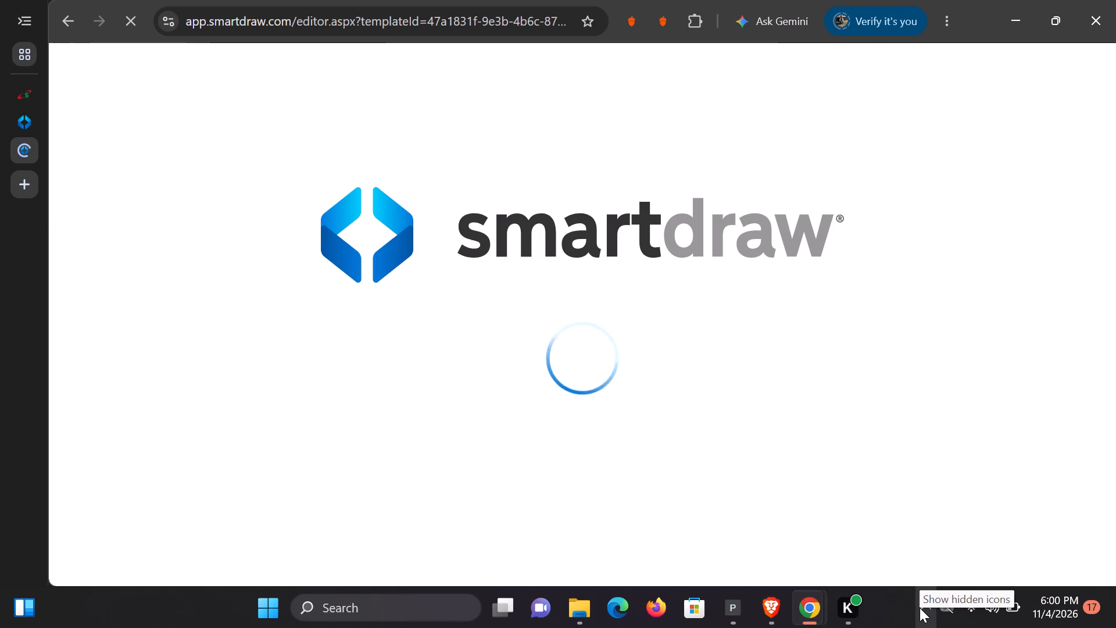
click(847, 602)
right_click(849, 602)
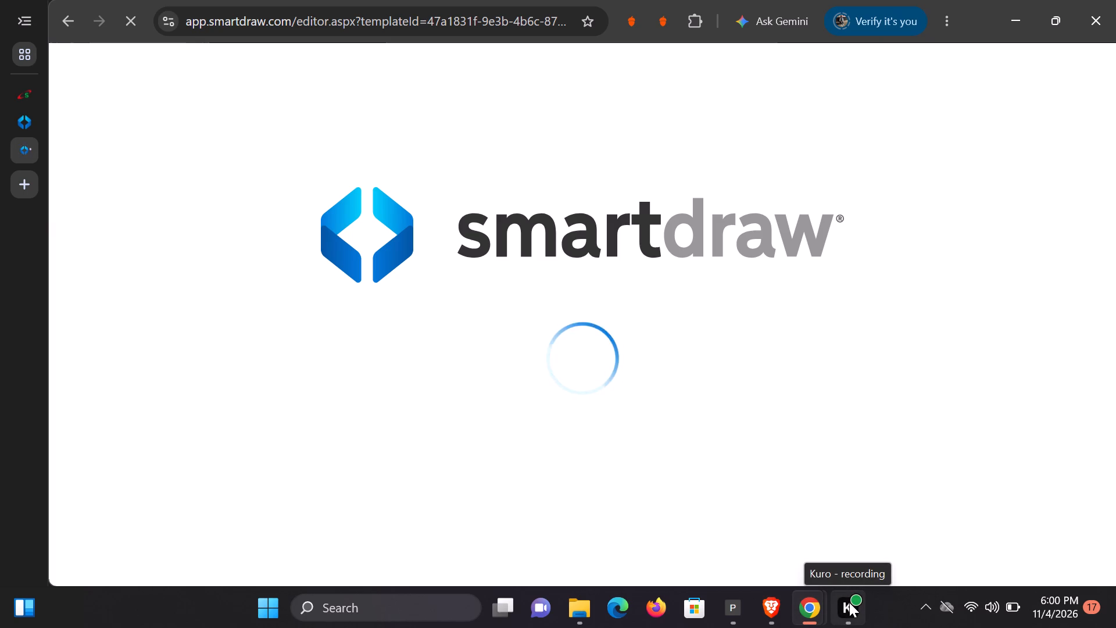